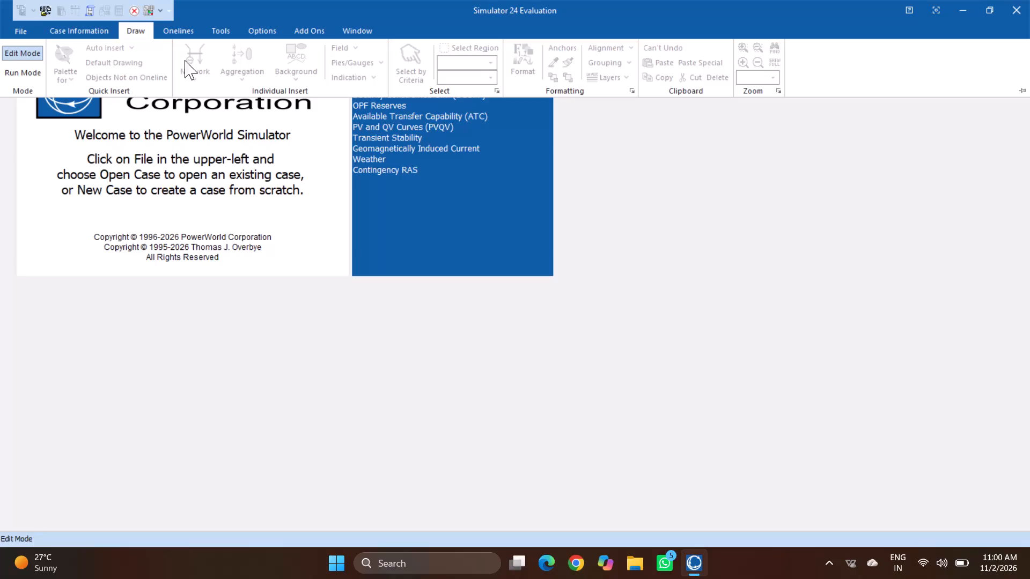
Create a new simulation case with a blank oneline diagram.
{"action": "left_click", "coordinate": [24, 27]}
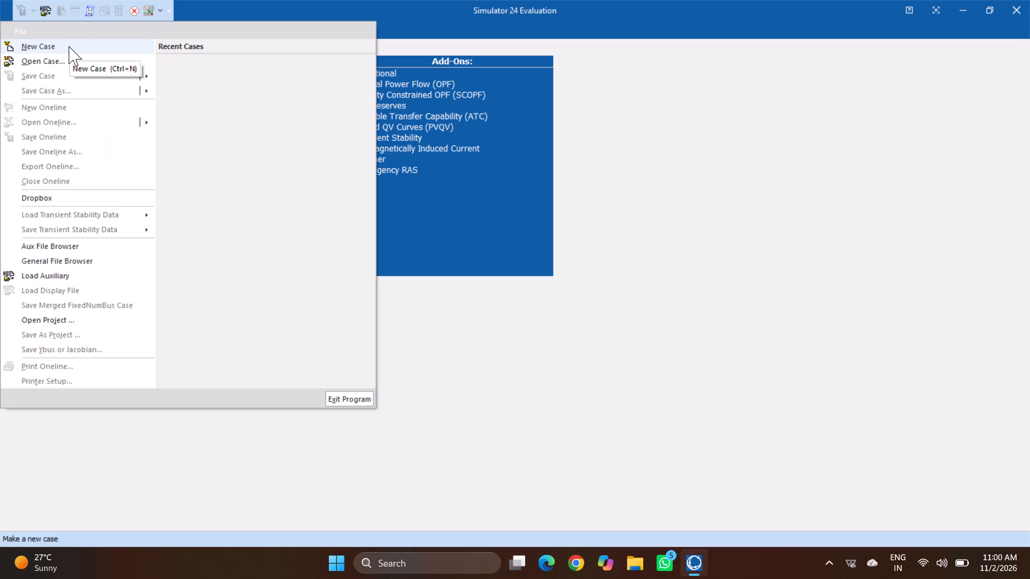
{"action": "left_click", "coordinate": [69, 46]}
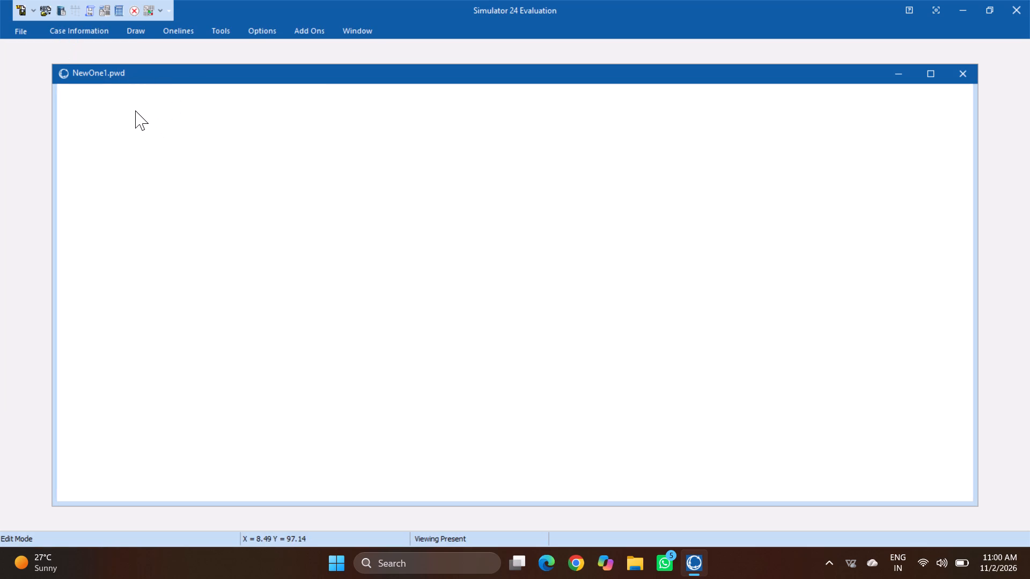
Insert bus 1 near the oneline's upper-left area at about X 16, Y 91, and mark it as the system slack bus.
{"action": "left_click", "coordinate": [136, 20]}
{"action": "left_click", "coordinate": [135, 26]}
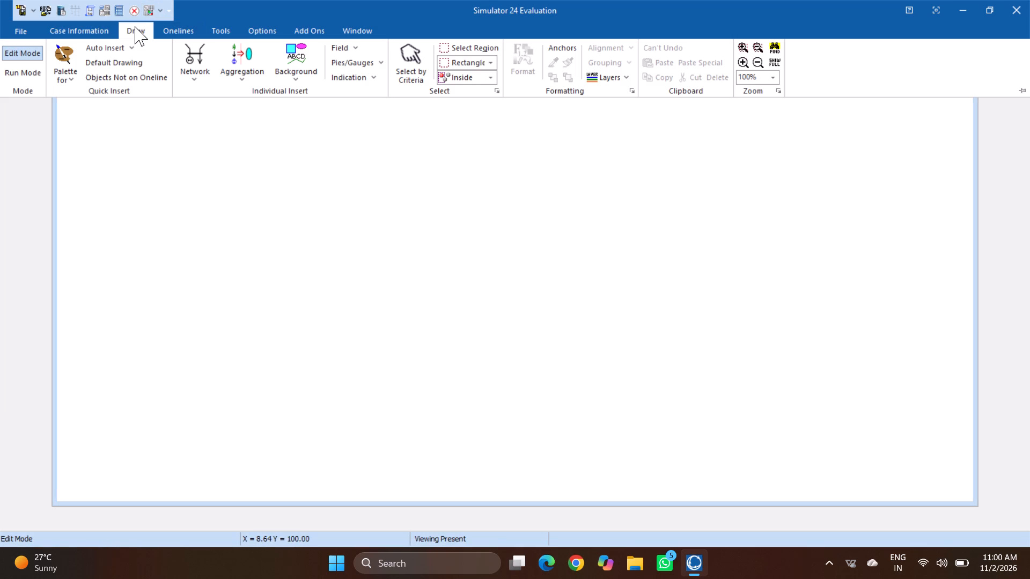
{"action": "left_click", "coordinate": [195, 61]}
{"action": "left_click", "coordinate": [208, 93]}
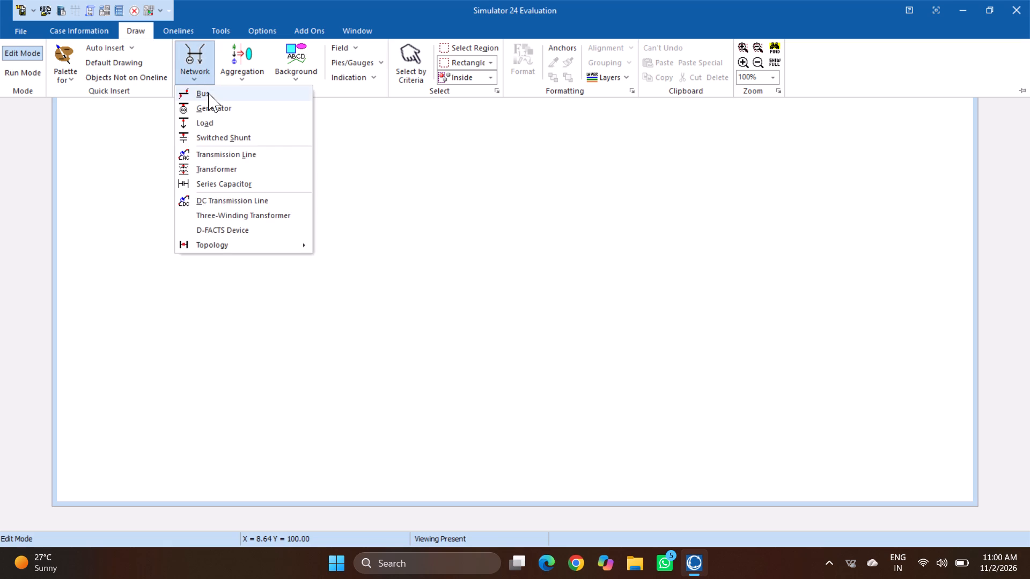
{"action": "left_click", "coordinate": [206, 169]}
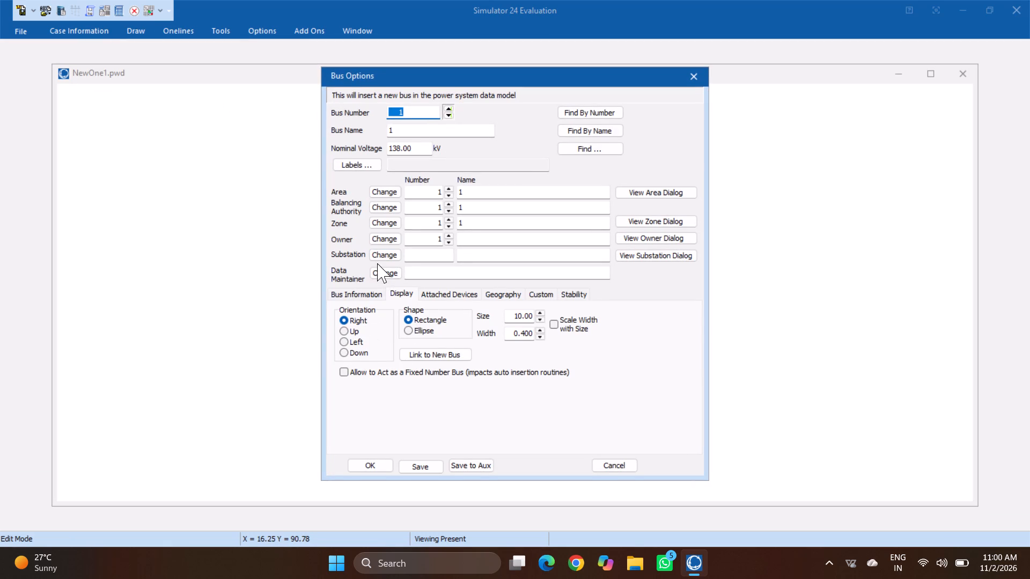
{"action": "left_click", "coordinate": [366, 294]}
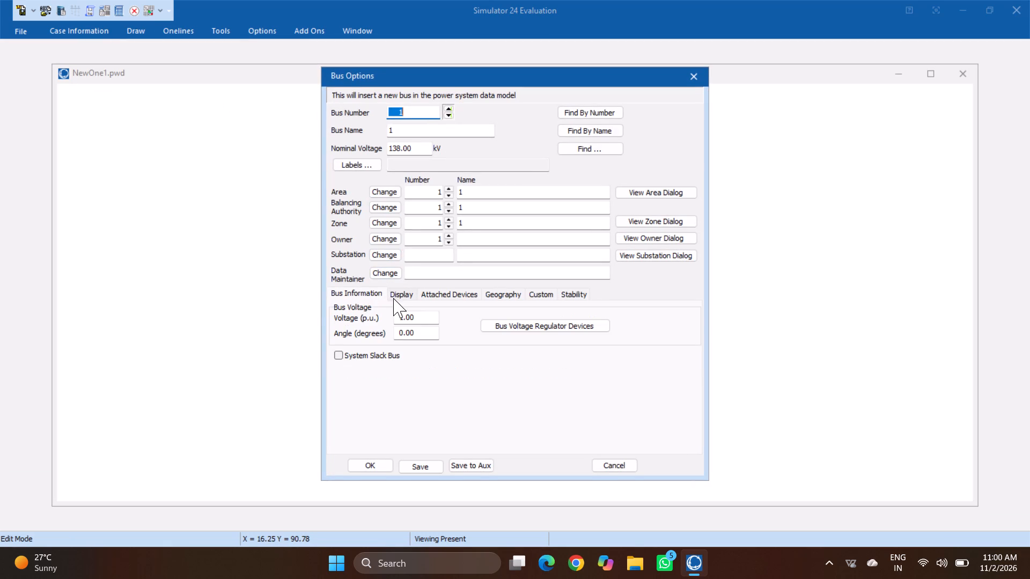
{"action": "left_click", "coordinate": [381, 353]}
{"action": "left_click", "coordinate": [375, 460]}
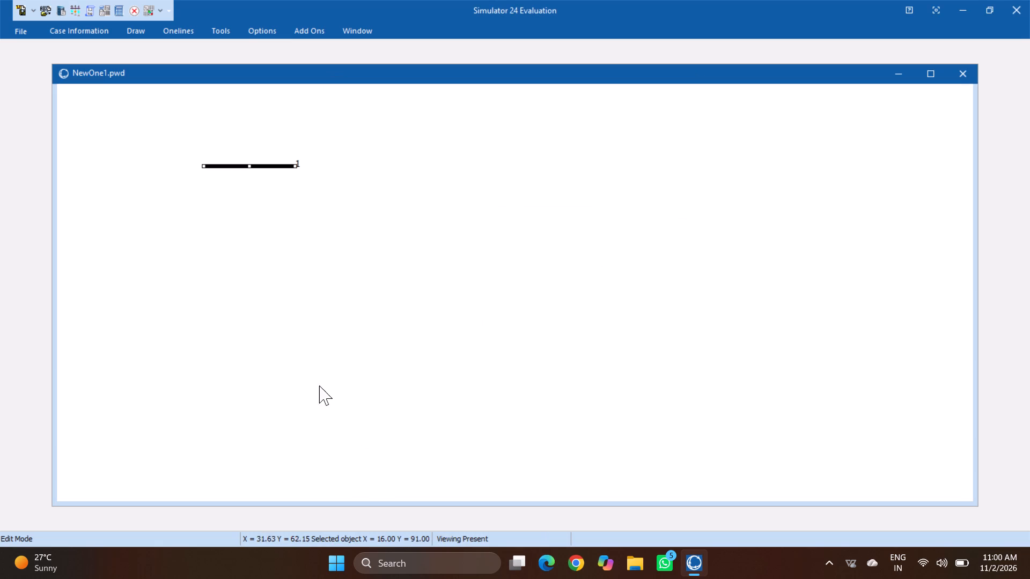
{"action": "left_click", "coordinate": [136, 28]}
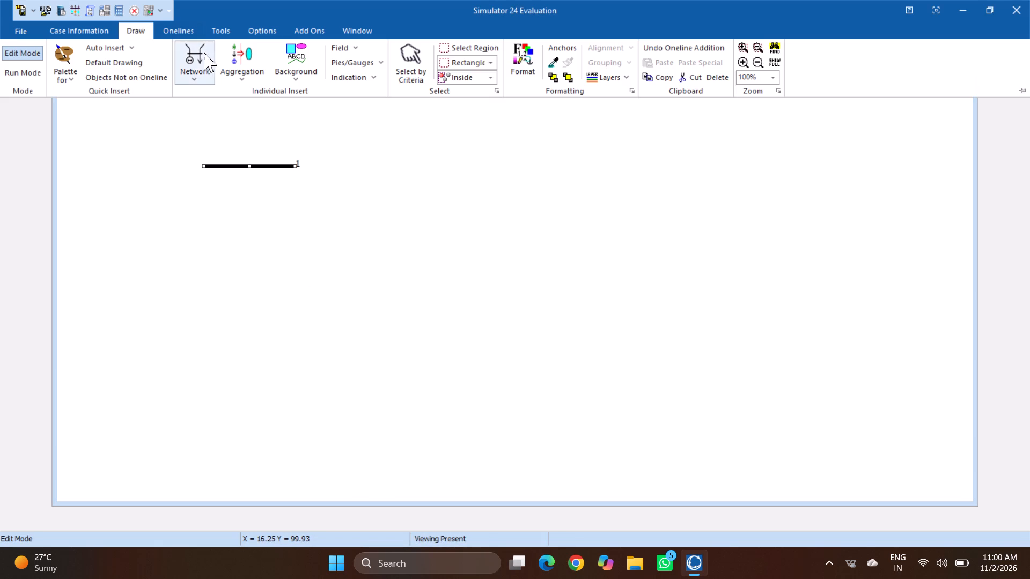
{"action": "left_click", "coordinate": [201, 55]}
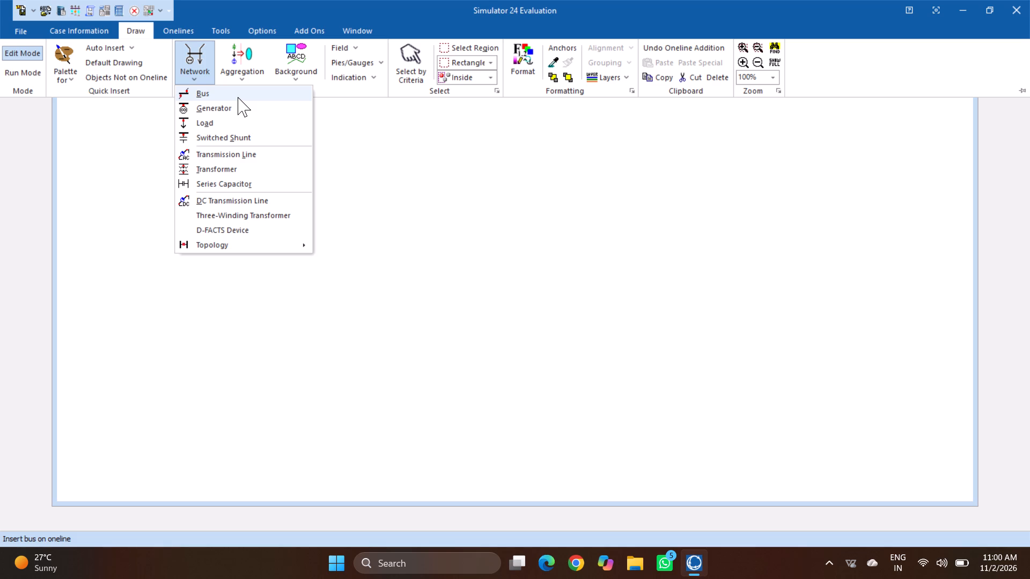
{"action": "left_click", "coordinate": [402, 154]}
Open the options of bus 1 to review its settings, and close them without changes.
{"action": "double_click", "coordinate": [276, 165]}
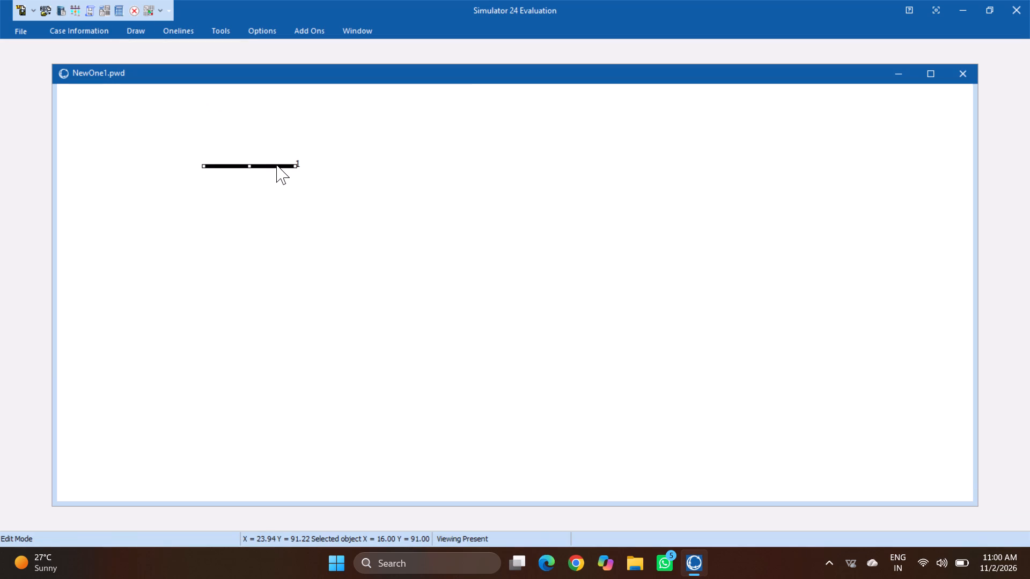
{"action": "left_click", "coordinate": [276, 165]}
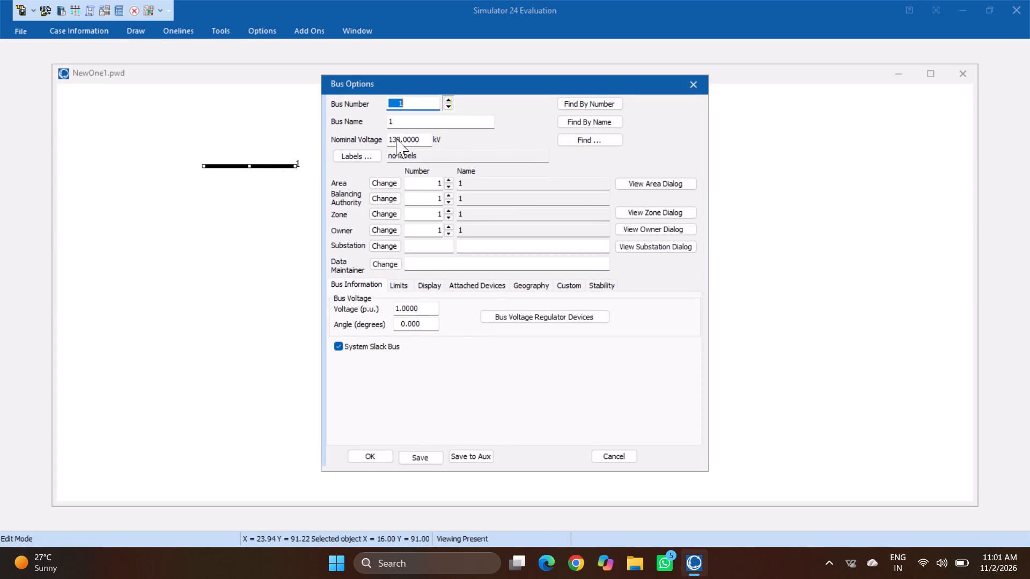
{"action": "left_click", "coordinate": [686, 80]}
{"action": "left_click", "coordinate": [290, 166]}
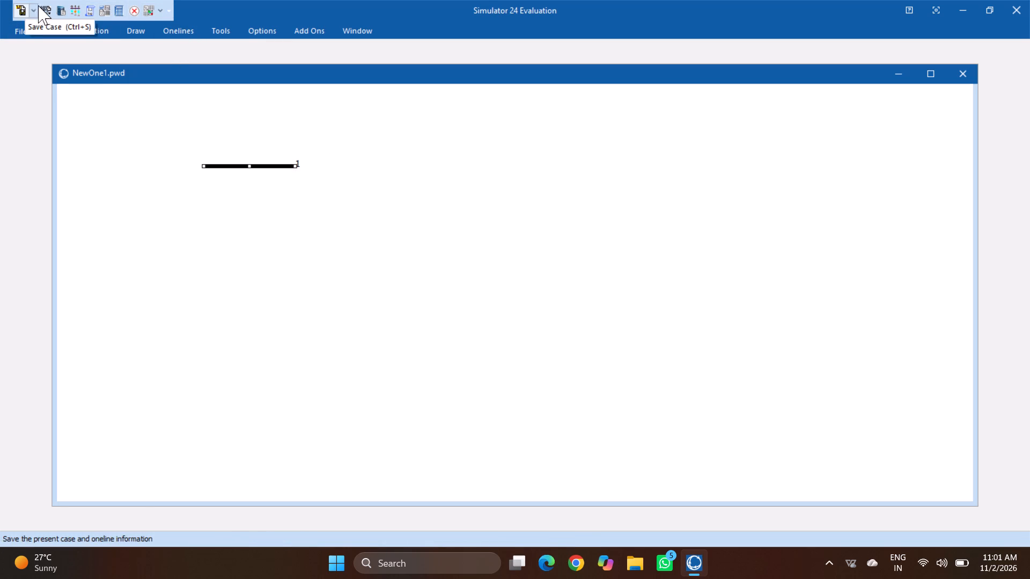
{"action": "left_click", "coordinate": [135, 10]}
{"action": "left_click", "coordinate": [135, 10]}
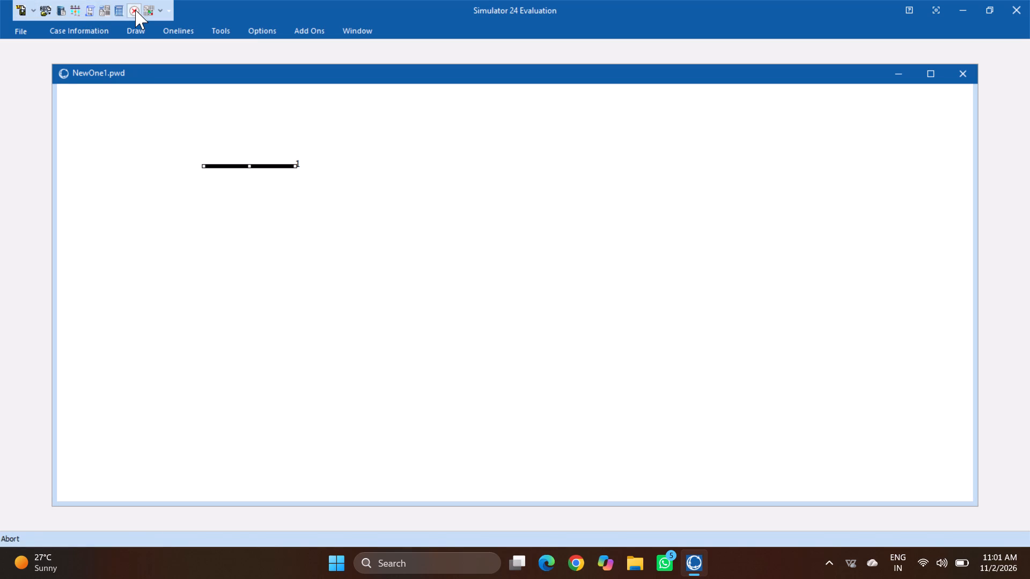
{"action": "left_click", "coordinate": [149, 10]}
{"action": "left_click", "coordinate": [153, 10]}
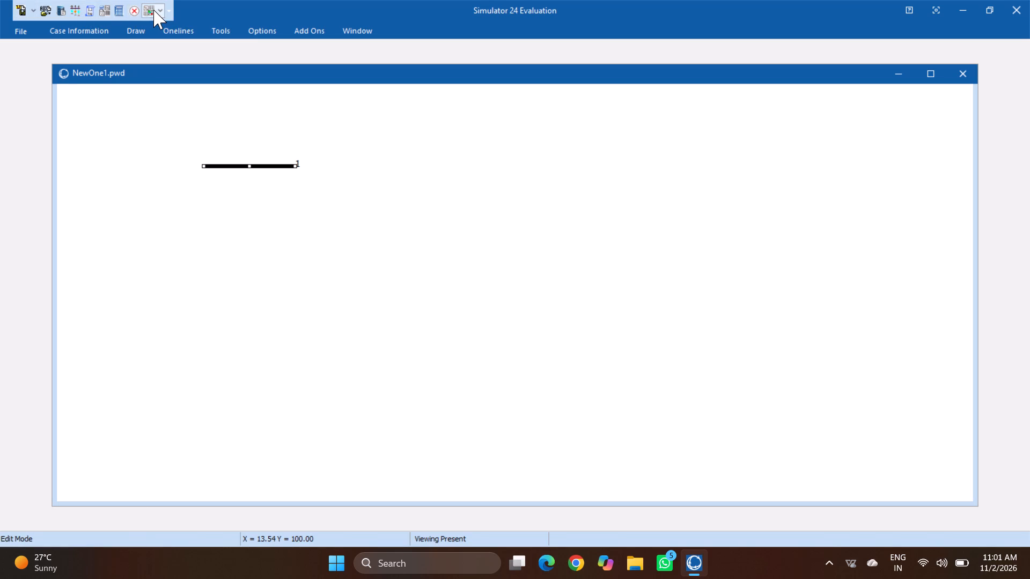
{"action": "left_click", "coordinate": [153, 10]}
Shrink the oneline window by lowering its upper edge until it clears the expanded drawing tools.
{"action": "left_click", "coordinate": [136, 23]}
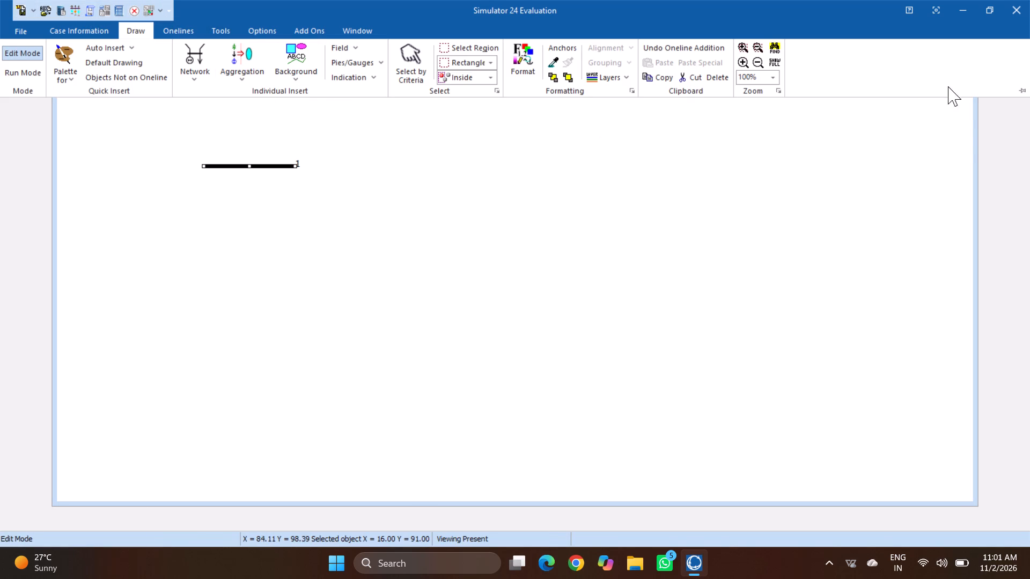
{"action": "left_click_drag", "start_coordinate": [978, 138], "coordinate": [973, 198]}
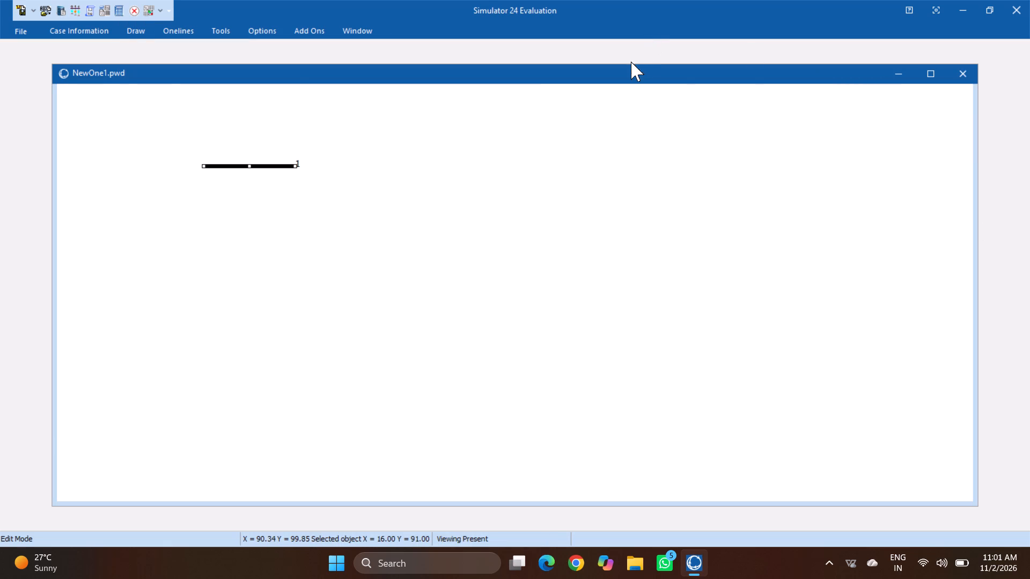
{"action": "left_click_drag", "start_coordinate": [623, 66], "coordinate": [632, 135]}
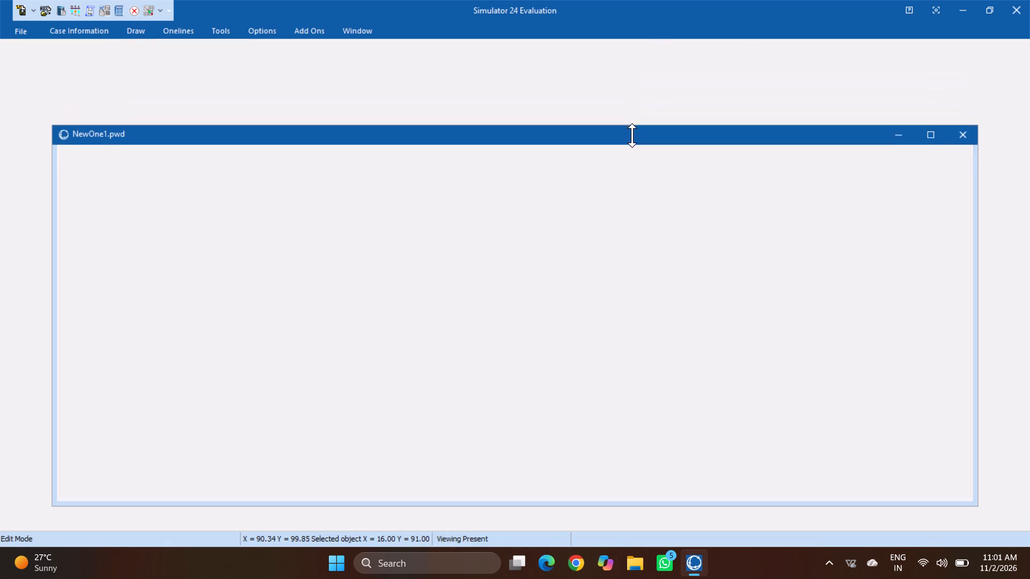
{"action": "left_click_drag", "start_coordinate": [632, 135], "coordinate": [632, 185]}
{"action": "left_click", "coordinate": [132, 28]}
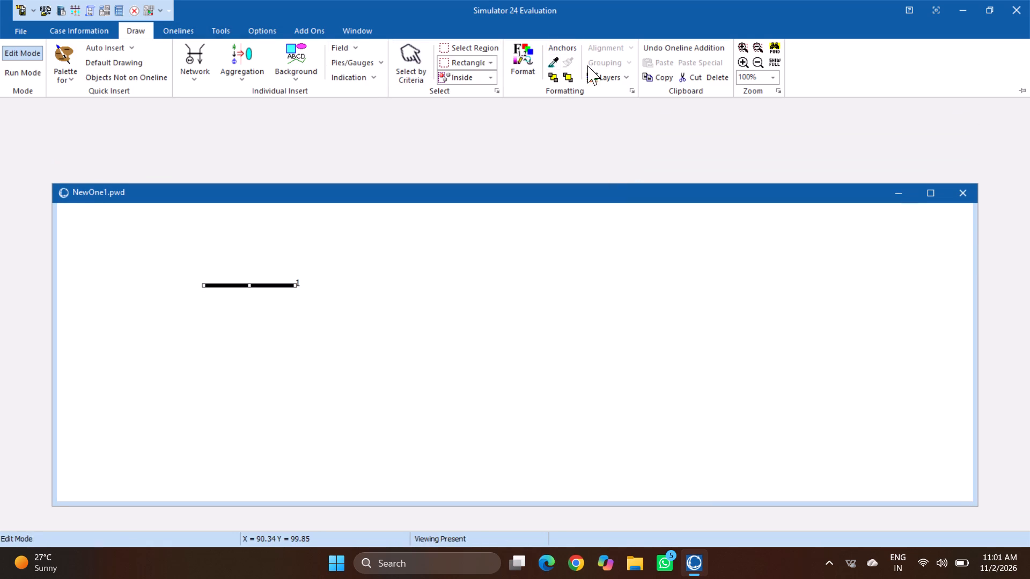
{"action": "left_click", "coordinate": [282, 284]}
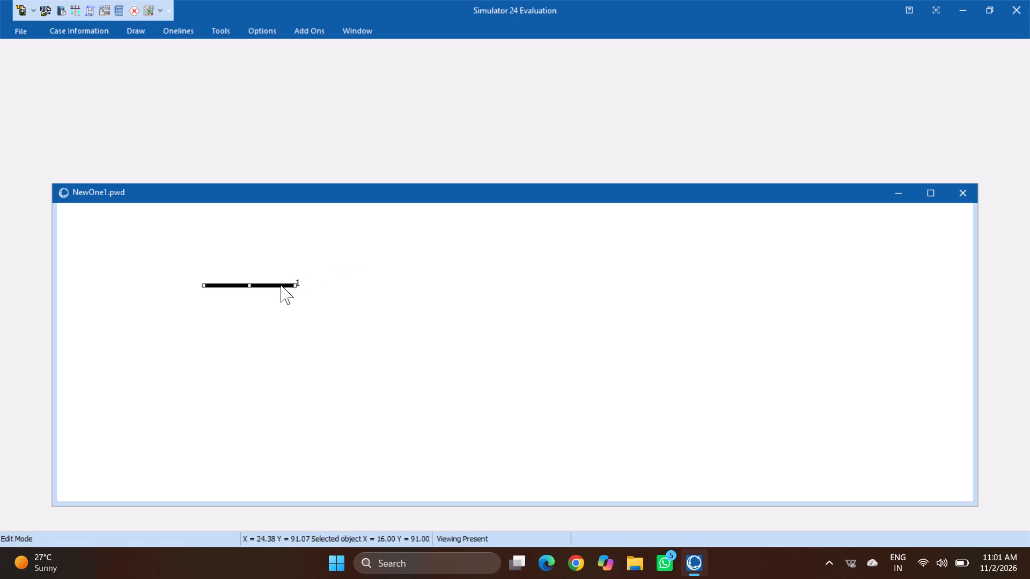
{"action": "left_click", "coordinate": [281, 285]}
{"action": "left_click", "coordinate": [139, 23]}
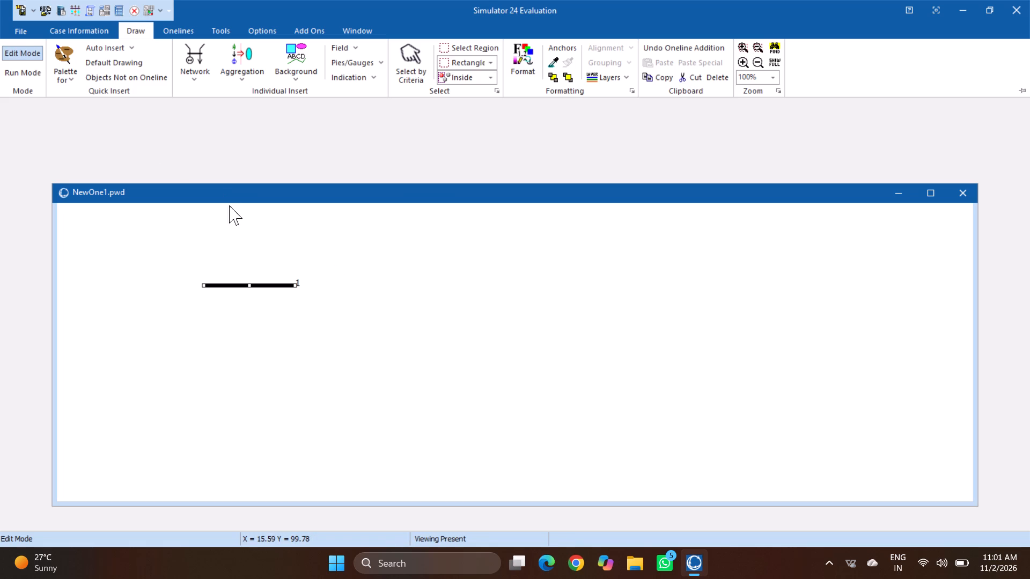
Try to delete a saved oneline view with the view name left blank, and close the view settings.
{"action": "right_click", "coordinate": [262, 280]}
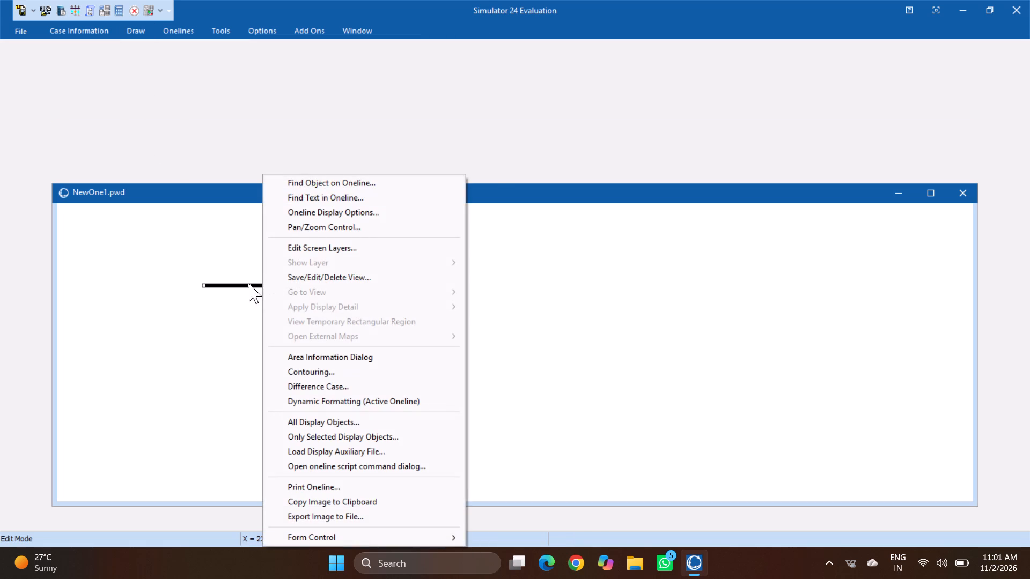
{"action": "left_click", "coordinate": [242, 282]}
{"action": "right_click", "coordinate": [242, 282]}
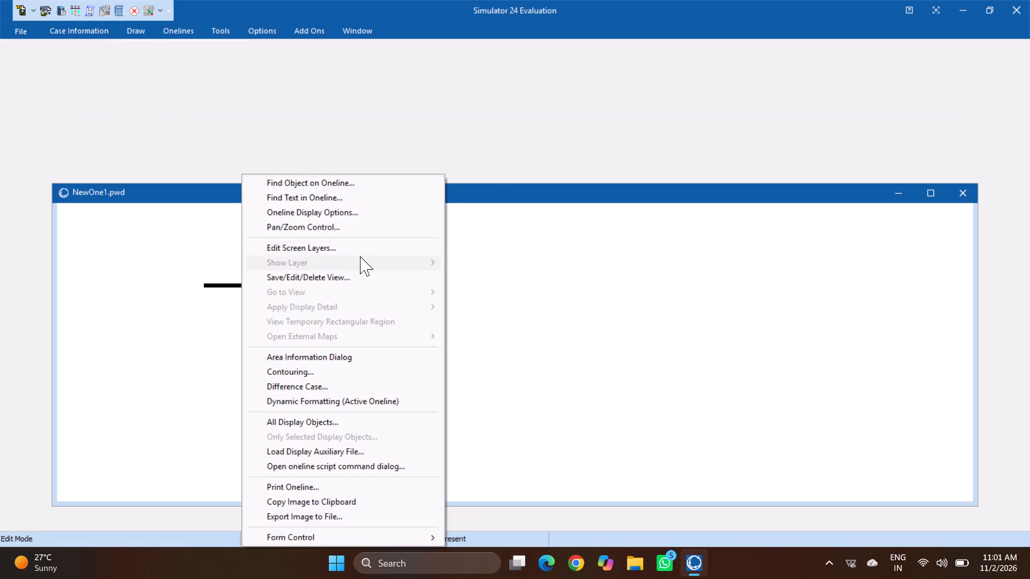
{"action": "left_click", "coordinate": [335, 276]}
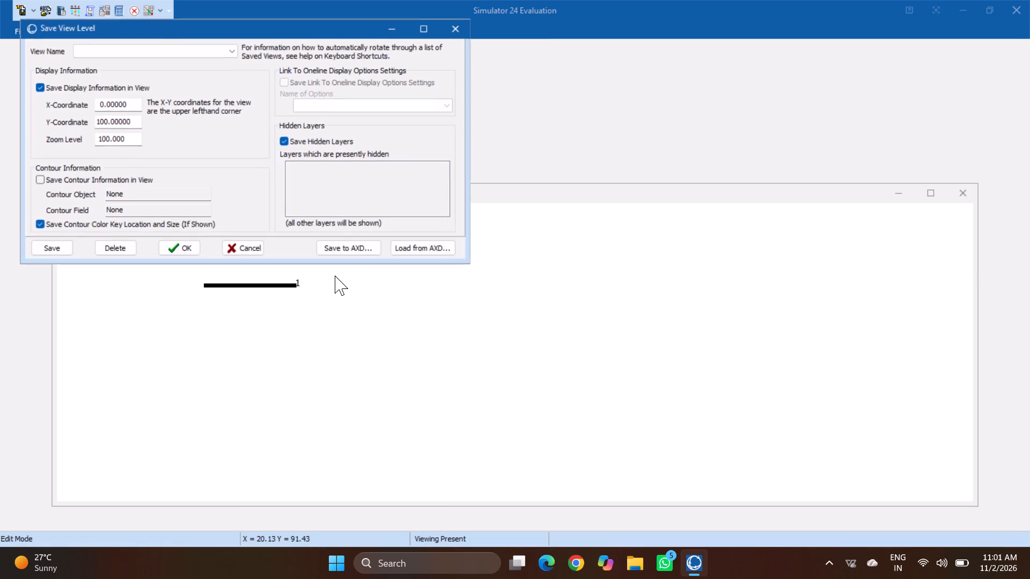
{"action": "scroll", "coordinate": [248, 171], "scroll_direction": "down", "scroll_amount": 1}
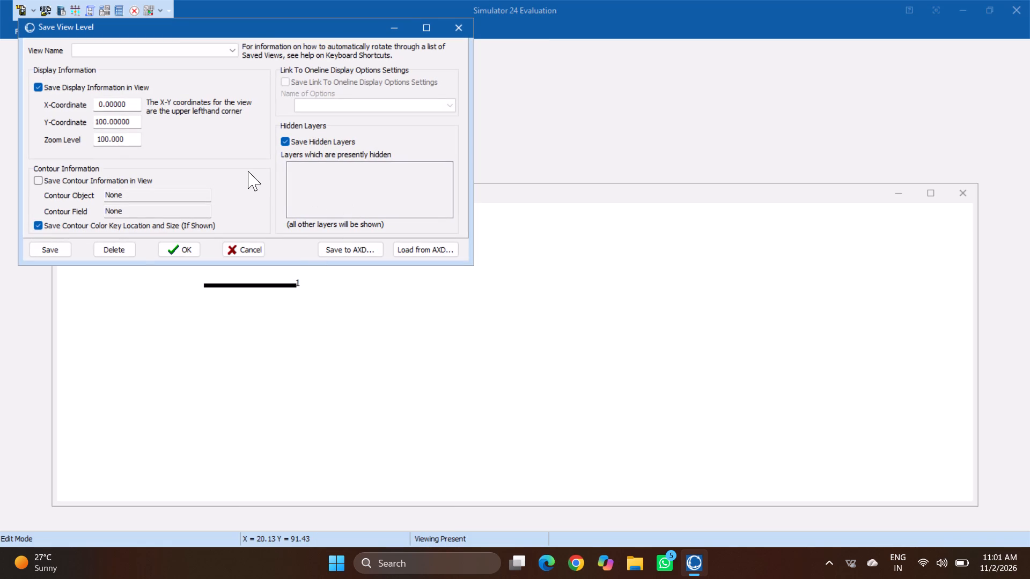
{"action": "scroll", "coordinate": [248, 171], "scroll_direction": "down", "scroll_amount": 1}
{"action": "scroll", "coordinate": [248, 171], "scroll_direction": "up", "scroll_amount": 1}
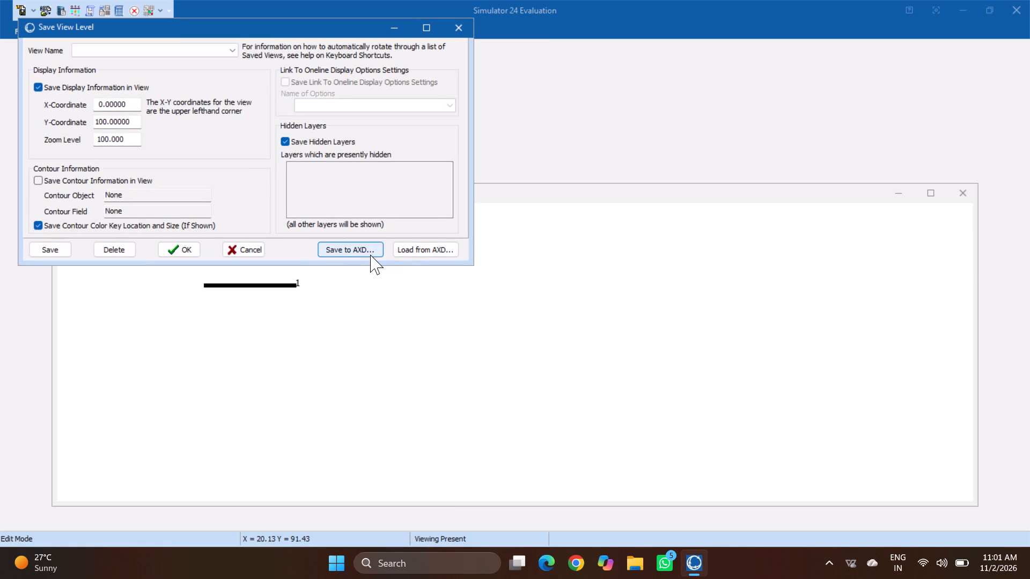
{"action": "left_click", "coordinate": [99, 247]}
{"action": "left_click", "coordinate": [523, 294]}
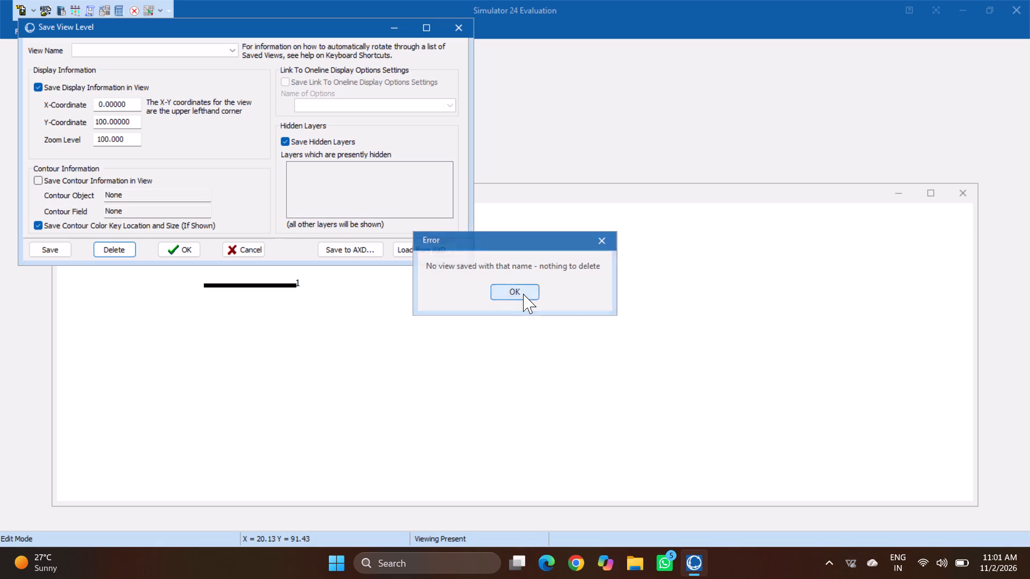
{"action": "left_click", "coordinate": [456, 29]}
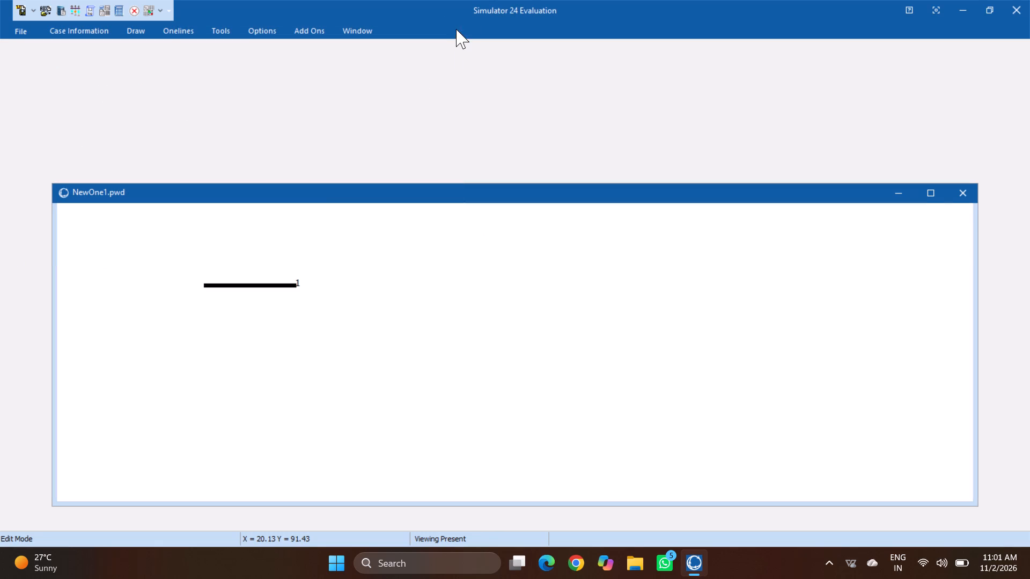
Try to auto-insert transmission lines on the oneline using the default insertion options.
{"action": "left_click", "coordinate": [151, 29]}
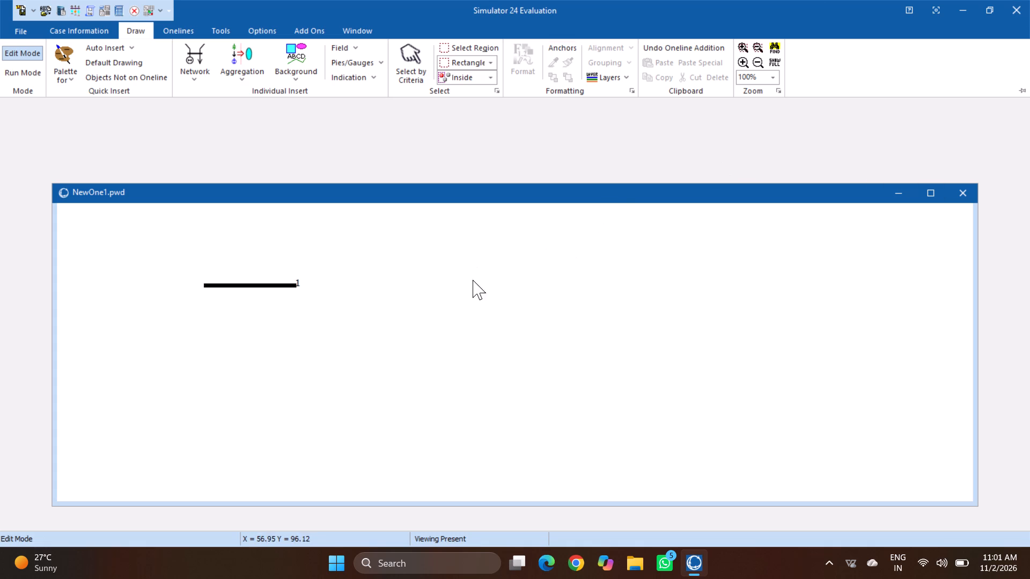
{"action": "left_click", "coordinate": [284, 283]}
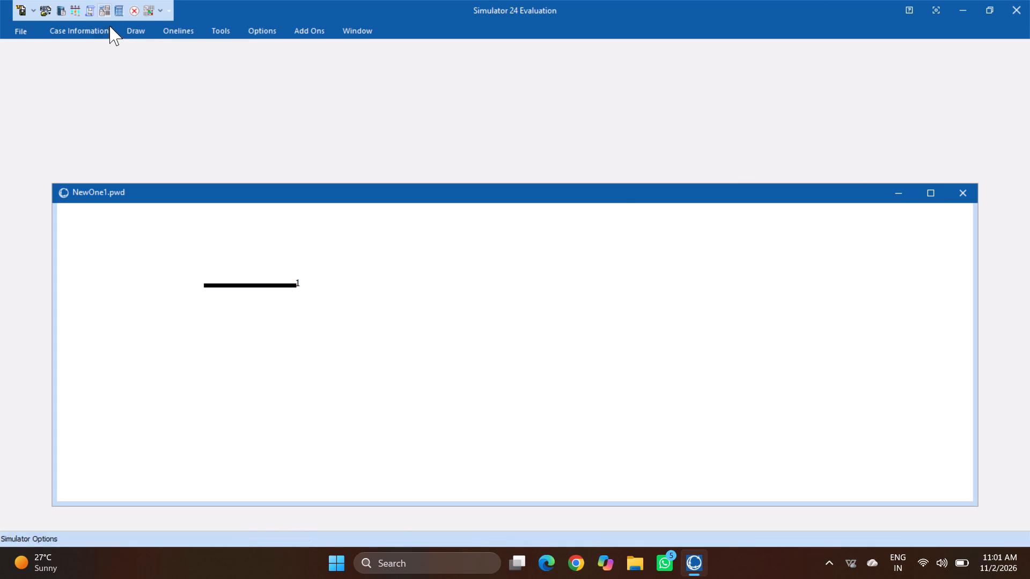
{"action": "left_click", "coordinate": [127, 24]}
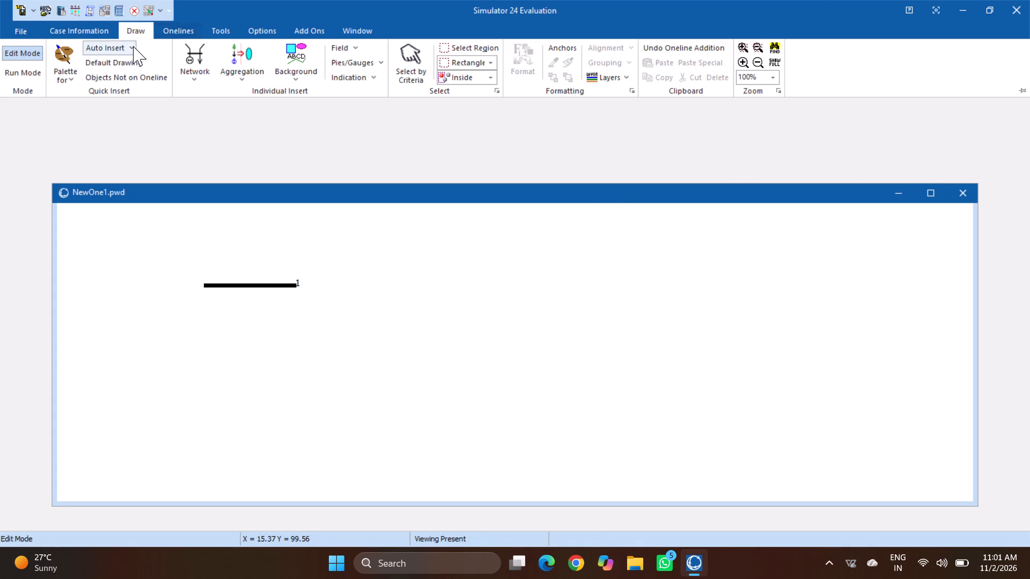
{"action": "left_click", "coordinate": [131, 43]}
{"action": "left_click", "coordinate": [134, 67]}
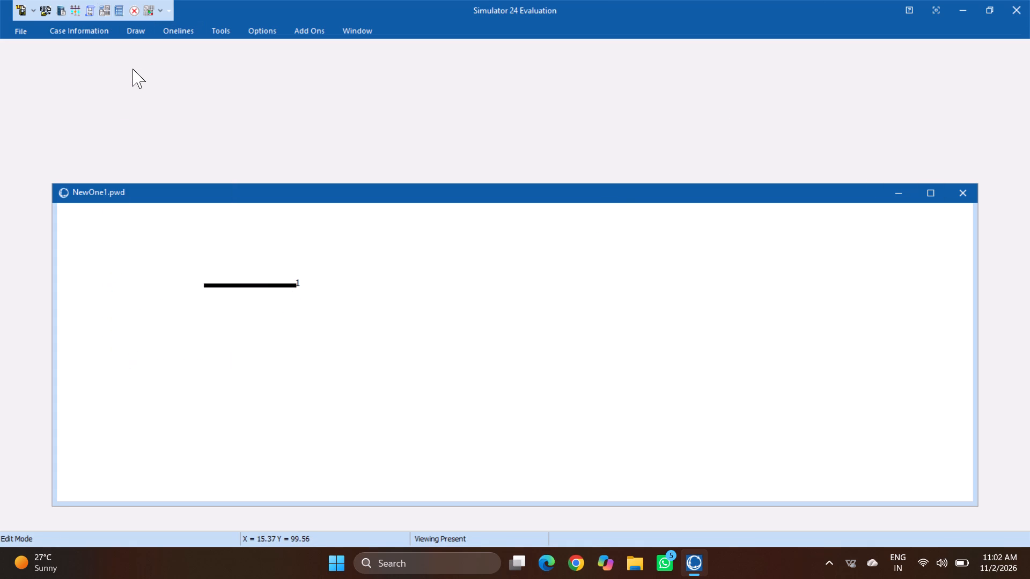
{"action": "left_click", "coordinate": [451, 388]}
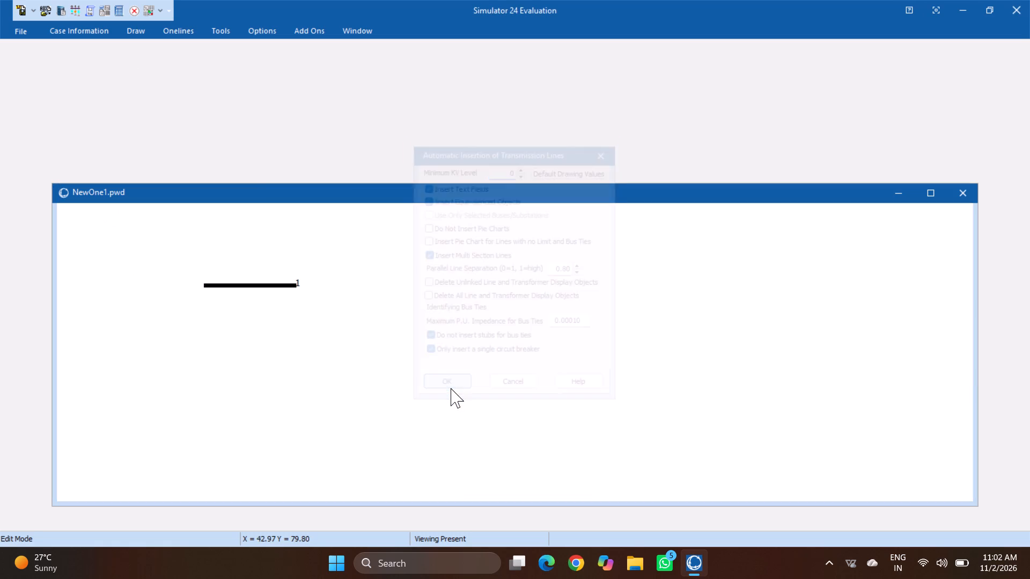
Pin the drawing ribbon so that it stays expanded above the oneline window.
{"action": "left_click", "coordinate": [141, 32]}
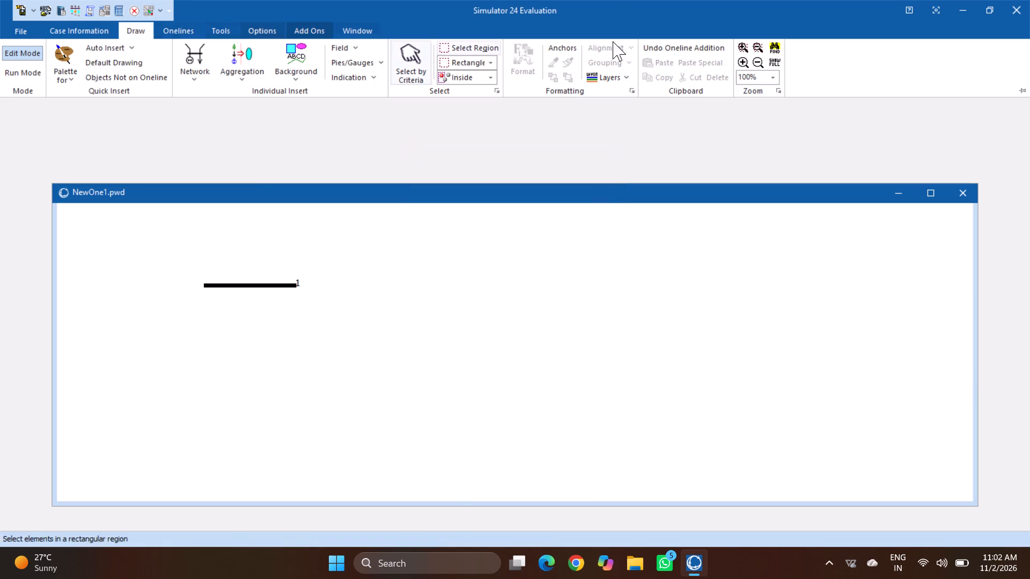
{"action": "left_click", "coordinate": [1025, 91]}
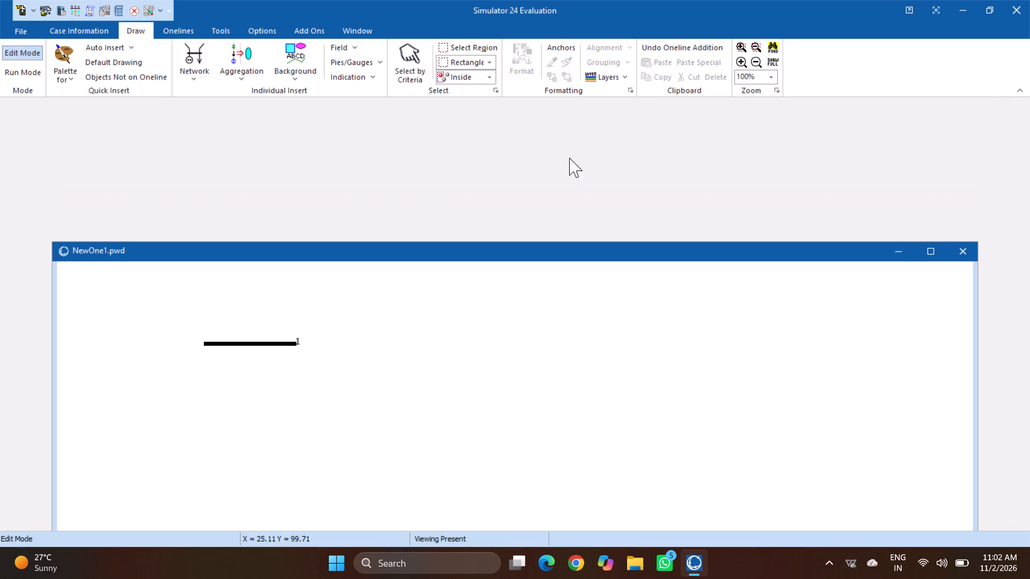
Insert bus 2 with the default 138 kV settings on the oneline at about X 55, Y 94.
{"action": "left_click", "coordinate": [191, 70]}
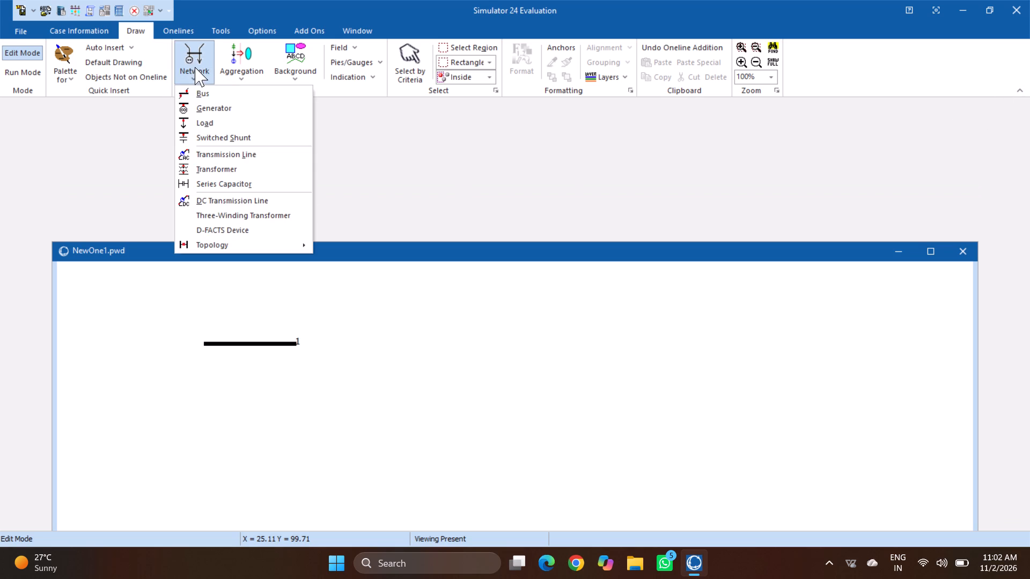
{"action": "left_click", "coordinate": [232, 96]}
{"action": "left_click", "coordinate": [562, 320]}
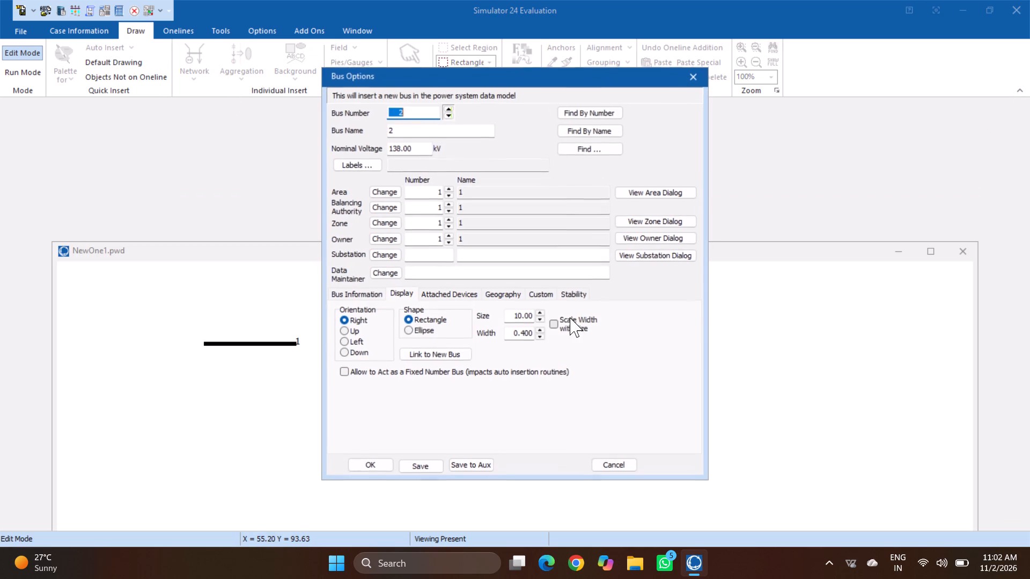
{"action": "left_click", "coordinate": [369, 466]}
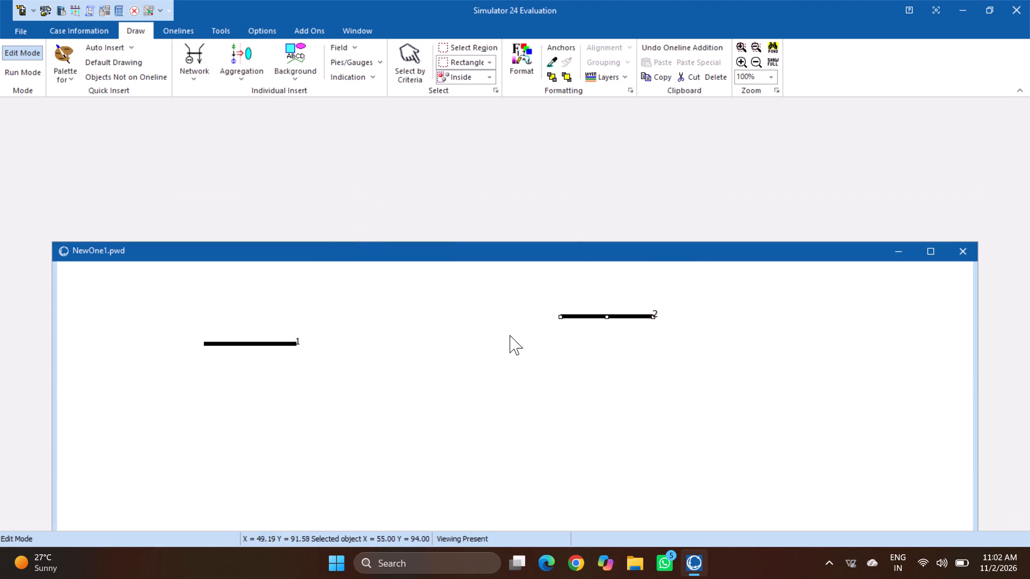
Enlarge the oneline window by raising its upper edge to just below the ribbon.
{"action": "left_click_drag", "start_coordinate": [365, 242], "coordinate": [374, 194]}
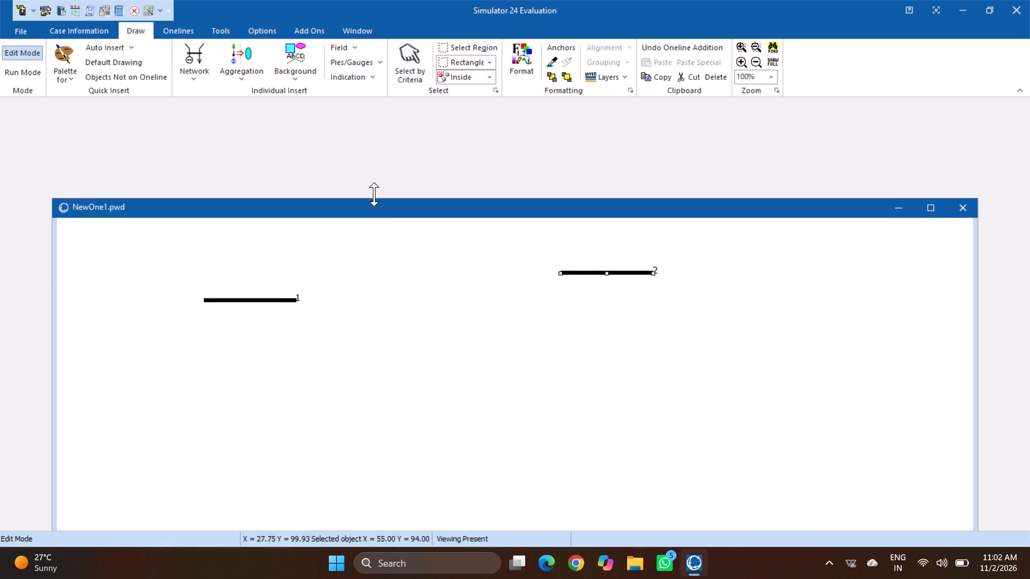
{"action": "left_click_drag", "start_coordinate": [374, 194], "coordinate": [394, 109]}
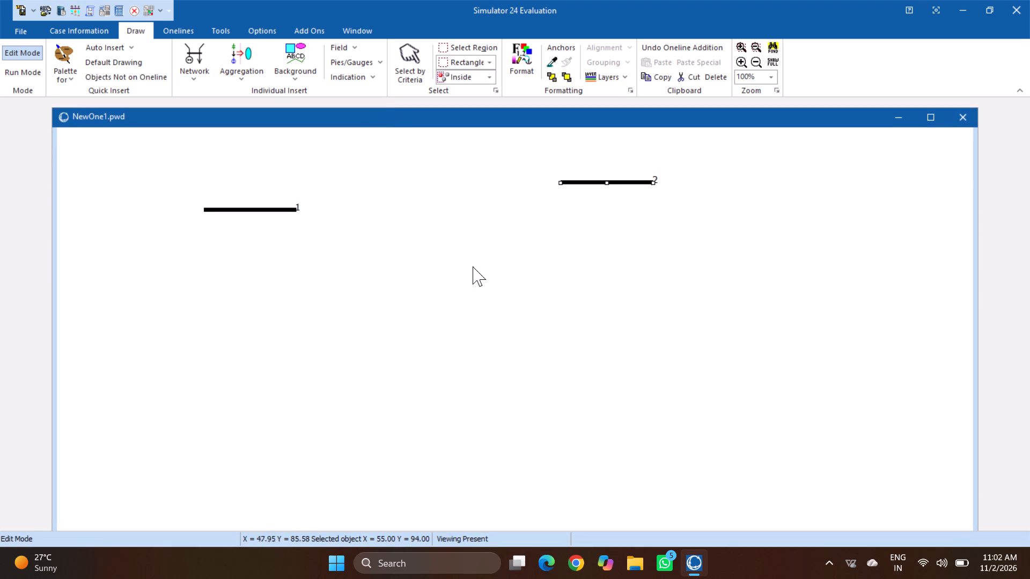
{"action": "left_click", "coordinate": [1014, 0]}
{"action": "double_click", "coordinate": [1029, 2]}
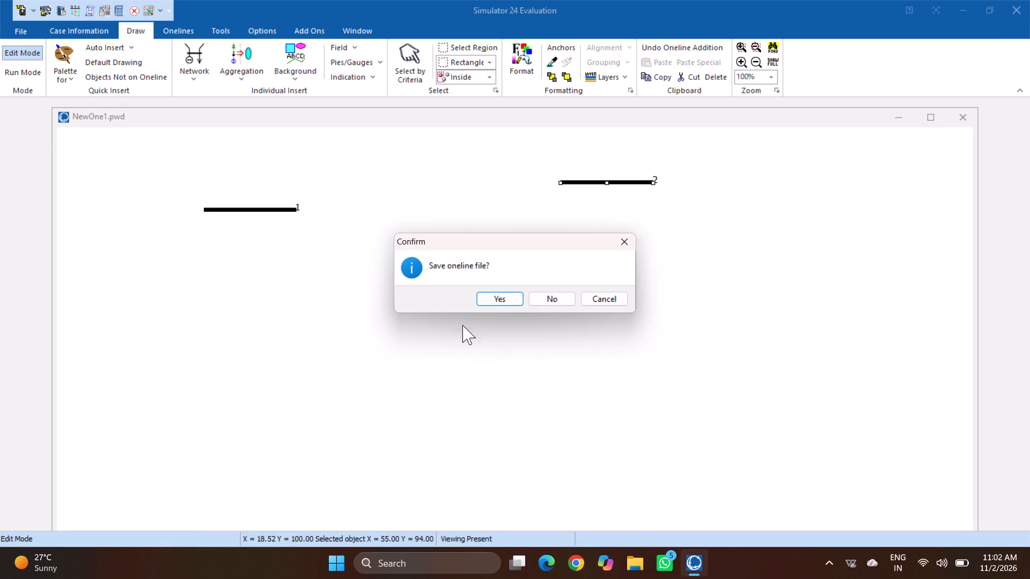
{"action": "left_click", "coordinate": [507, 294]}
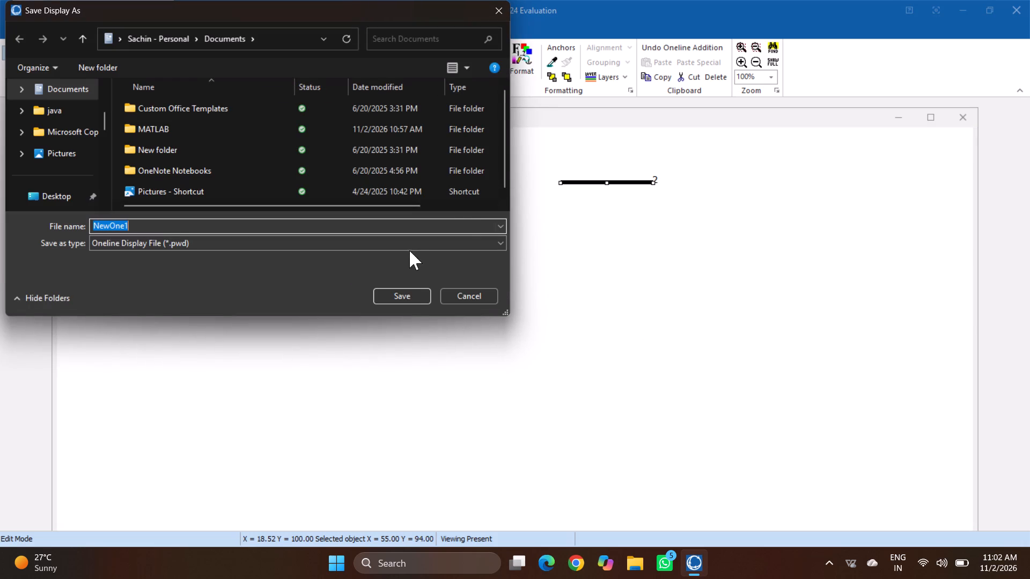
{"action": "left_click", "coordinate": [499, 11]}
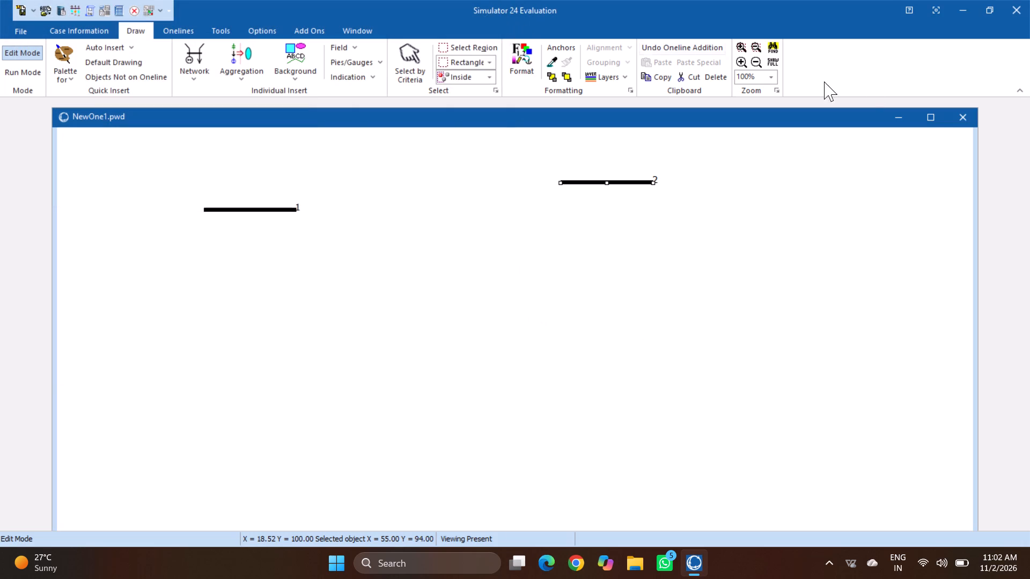
Close the NewOne1 oneline without saving it.
{"action": "left_click", "coordinate": [954, 109]}
{"action": "left_click", "coordinate": [553, 293]}
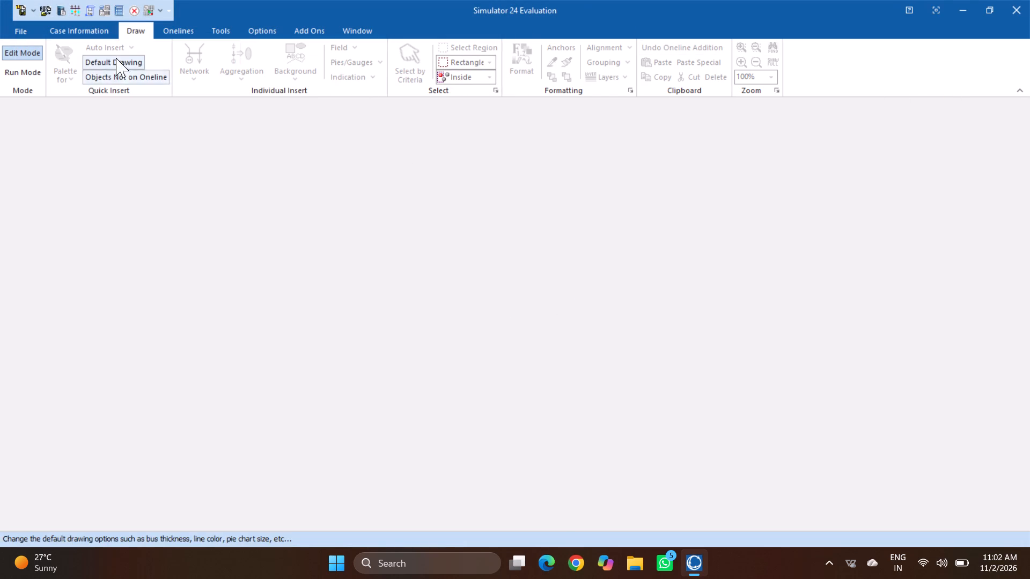
Exit the Simulator, backing out of saving the existing case.
{"action": "double_click", "coordinate": [1011, 0]}
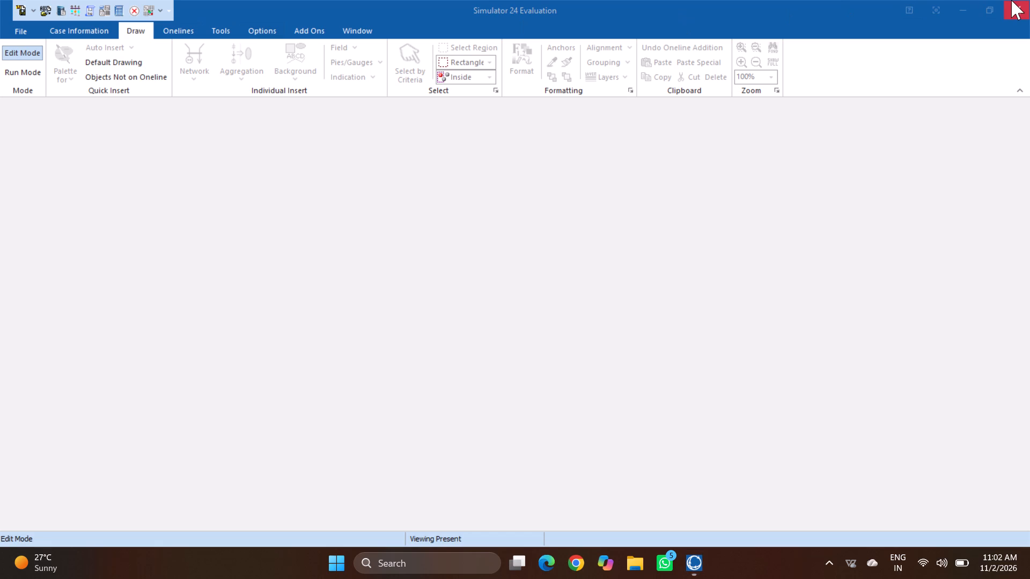
{"action": "double_click", "coordinate": [1012, 0]}
{"action": "triple_click", "coordinate": [1024, 4]}
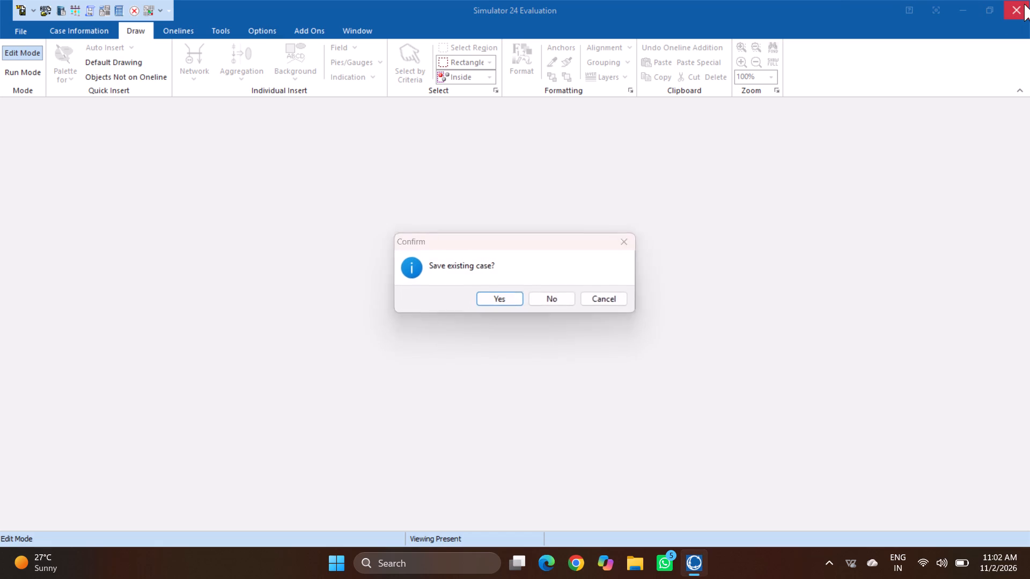
{"action": "left_click", "coordinate": [515, 294]}
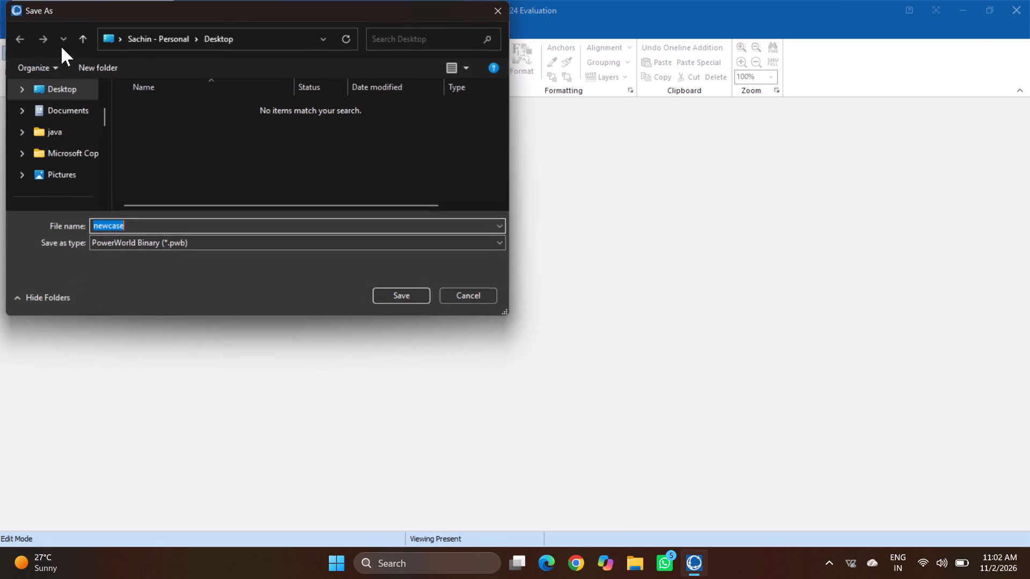
{"action": "left_click", "coordinate": [512, 15]}
{"action": "left_click", "coordinate": [498, 9]}
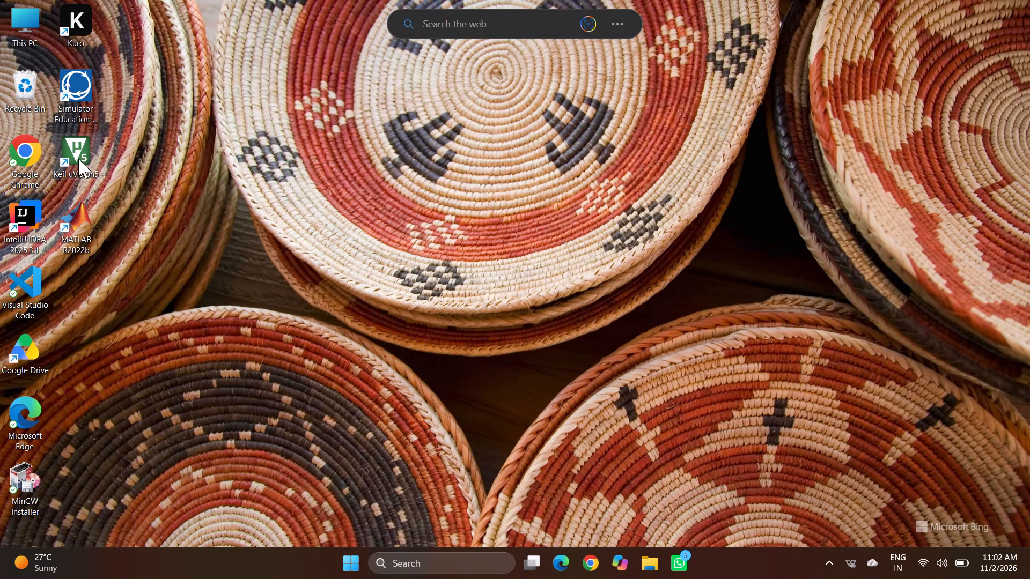
Reorder the desktop shortcuts so MATLAB R2022b sits directly below the Simulator and Keil uVision5 directly below MATLAB.
{"action": "left_click_drag", "start_coordinate": [78, 160], "coordinate": [63, 276]}
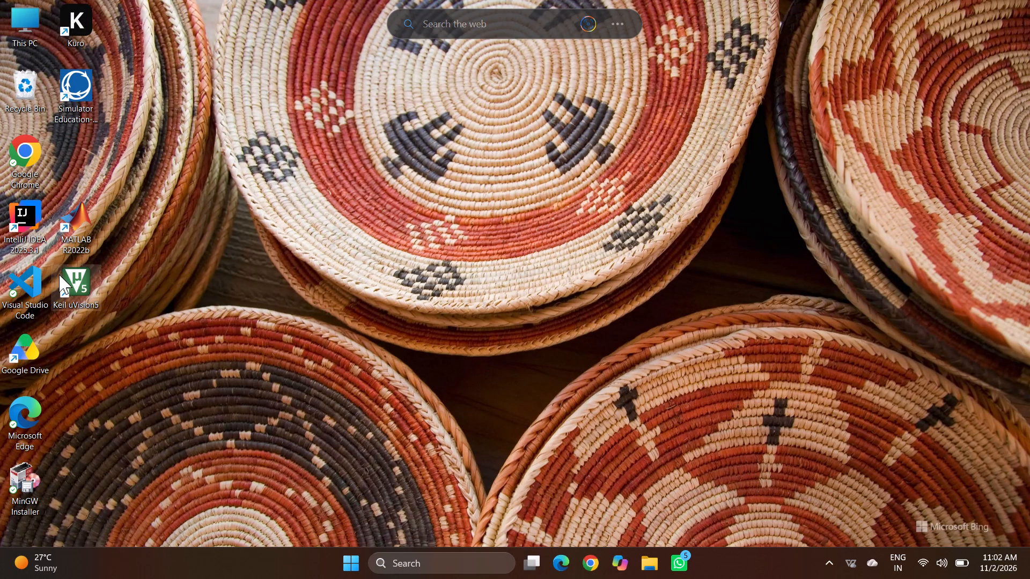
{"action": "left_click_drag", "start_coordinate": [68, 240], "coordinate": [71, 158]}
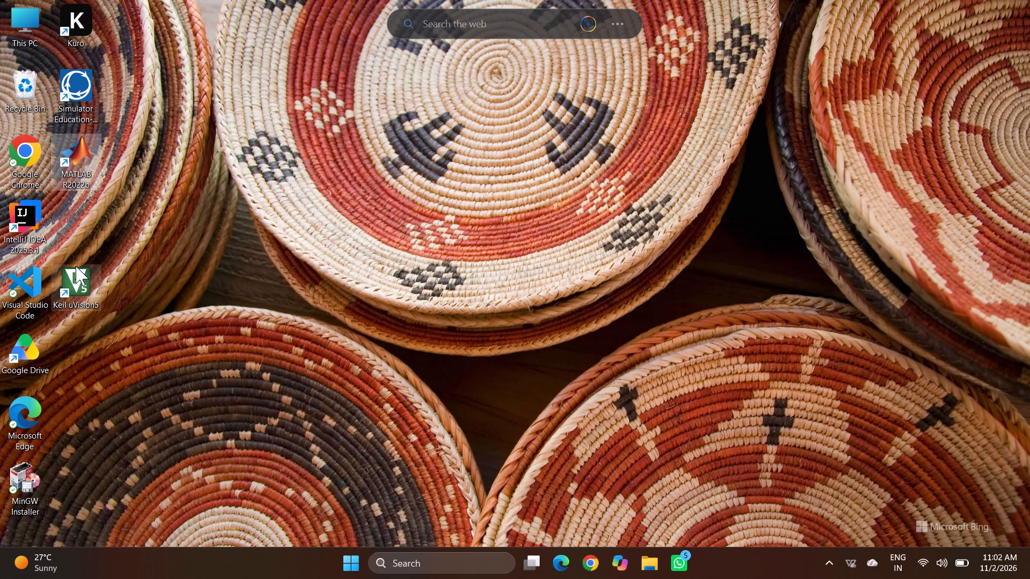
{"action": "left_click_drag", "start_coordinate": [78, 271], "coordinate": [73, 196]}
Relaunch the Simulator from the desktop and create a new case with the drawing tools showing.
{"action": "double_click", "coordinate": [65, 93]}
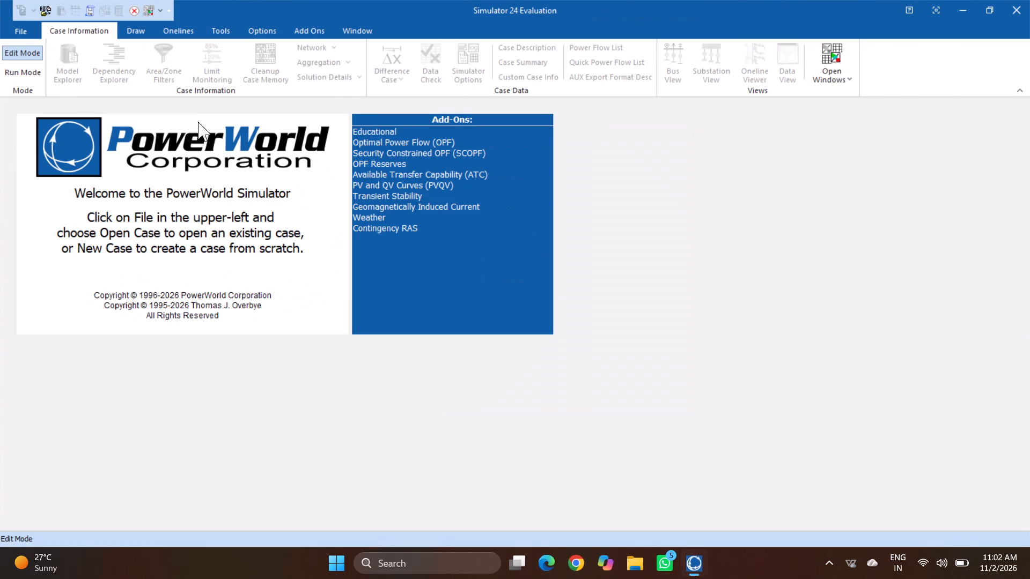
{"action": "left_click", "coordinate": [29, 29]}
{"action": "left_click", "coordinate": [83, 52]}
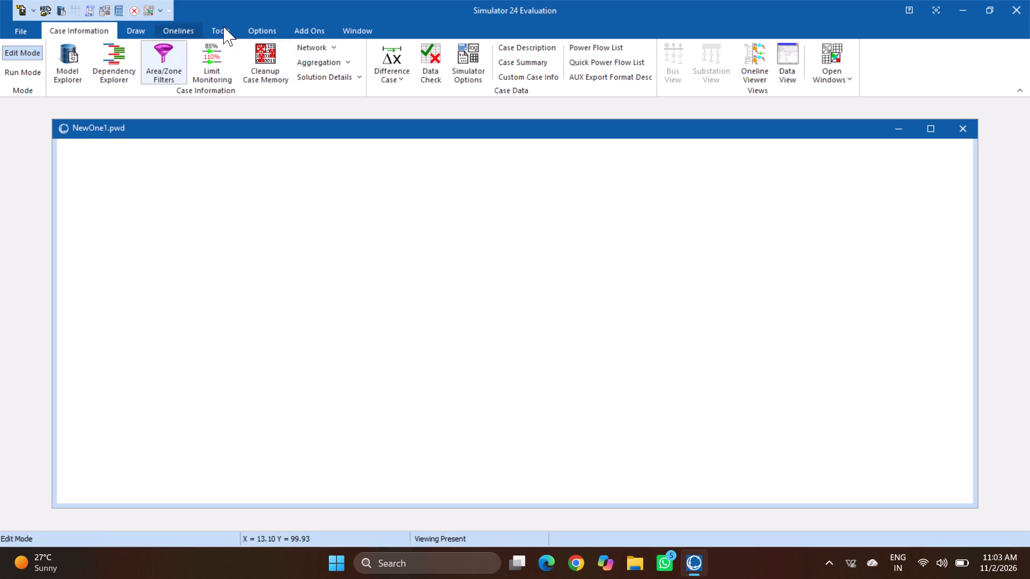
{"action": "left_click", "coordinate": [148, 33]}
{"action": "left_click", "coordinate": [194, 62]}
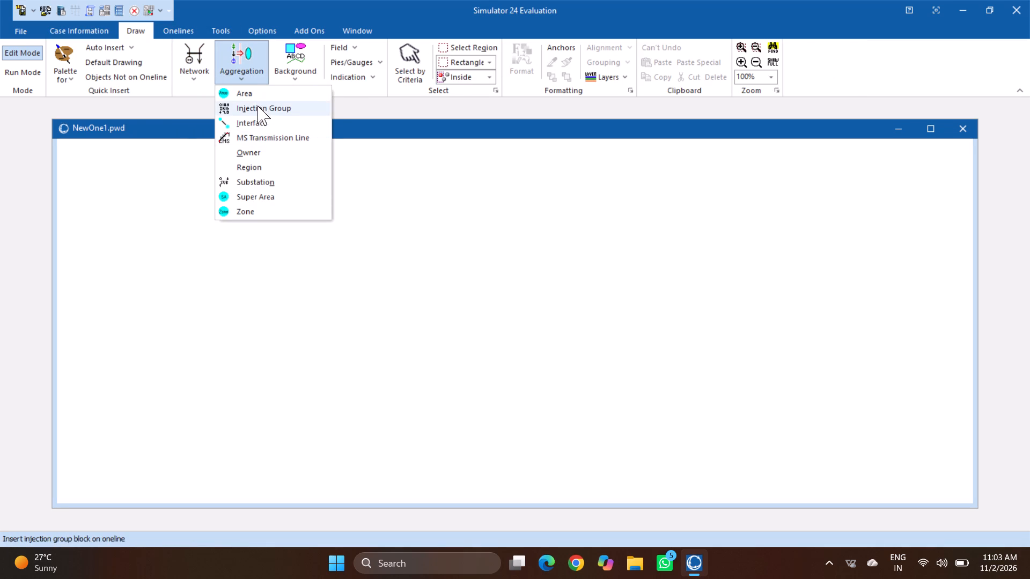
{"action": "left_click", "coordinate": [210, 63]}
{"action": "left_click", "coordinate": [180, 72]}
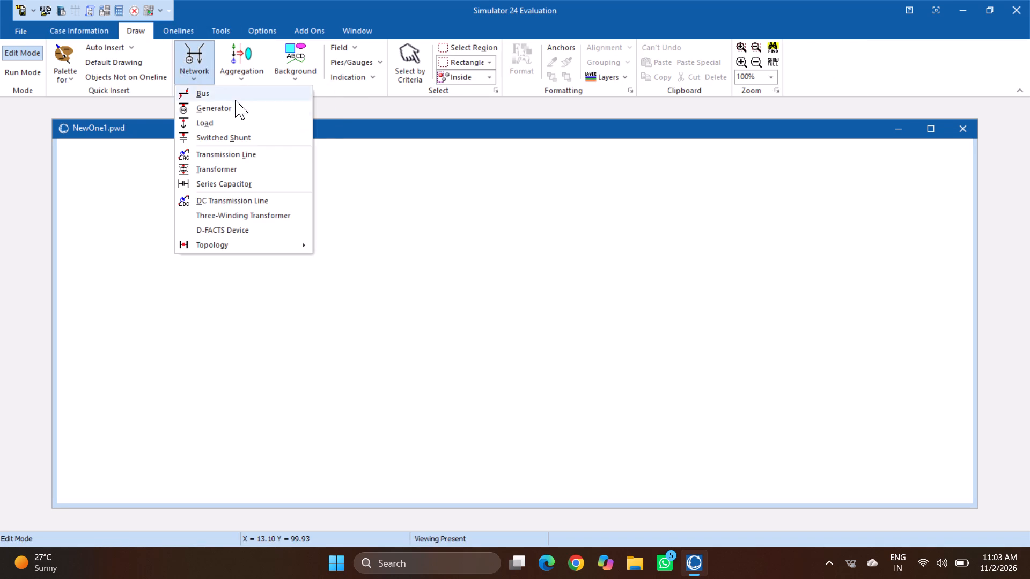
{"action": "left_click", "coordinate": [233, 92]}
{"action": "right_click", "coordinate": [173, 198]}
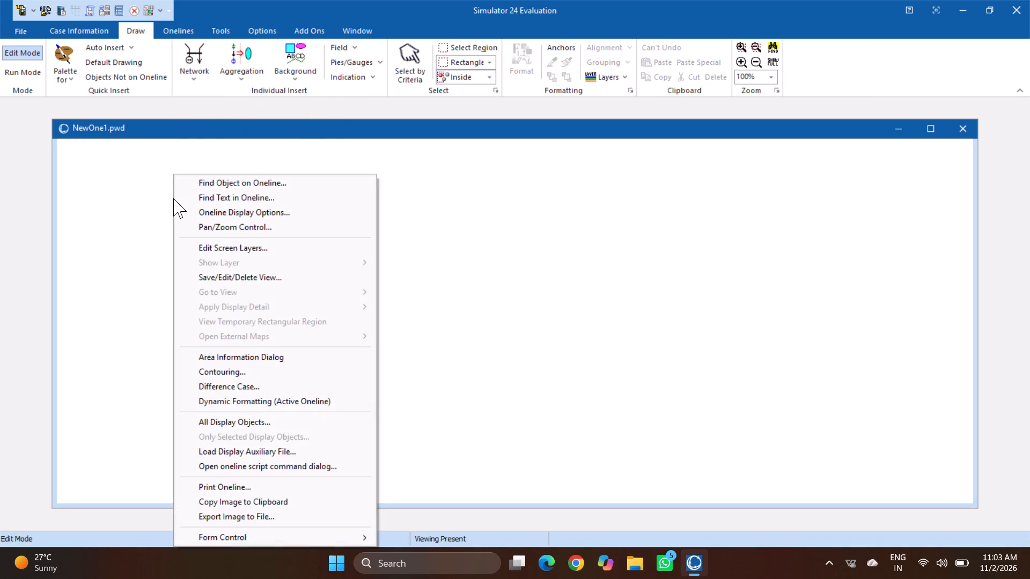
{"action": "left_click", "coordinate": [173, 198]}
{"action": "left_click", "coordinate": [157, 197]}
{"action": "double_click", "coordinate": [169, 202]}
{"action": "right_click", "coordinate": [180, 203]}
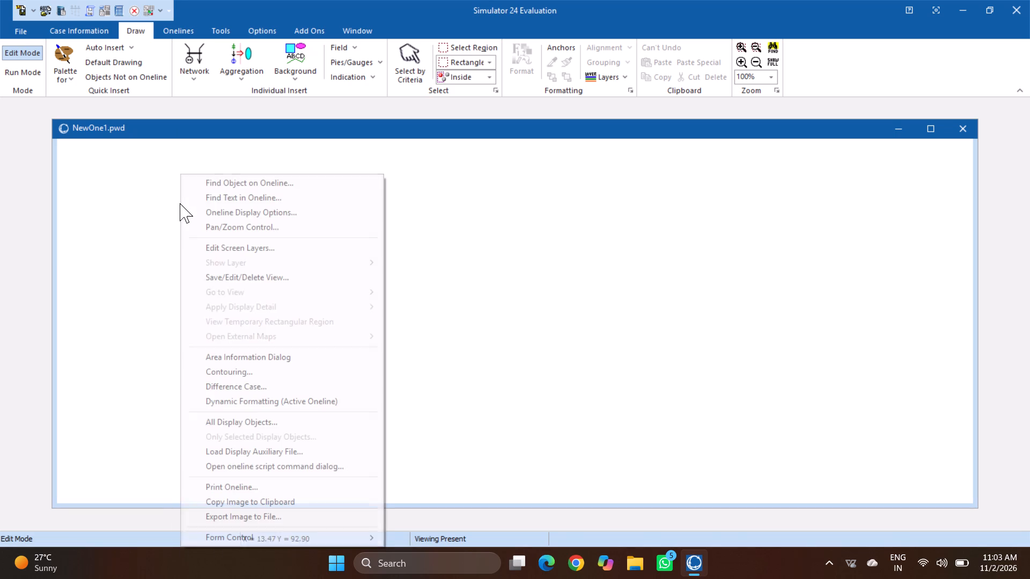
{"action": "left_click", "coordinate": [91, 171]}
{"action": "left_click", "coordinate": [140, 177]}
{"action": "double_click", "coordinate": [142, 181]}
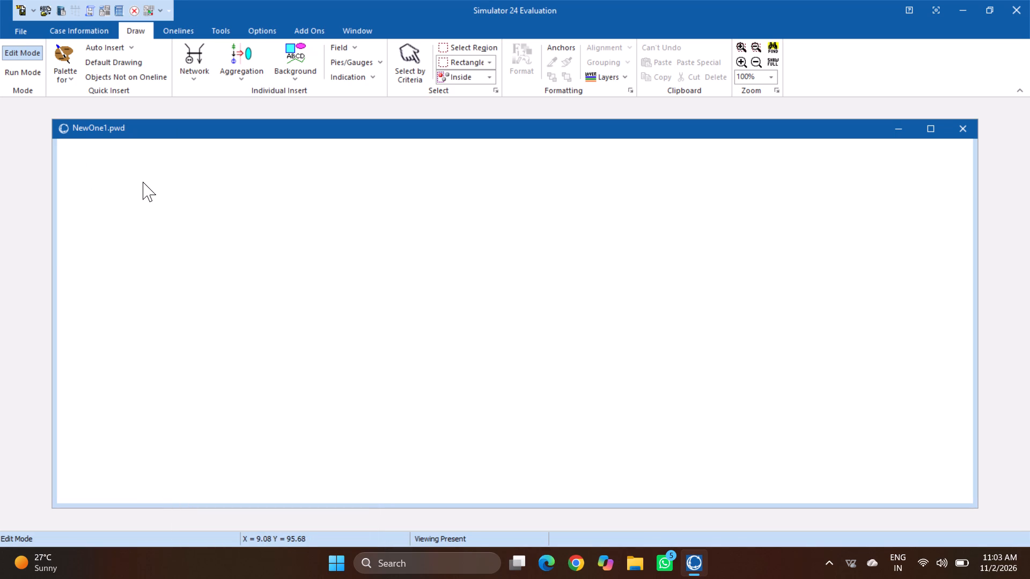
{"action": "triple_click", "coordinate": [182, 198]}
Insert bus 1 at 138 kV as the system slack bus on the blank oneline at about X 15, Y 92.
{"action": "left_click", "coordinate": [190, 53]}
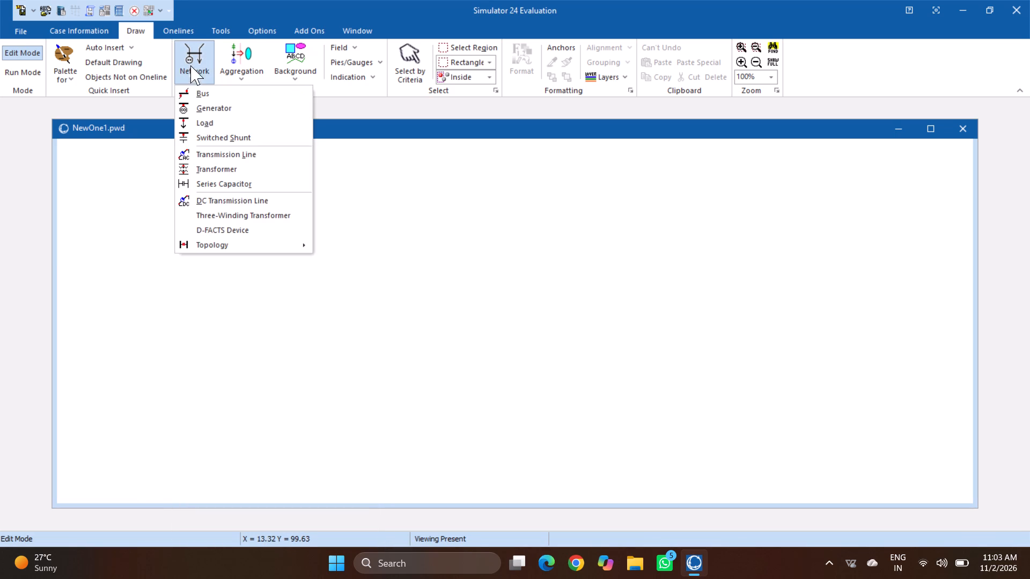
{"action": "left_click", "coordinate": [192, 93]}
{"action": "double_click", "coordinate": [192, 212]}
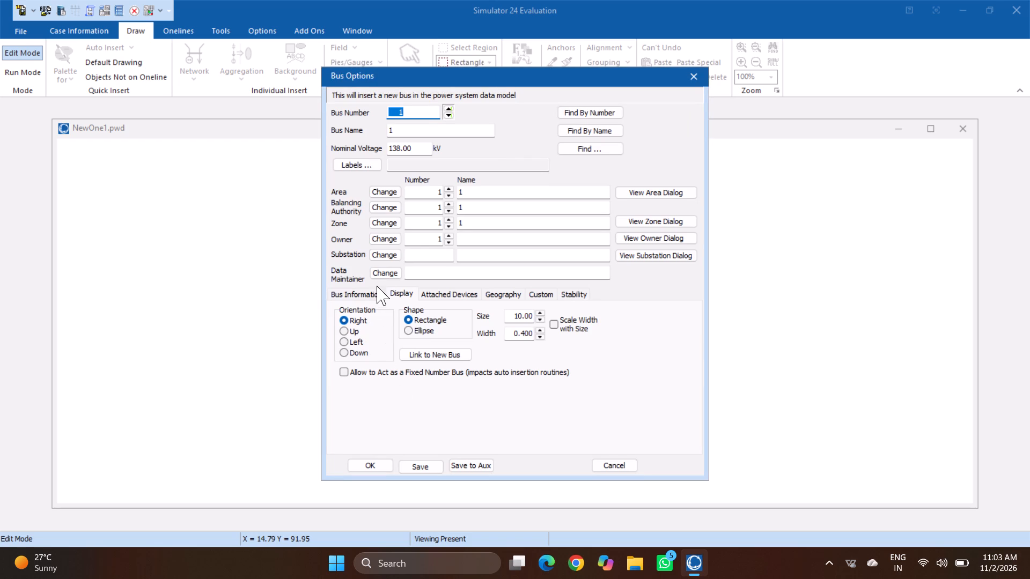
{"action": "left_click", "coordinate": [364, 298]}
{"action": "left_click", "coordinate": [360, 355]}
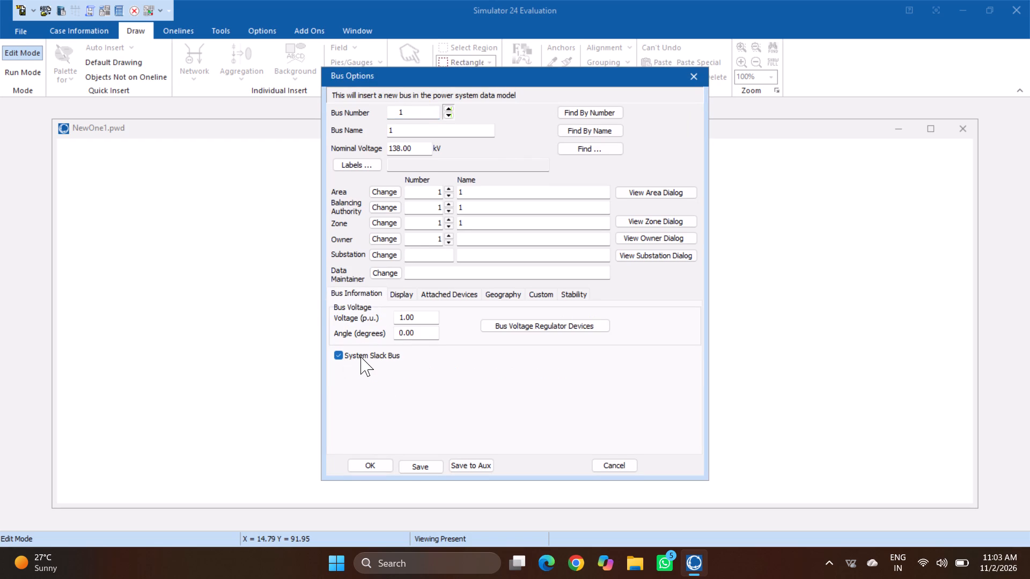
{"action": "left_click", "coordinate": [384, 458]}
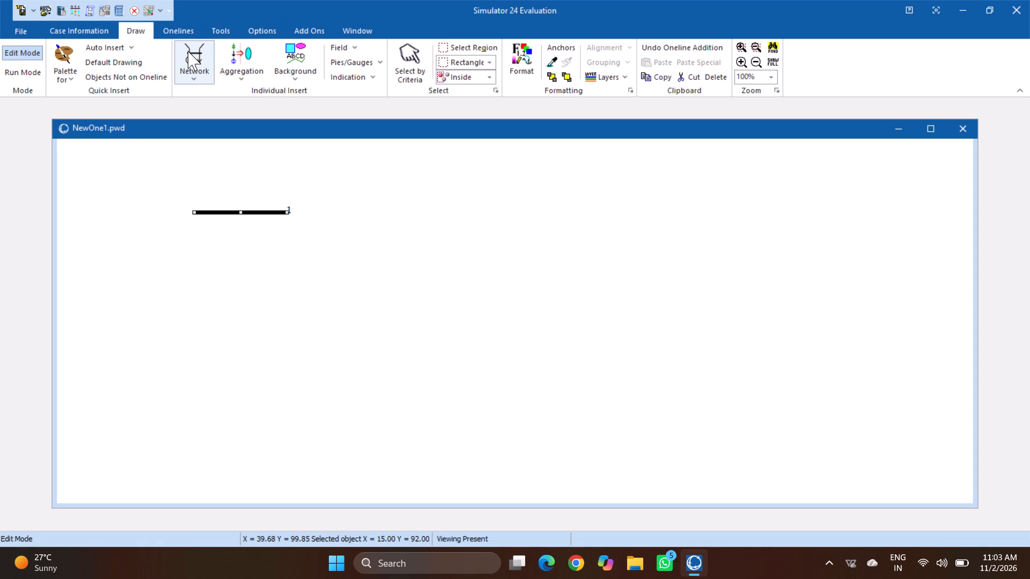
Insert bus 2 with the default 138 kV settings on the oneline at about X 58, Y 90.
{"action": "left_click_drag", "start_coordinate": [188, 51], "coordinate": [173, 58]}
{"action": "left_click", "coordinate": [255, 93]}
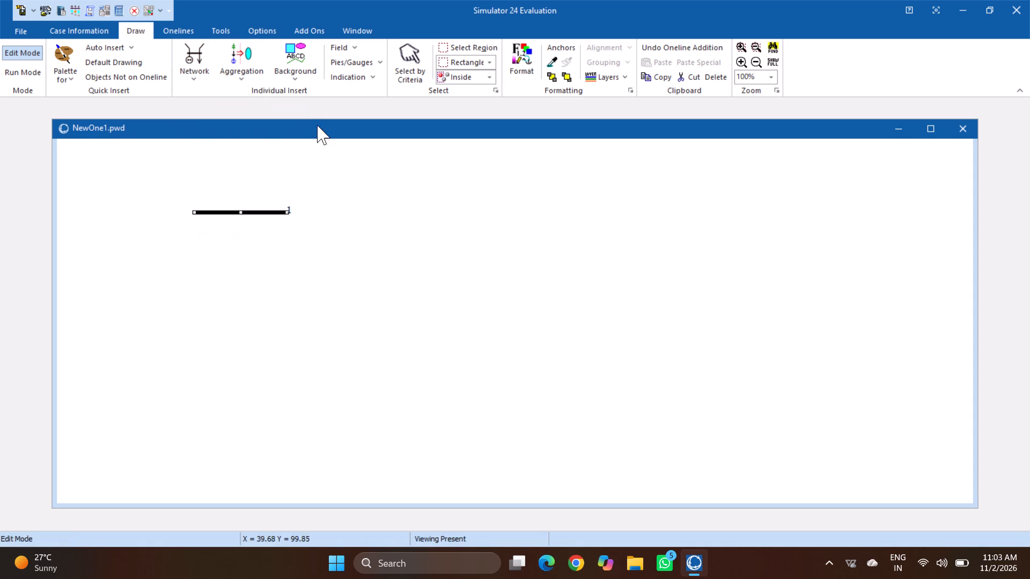
{"action": "double_click", "coordinate": [590, 229]}
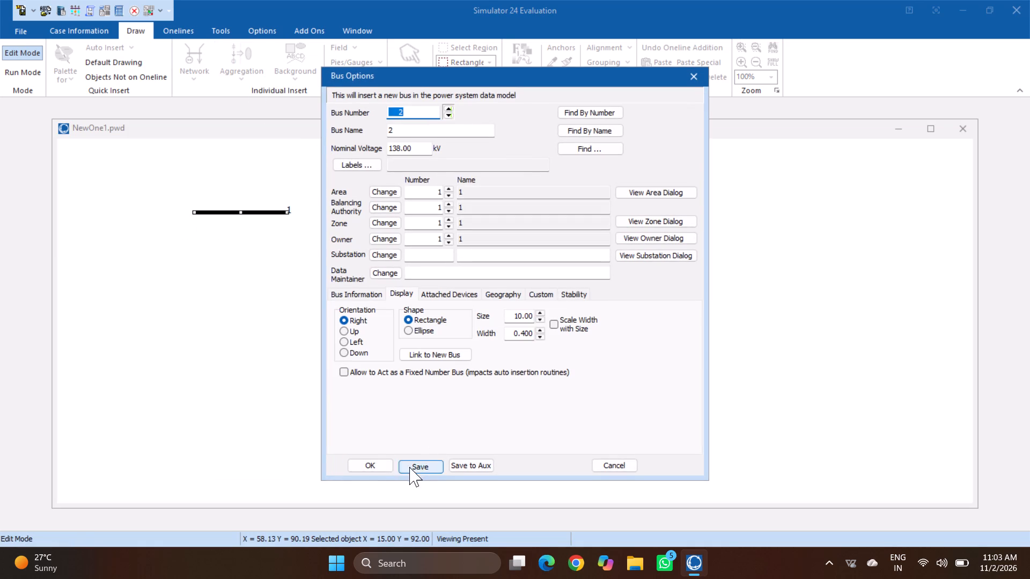
{"action": "left_click", "coordinate": [358, 468]}
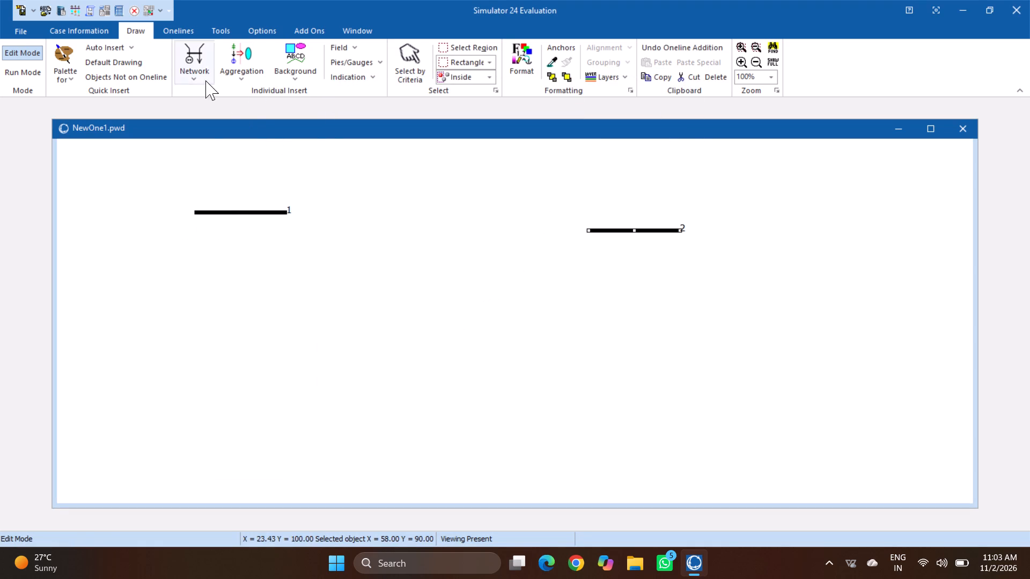
Insert bus 3 at 138 kV as a non-slack bus, below and between buses 1 and 2, at about X 47, Y 73.
{"action": "left_click", "coordinate": [192, 68]}
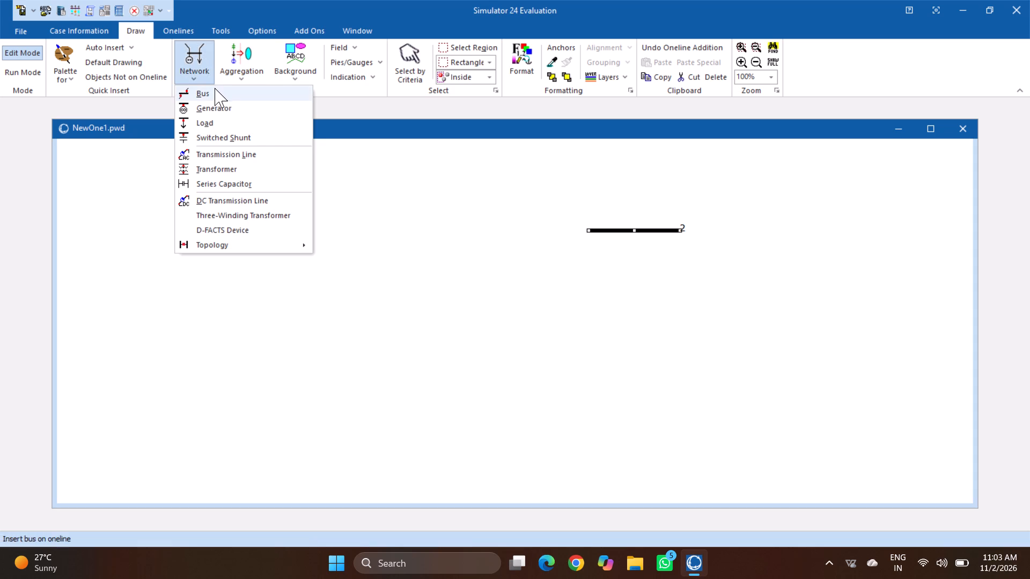
{"action": "left_click", "coordinate": [215, 93]}
{"action": "double_click", "coordinate": [491, 387]}
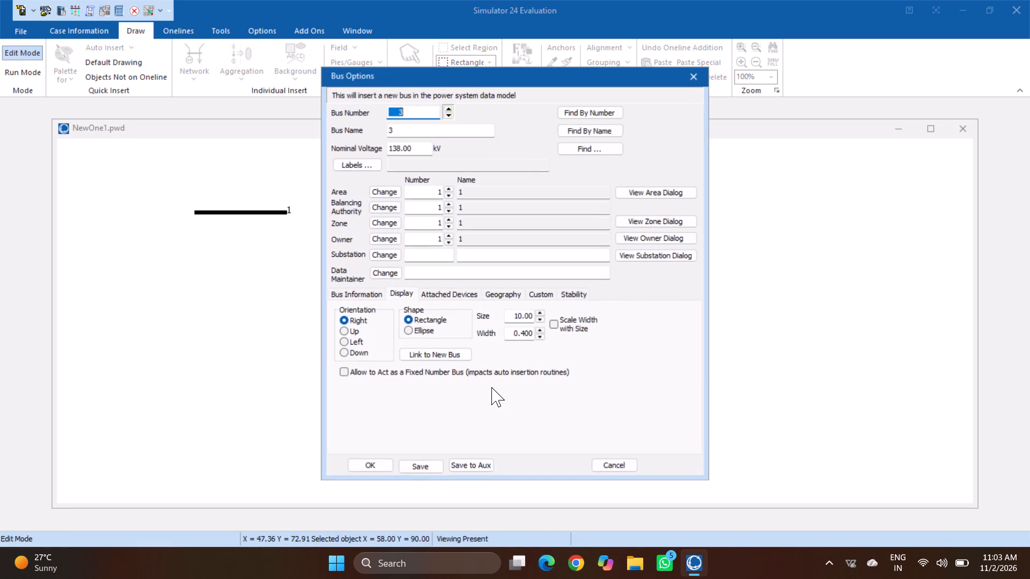
{"action": "left_click", "coordinate": [359, 295]}
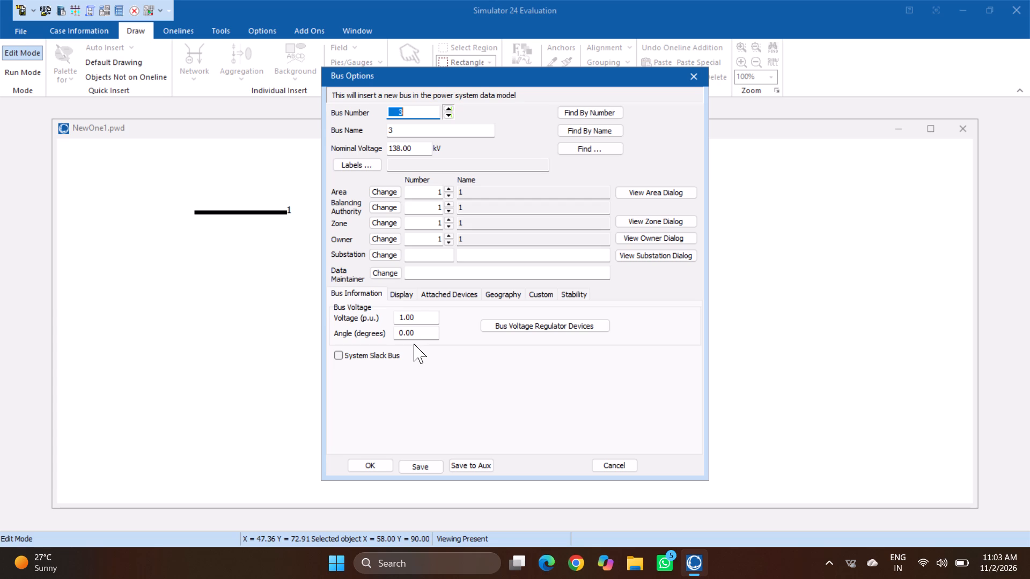
{"action": "left_click", "coordinate": [365, 469]}
Insert a generator connected to bus 1 at about X 20, Y 100 with an MW setpoint of 0.0, and save its settings.
{"action": "left_click", "coordinate": [516, 382]}
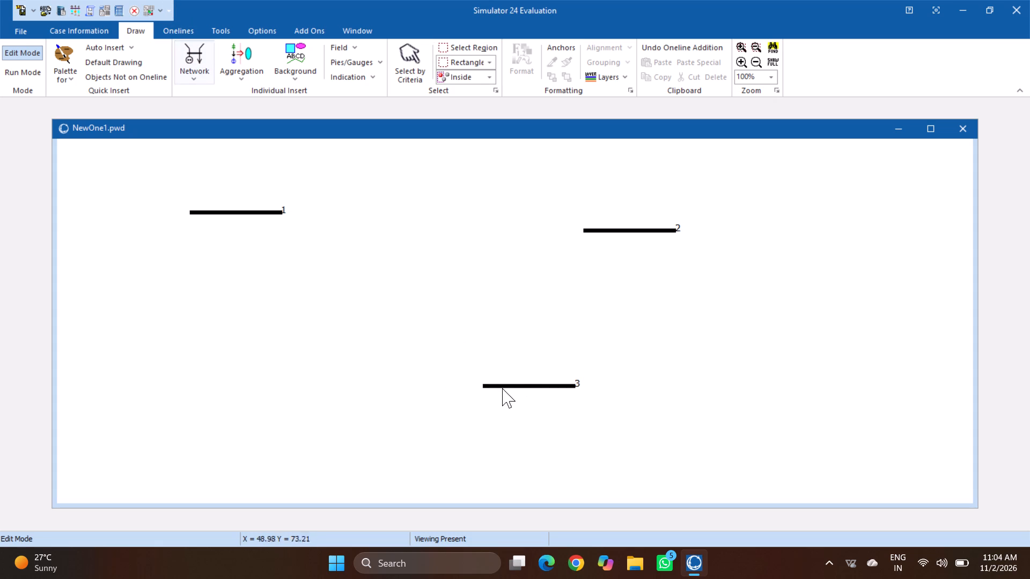
{"action": "left_click", "coordinate": [506, 387]}
{"action": "left_click_drag", "start_coordinate": [454, 287], "coordinate": [458, 343]}
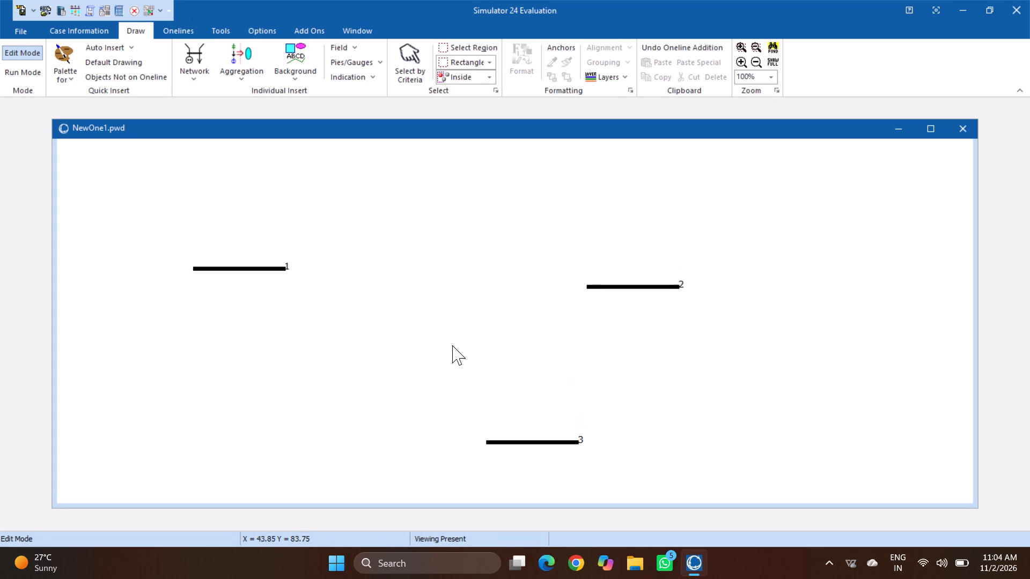
{"action": "left_click", "coordinate": [190, 62]}
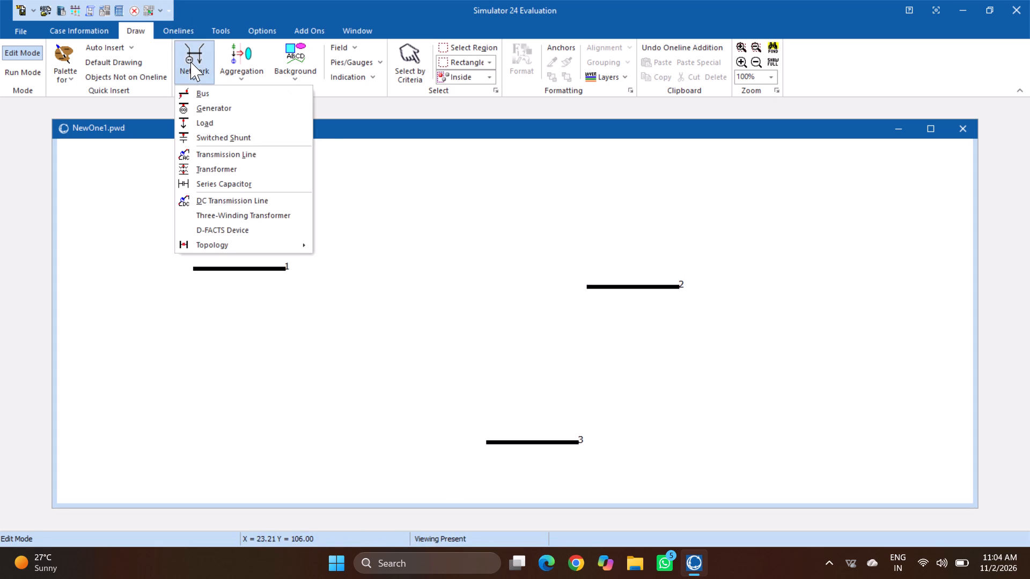
{"action": "left_click", "coordinate": [212, 103]}
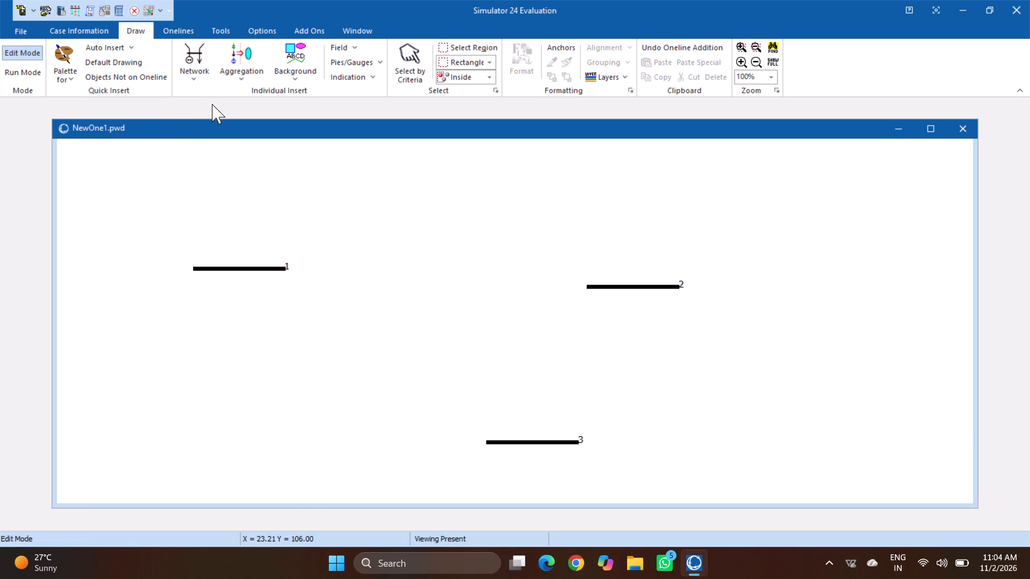
{"action": "left_click", "coordinate": [235, 198]}
{"action": "double_click", "coordinate": [235, 198]}
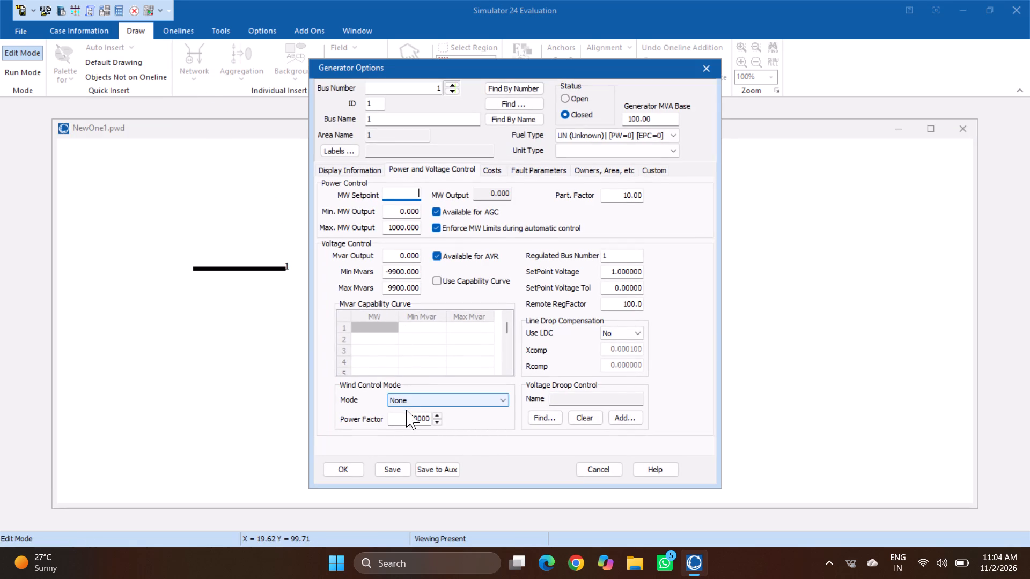
{"action": "left_click", "coordinate": [215, 265]}
{"action": "left_click", "coordinate": [220, 283]}
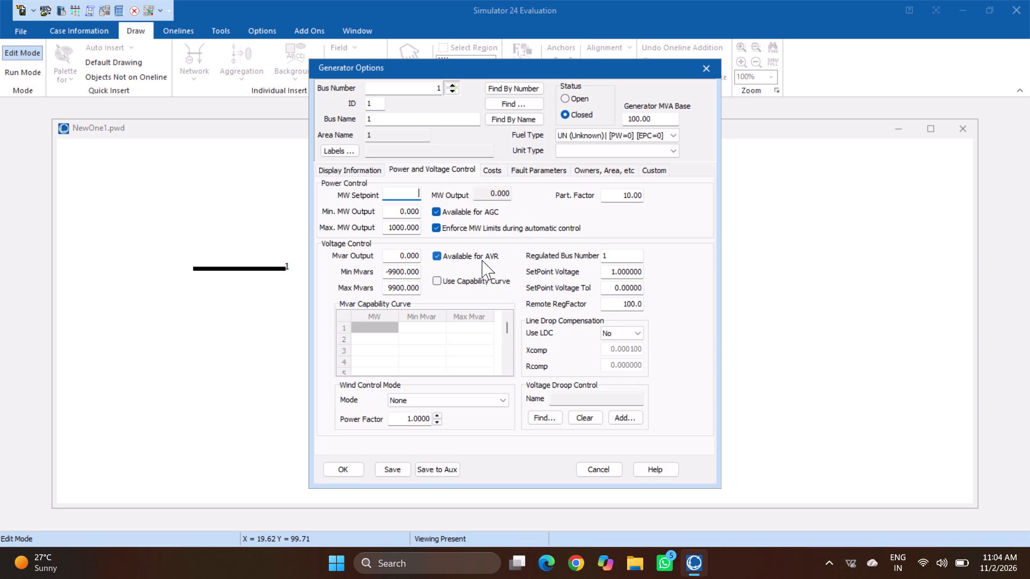
{"action": "key", "text": "0"}
{"action": "type", "text": ".0"}
{"action": "left_click", "coordinate": [389, 465]}
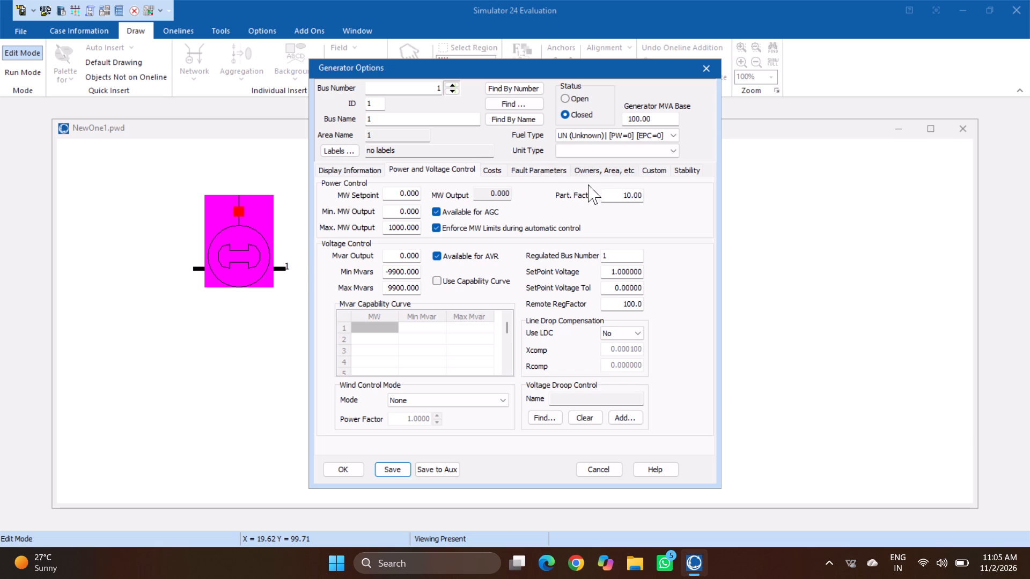
Look at the fault parameters of the bus 1 generator and close its options.
{"action": "left_click", "coordinate": [553, 168]}
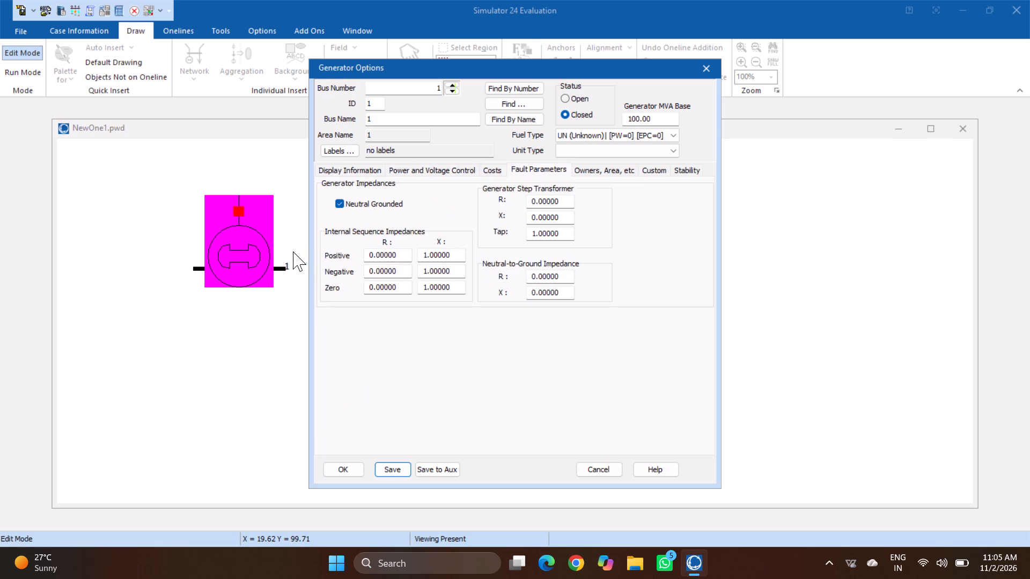
{"action": "left_click_drag", "start_coordinate": [260, 235], "coordinate": [268, 219]}
{"action": "left_click_drag", "start_coordinate": [235, 236], "coordinate": [237, 195]}
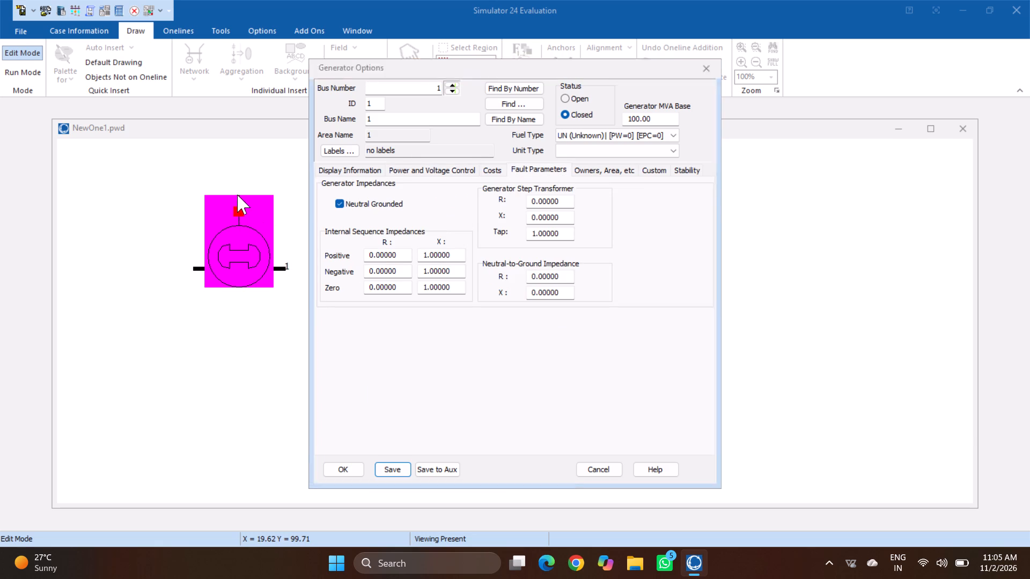
{"action": "left_click_drag", "start_coordinate": [237, 195], "coordinate": [237, 192]}
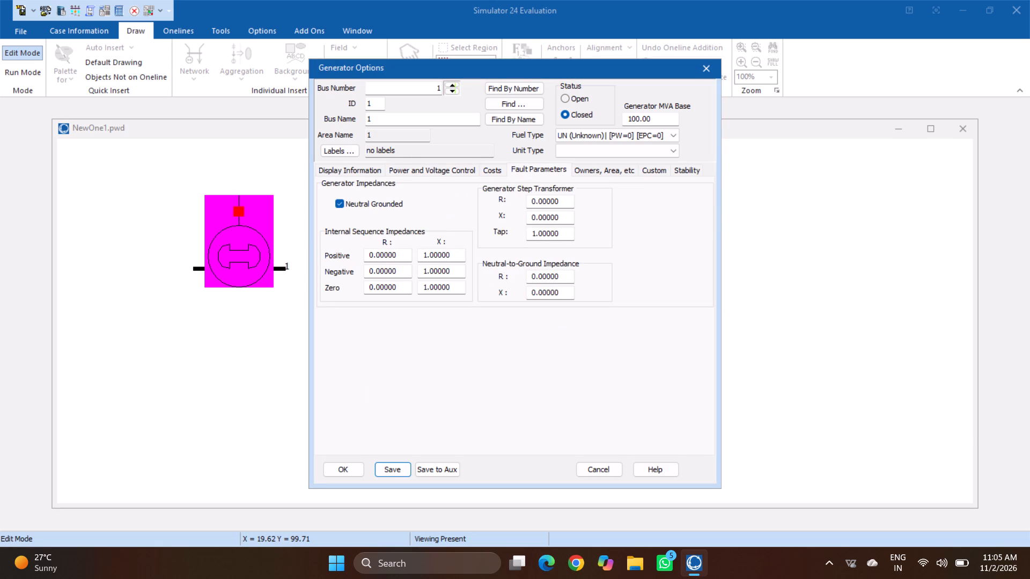
{"action": "left_click", "coordinate": [715, 69]}
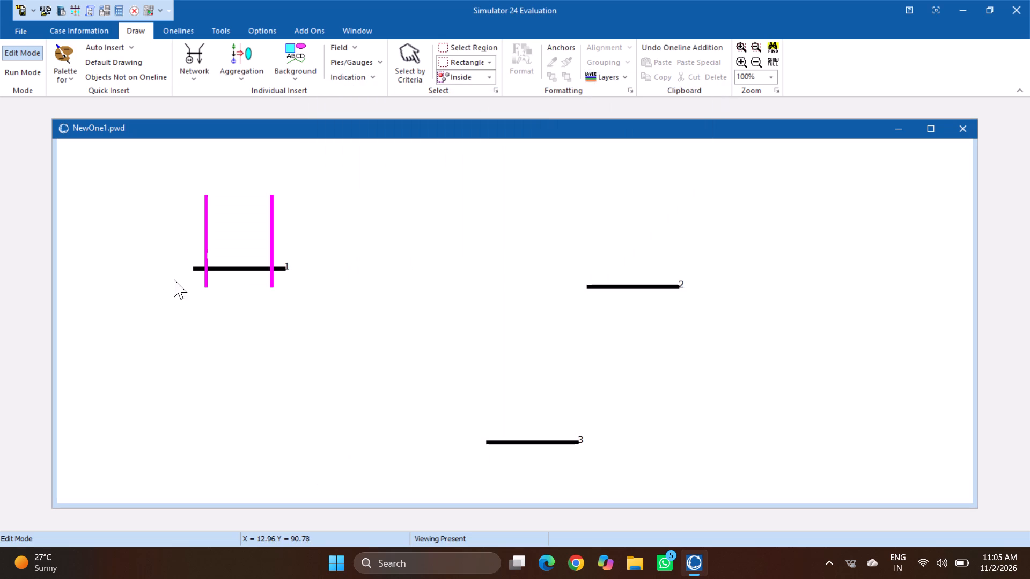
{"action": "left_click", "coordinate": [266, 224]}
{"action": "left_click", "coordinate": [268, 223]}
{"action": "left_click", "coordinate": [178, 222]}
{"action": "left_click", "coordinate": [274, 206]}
Insert a generator on bus 2 at about X 60, Y 90.
{"action": "left_click", "coordinate": [193, 68]}
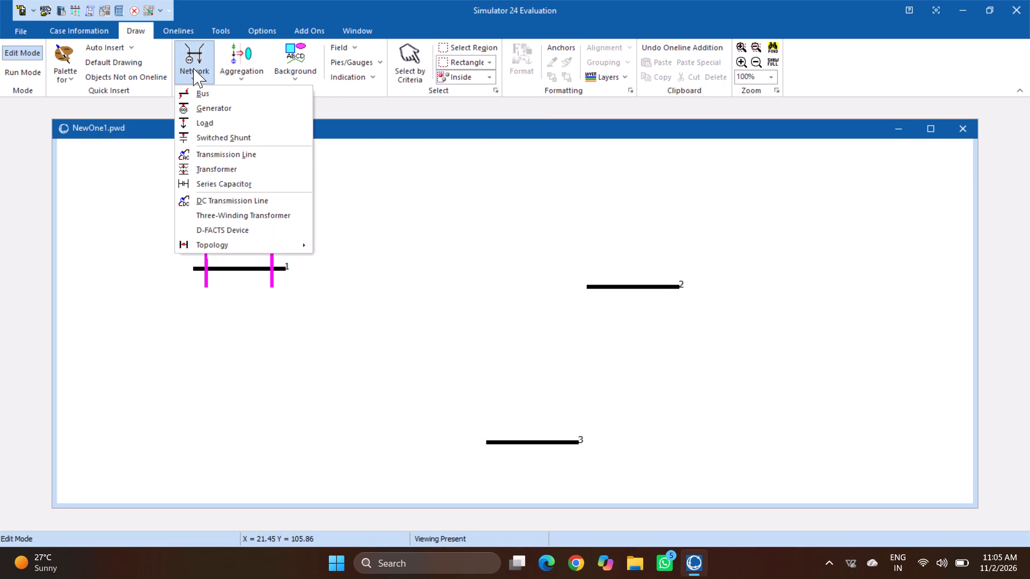
{"action": "left_click", "coordinate": [210, 109]}
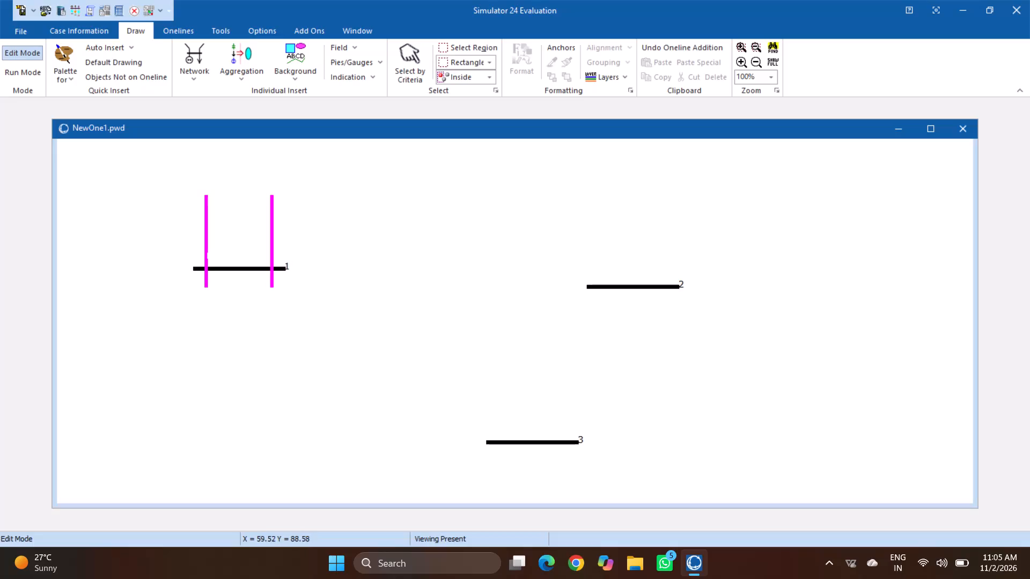
{"action": "double_click", "coordinate": [606, 286]}
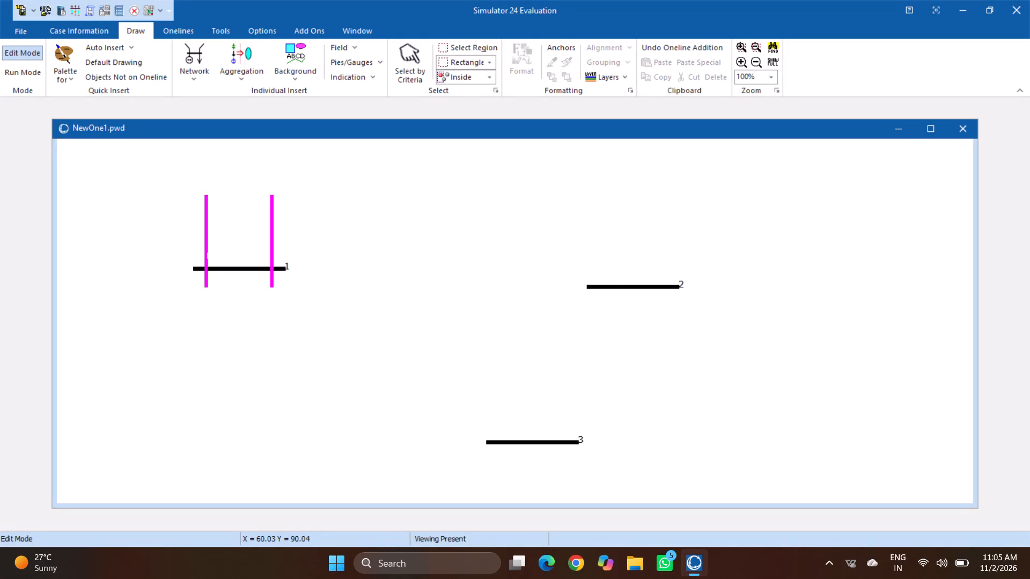
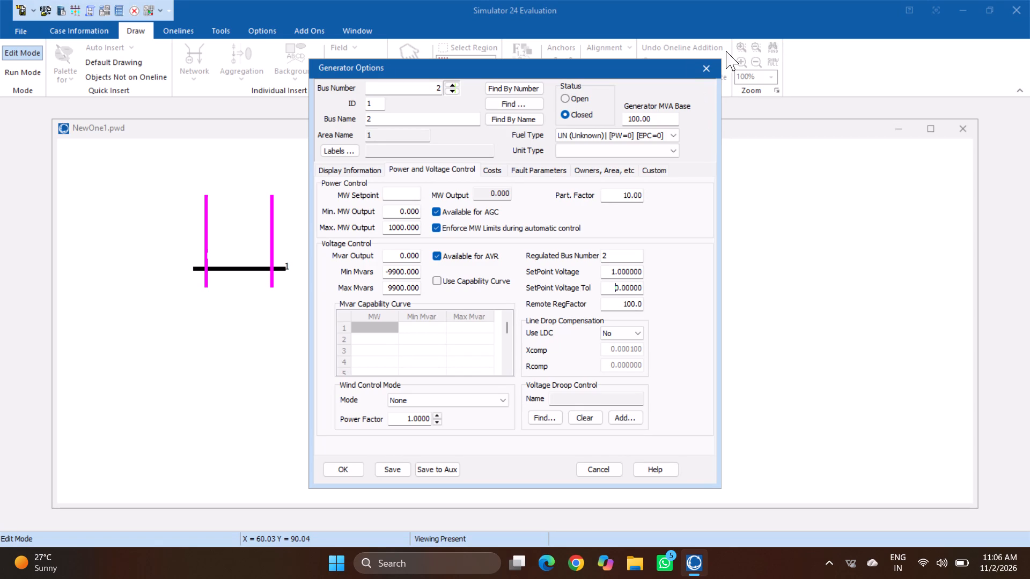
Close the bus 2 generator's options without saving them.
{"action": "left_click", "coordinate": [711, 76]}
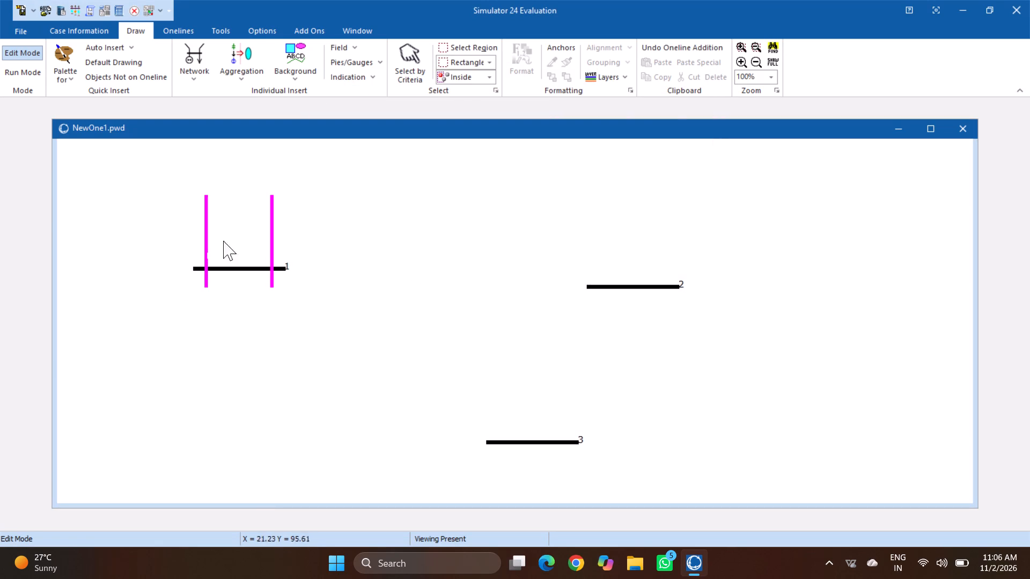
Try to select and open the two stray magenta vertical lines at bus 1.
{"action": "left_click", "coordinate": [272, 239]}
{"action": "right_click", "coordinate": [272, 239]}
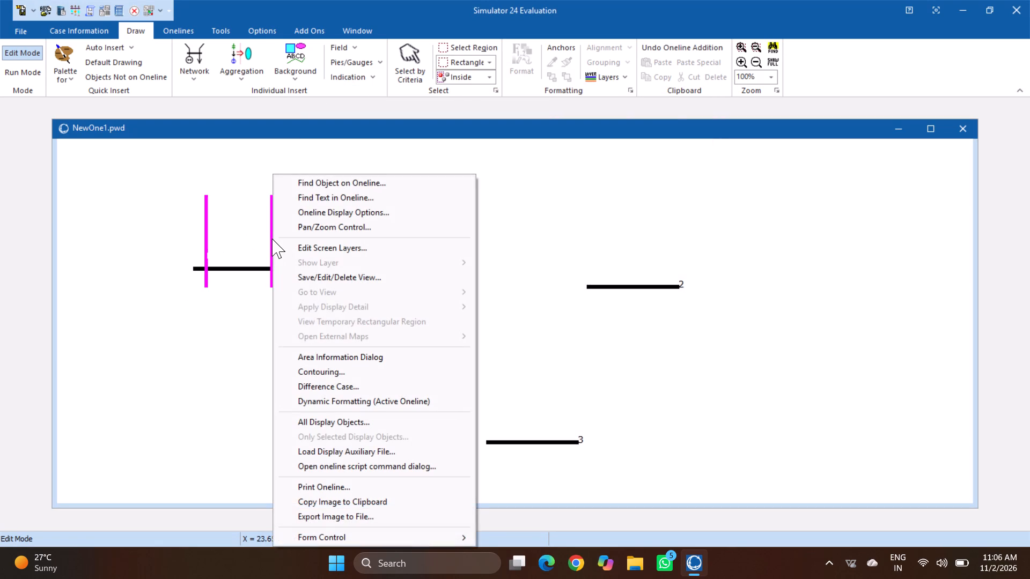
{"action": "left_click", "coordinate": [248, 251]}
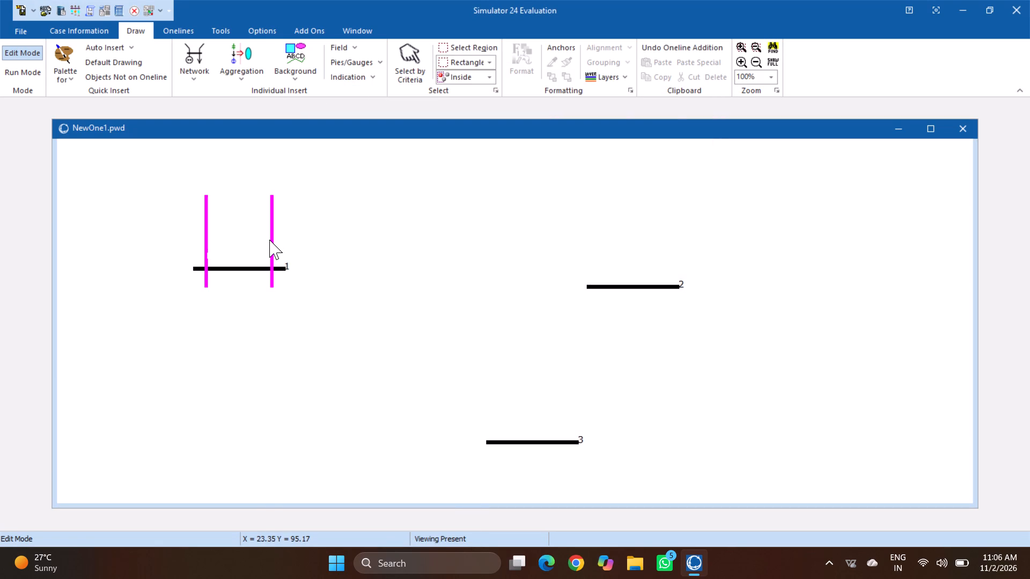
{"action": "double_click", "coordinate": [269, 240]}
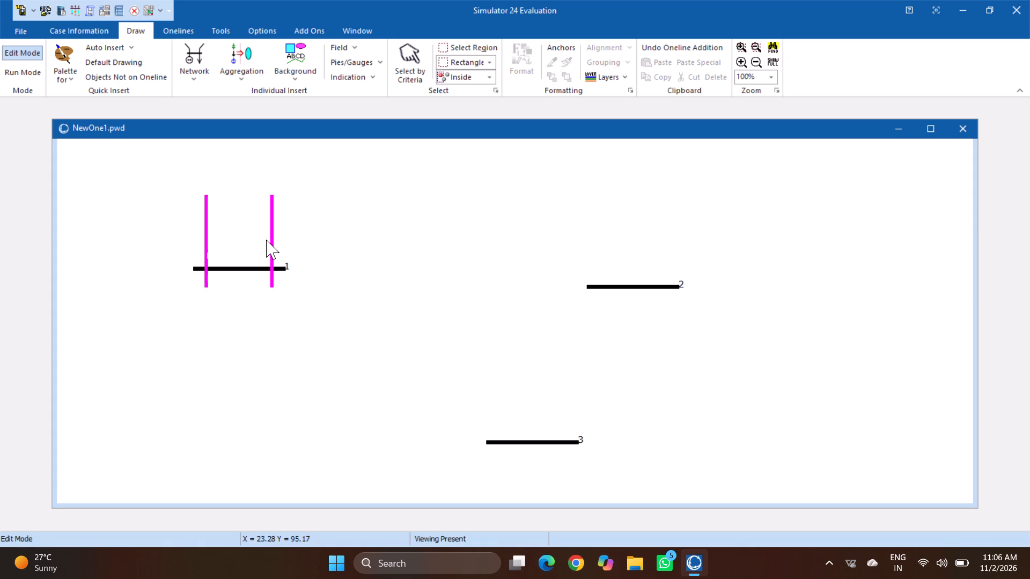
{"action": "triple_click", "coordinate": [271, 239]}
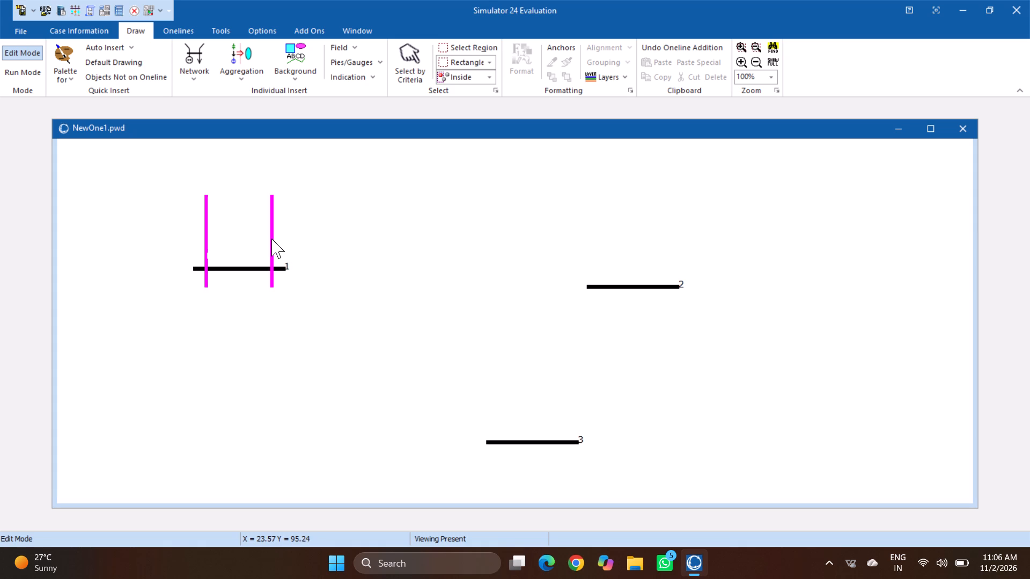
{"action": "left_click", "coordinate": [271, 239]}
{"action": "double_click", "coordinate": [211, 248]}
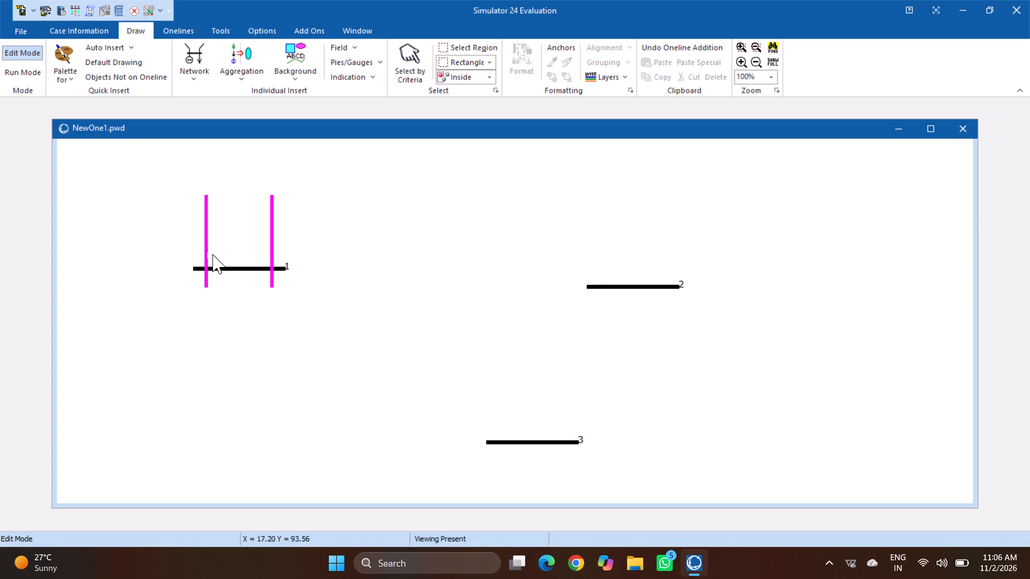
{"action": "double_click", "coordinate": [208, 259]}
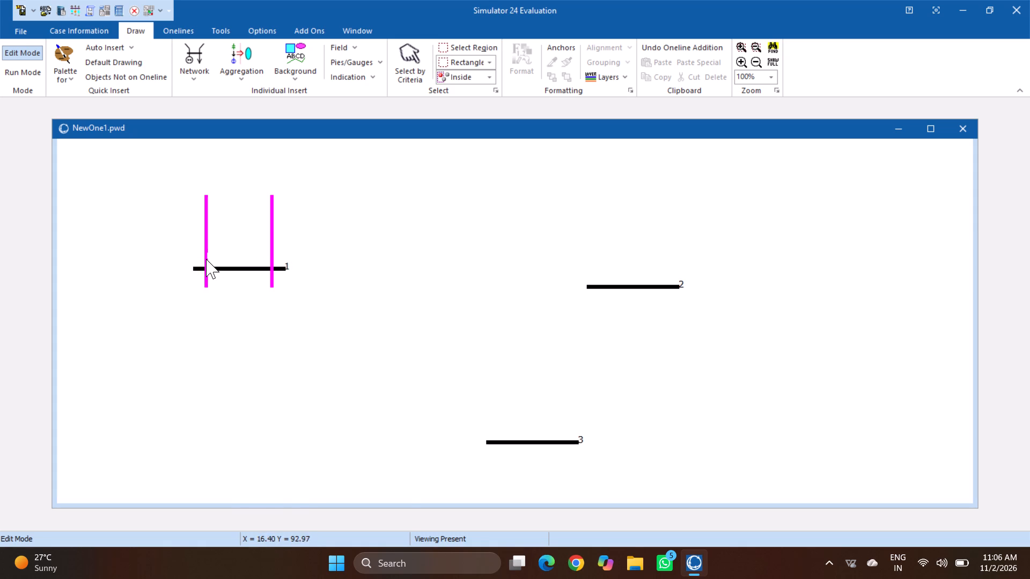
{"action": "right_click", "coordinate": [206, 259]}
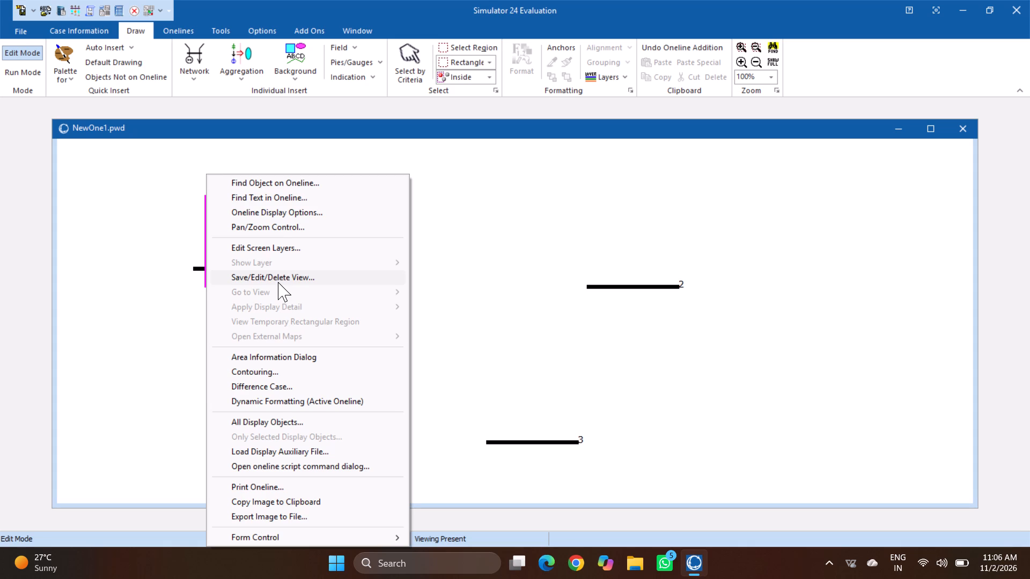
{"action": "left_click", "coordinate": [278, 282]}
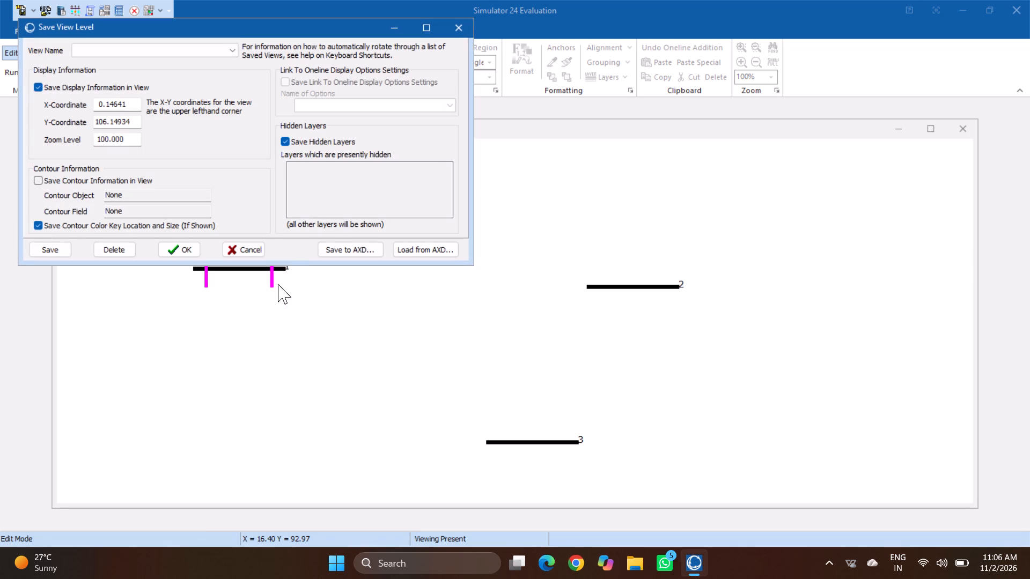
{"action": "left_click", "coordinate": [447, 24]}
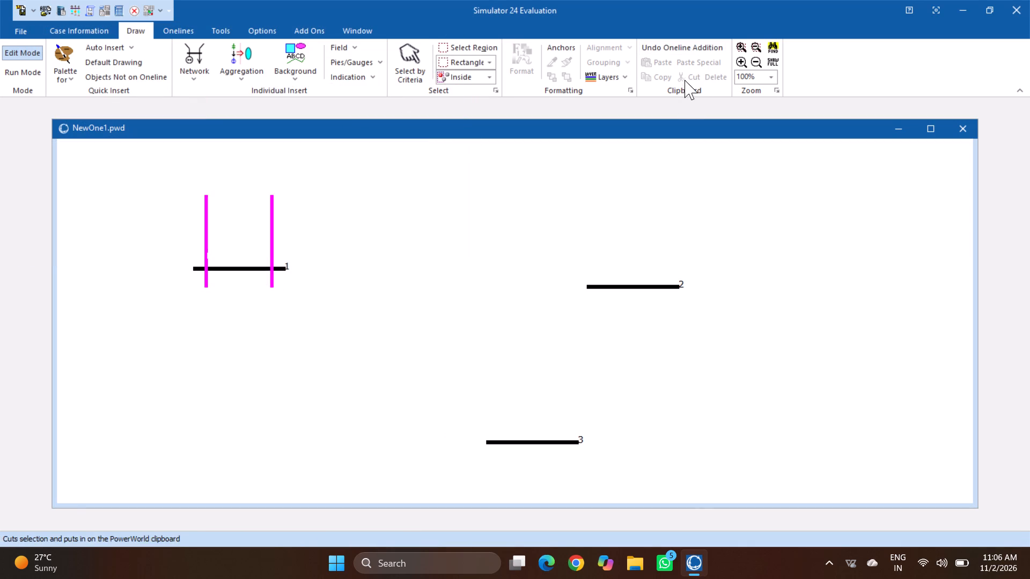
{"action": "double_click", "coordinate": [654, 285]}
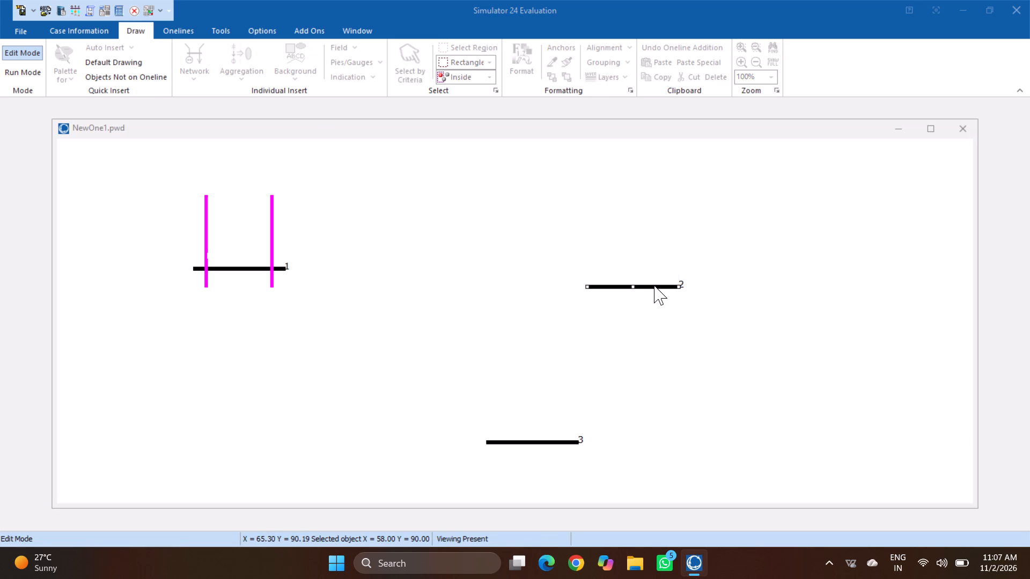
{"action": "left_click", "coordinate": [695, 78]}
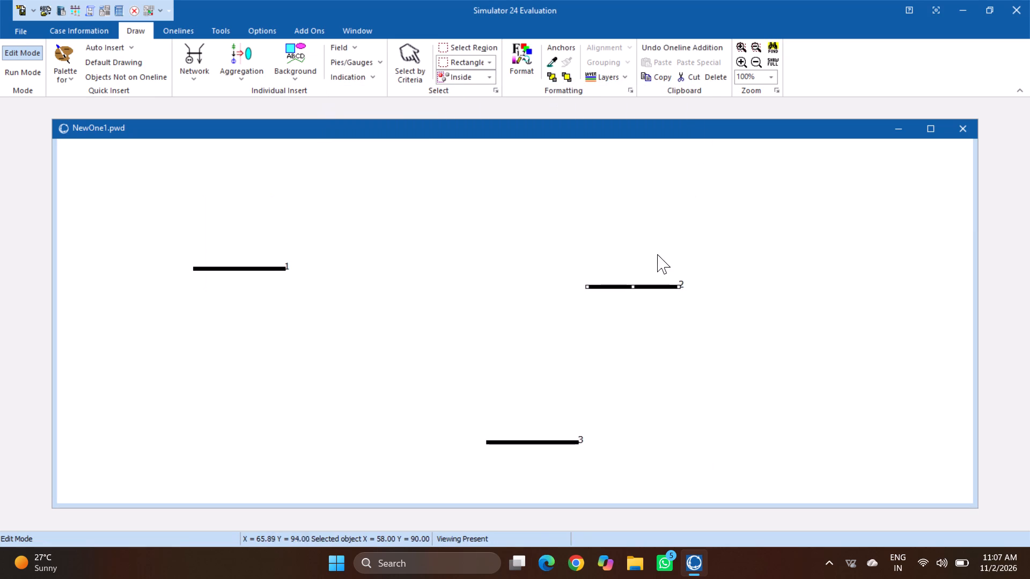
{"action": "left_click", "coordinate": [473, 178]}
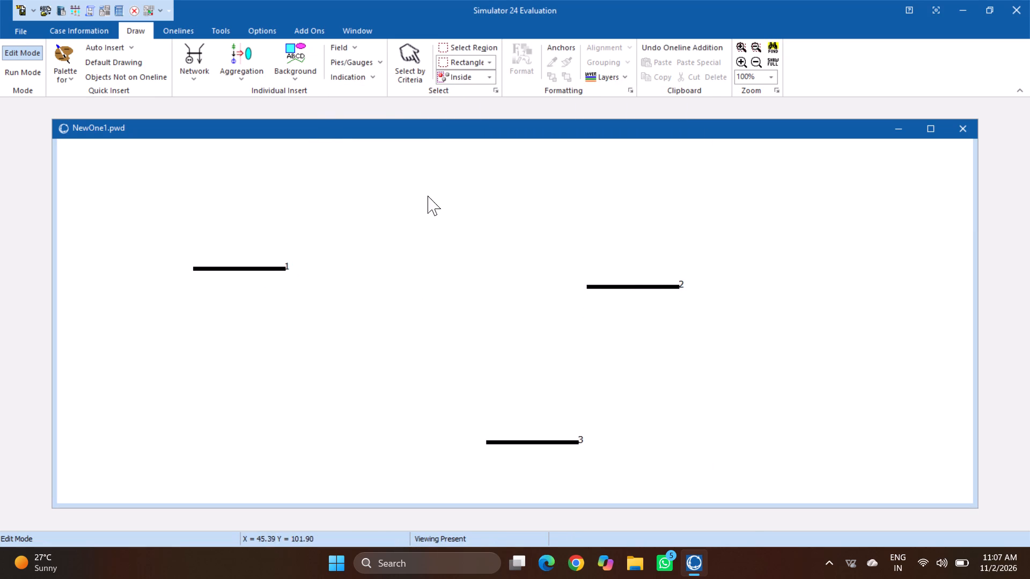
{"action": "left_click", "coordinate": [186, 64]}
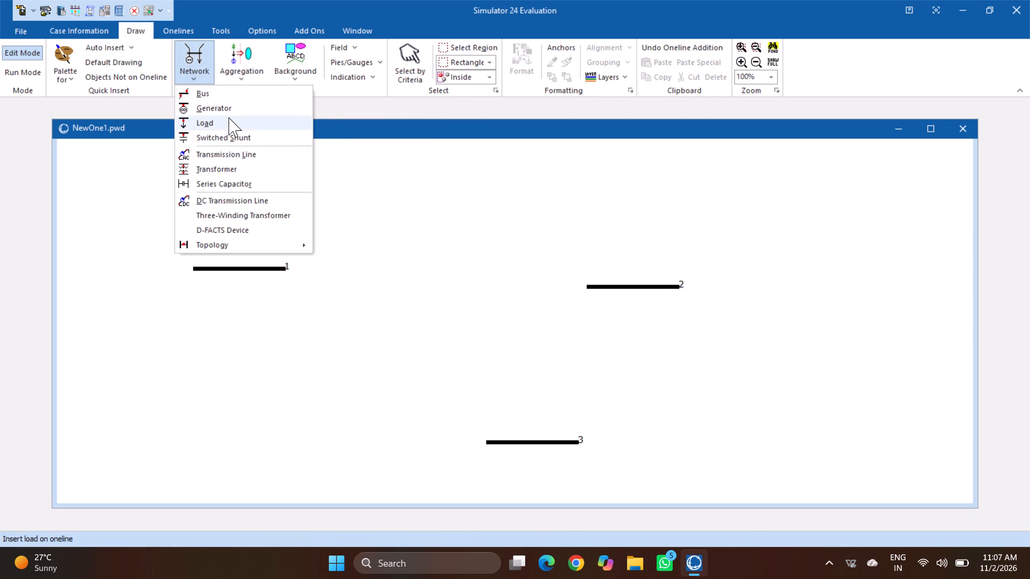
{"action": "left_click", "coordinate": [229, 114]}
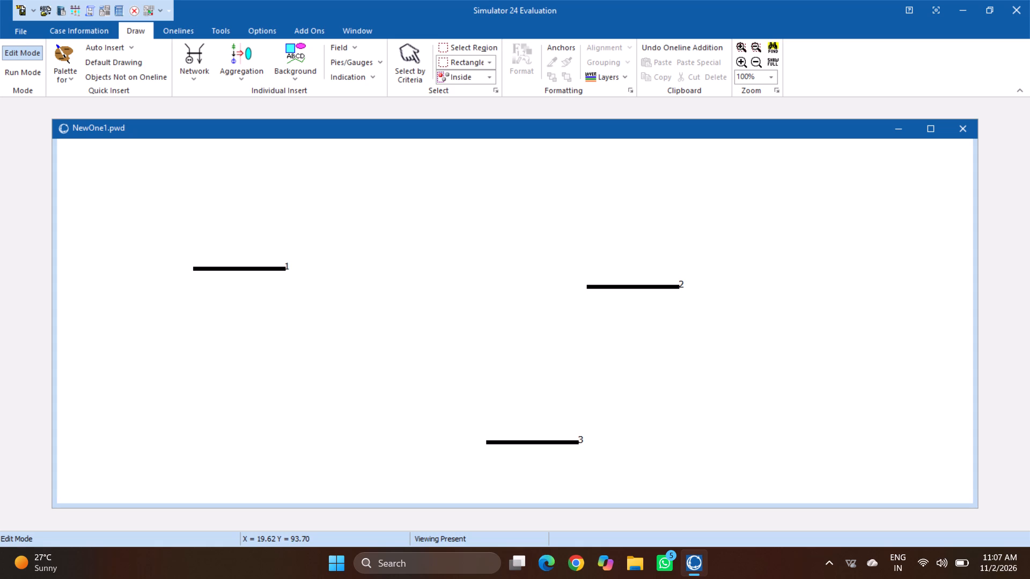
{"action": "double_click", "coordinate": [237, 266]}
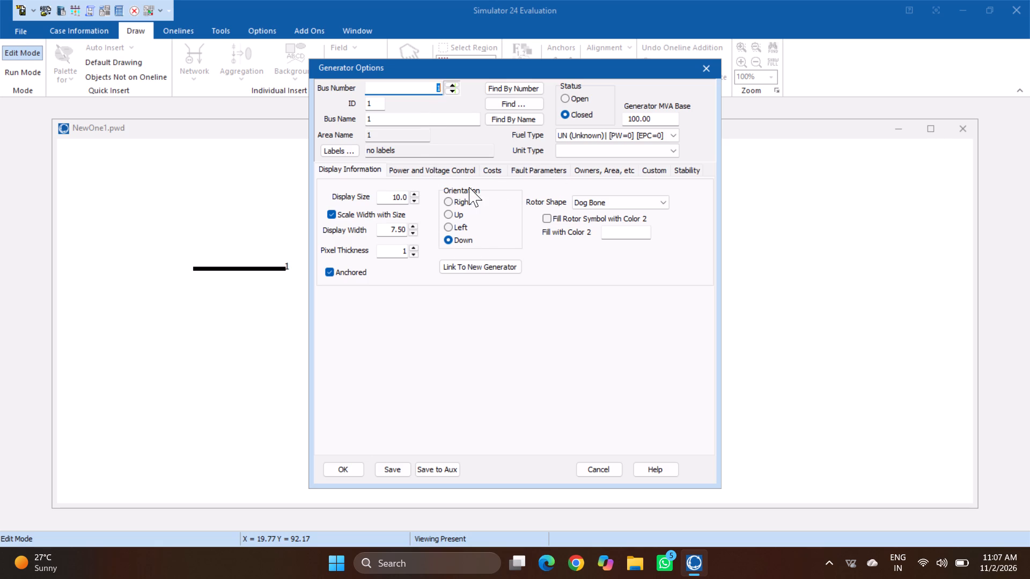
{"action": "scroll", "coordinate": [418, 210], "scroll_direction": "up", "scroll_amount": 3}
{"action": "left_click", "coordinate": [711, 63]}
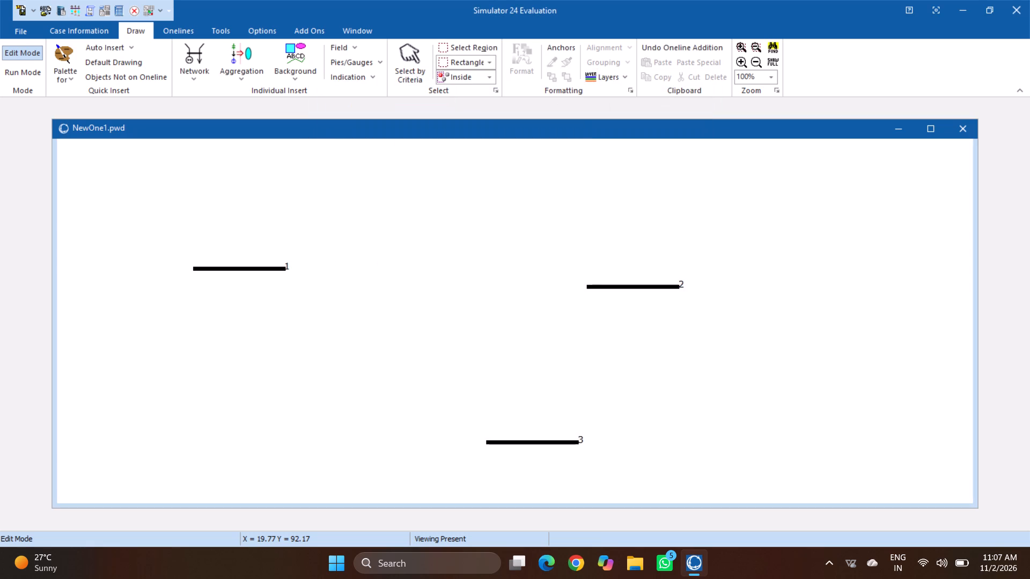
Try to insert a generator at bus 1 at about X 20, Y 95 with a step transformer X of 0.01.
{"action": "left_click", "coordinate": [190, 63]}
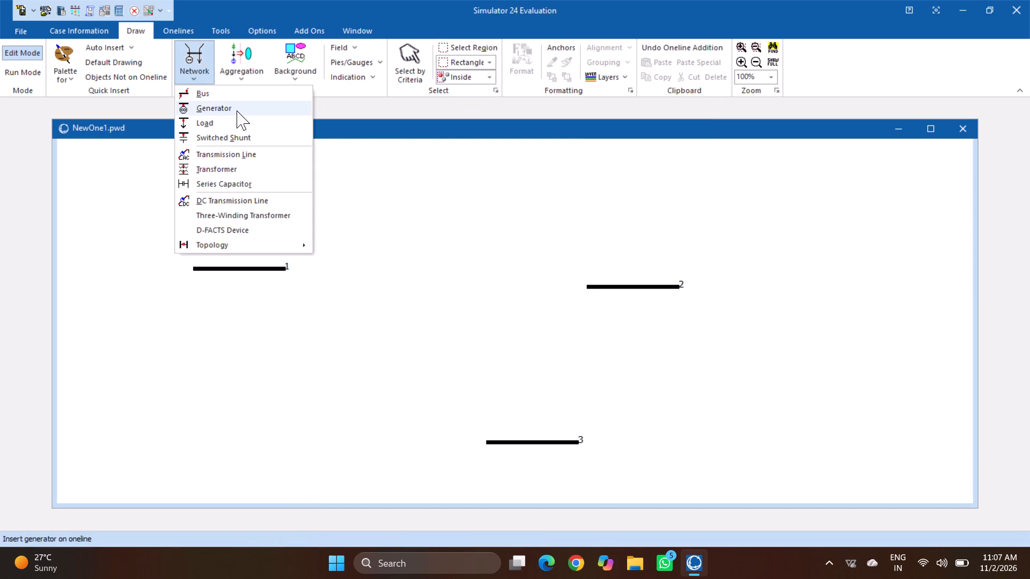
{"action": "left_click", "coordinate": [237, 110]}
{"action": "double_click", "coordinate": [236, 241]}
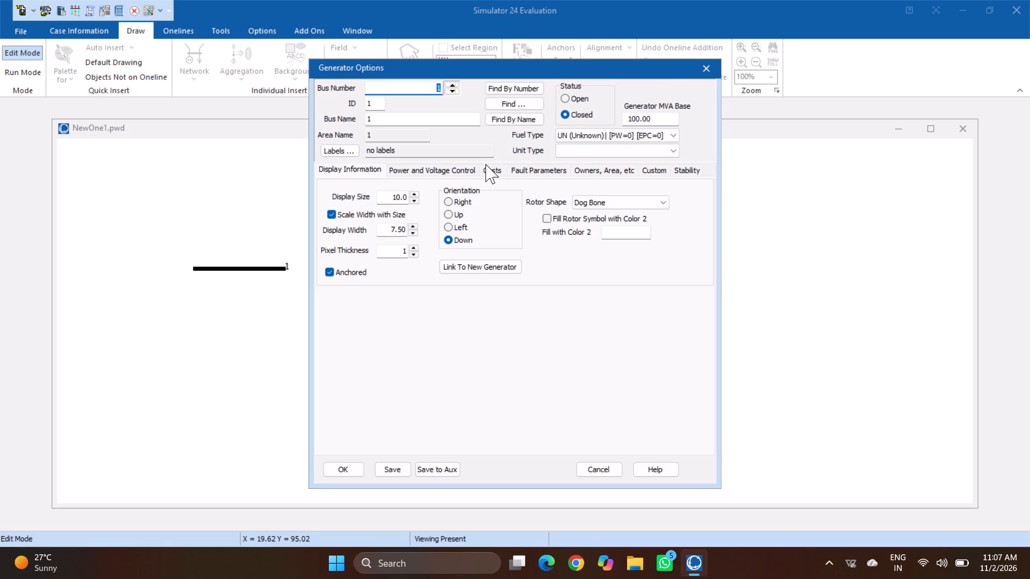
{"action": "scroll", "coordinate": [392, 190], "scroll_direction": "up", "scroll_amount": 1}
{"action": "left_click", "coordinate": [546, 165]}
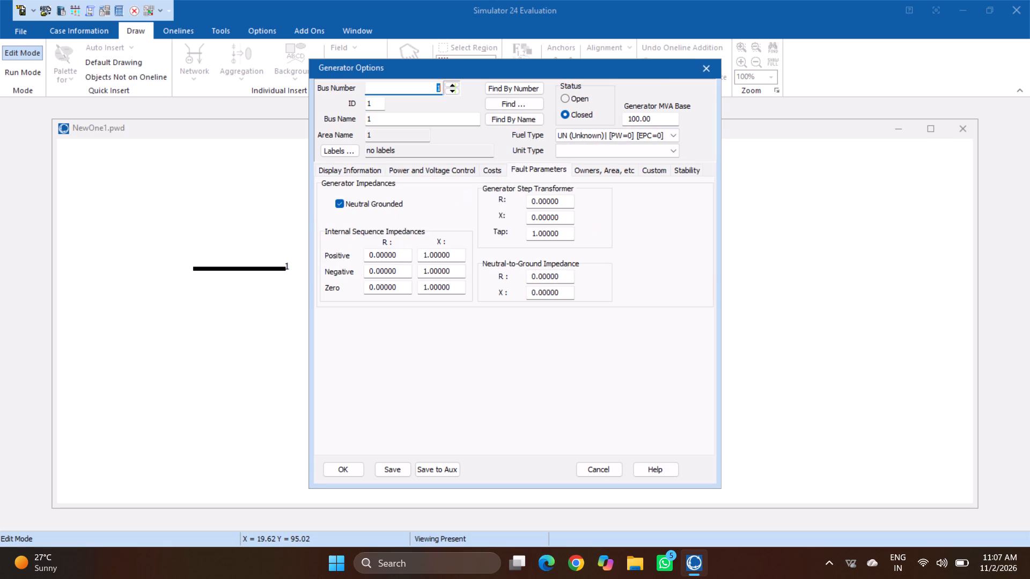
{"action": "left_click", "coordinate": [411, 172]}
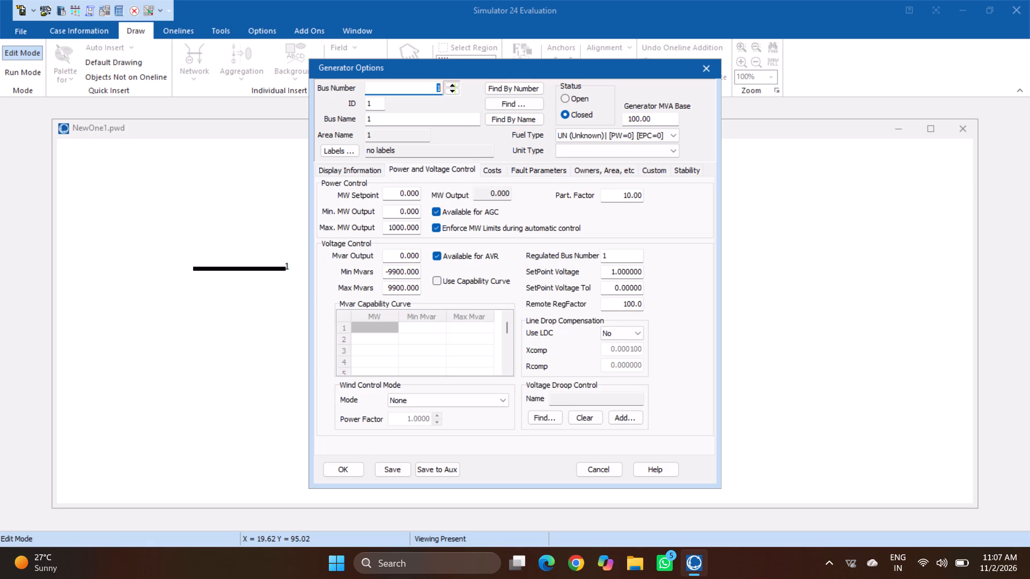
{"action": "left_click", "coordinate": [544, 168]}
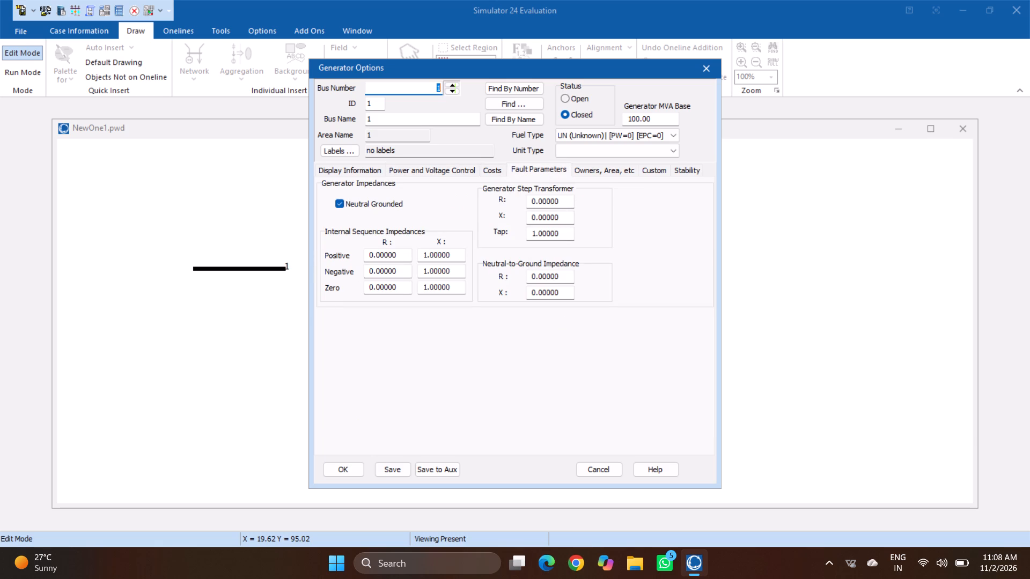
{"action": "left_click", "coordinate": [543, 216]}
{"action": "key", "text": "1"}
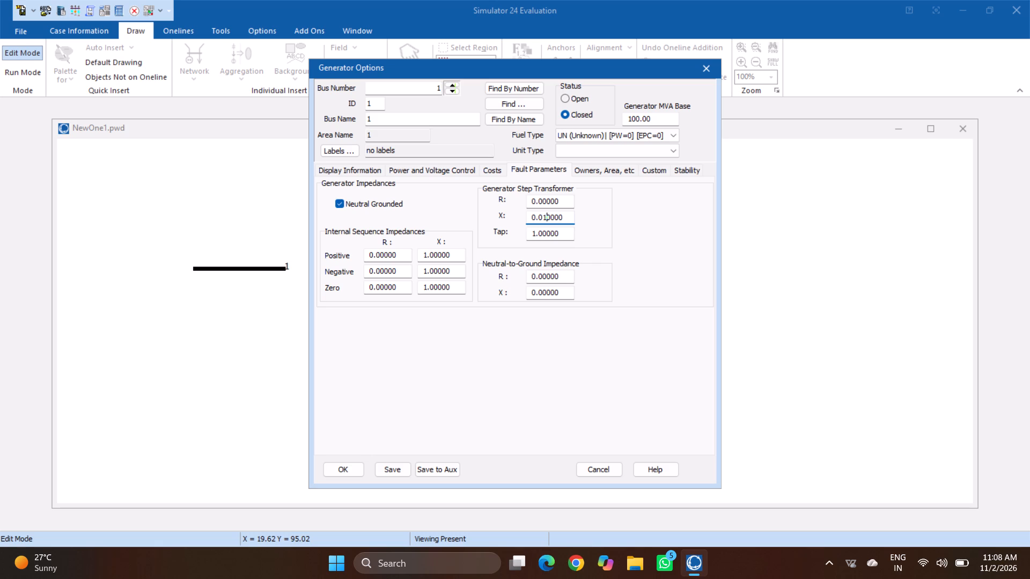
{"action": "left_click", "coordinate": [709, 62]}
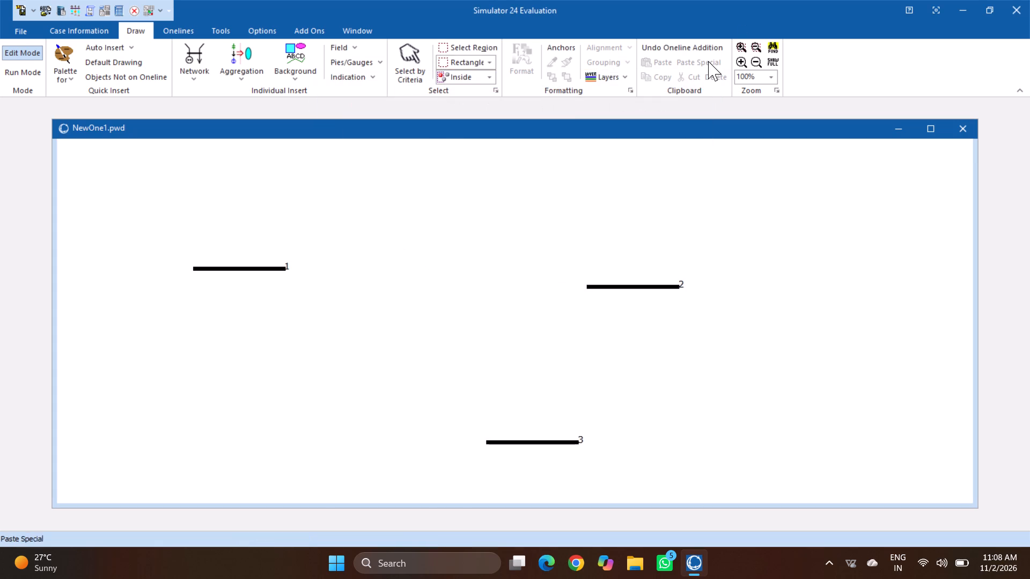
Close the simulator without saving the oneline file.
{"action": "double_click", "coordinate": [1029, 0]}
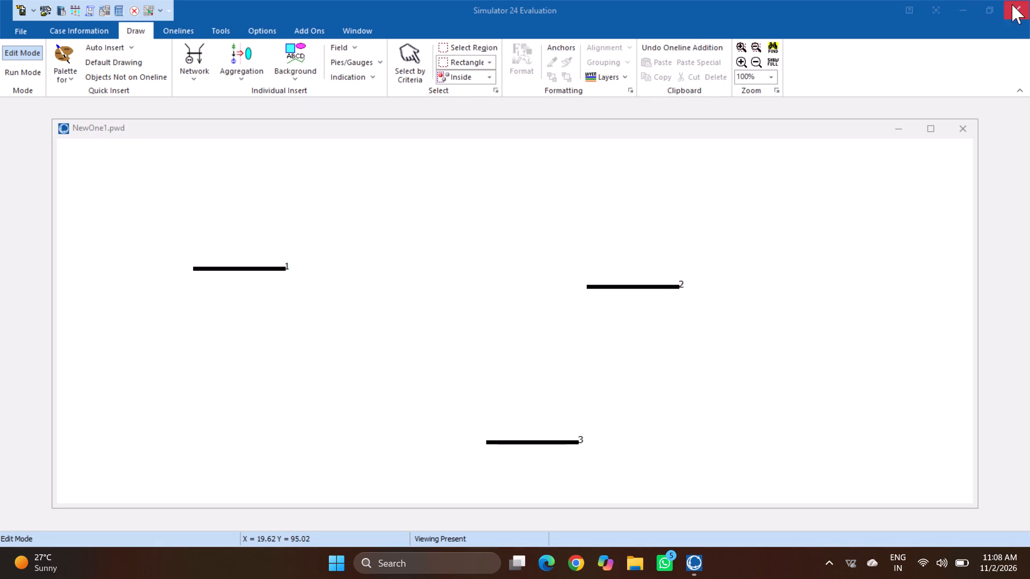
{"action": "double_click", "coordinate": [1016, 4]}
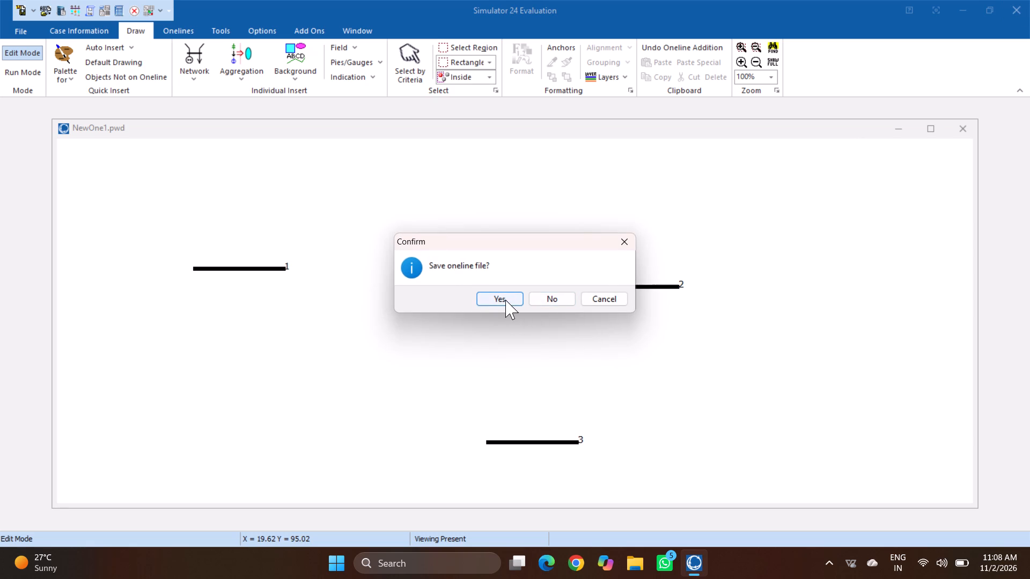
{"action": "left_click", "coordinate": [548, 293]}
{"action": "left_click", "coordinate": [563, 300]}
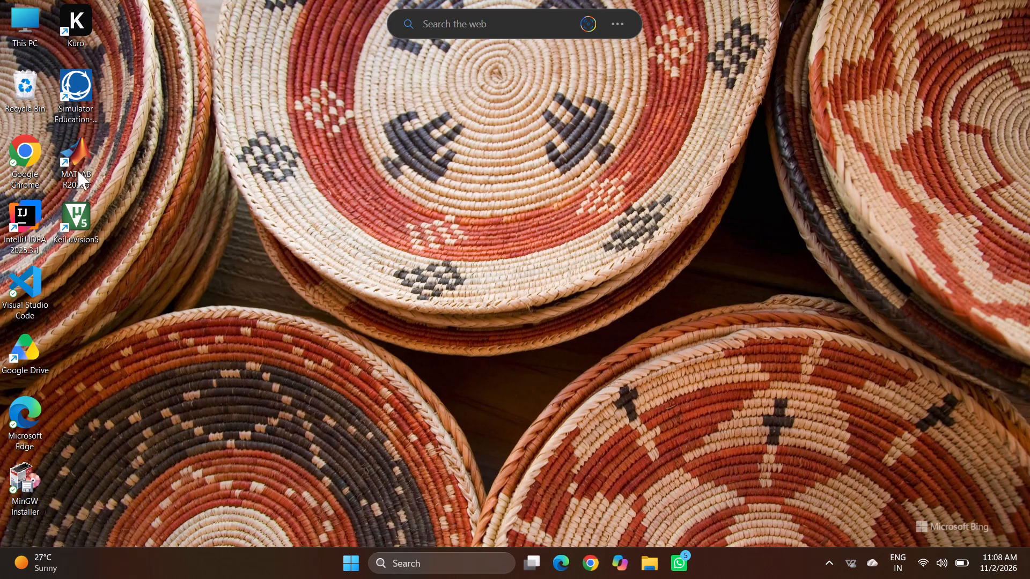
Reopen PowerWorld Simulator from the desktop and create a new case with a blank oneline.
{"action": "left_click", "coordinate": [83, 105]}
{"action": "double_click", "coordinate": [82, 104]}
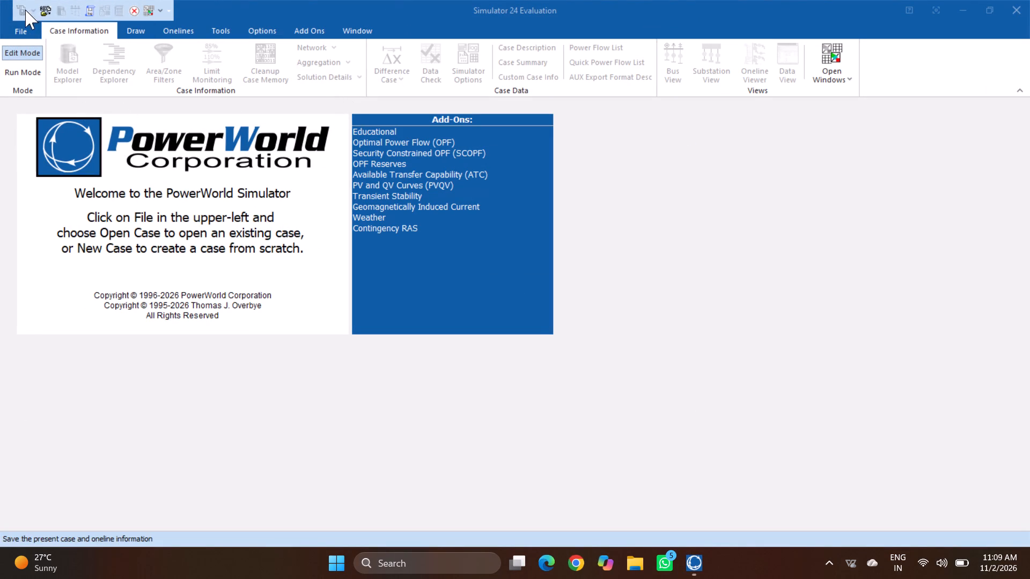
{"action": "left_click", "coordinate": [27, 51]}
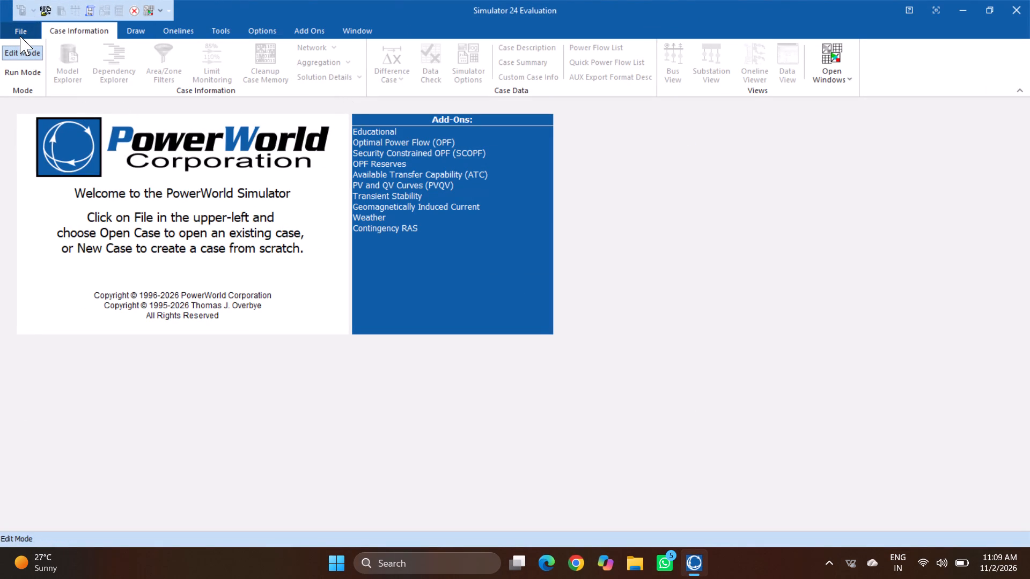
{"action": "left_click", "coordinate": [20, 36]}
{"action": "left_click", "coordinate": [32, 48]}
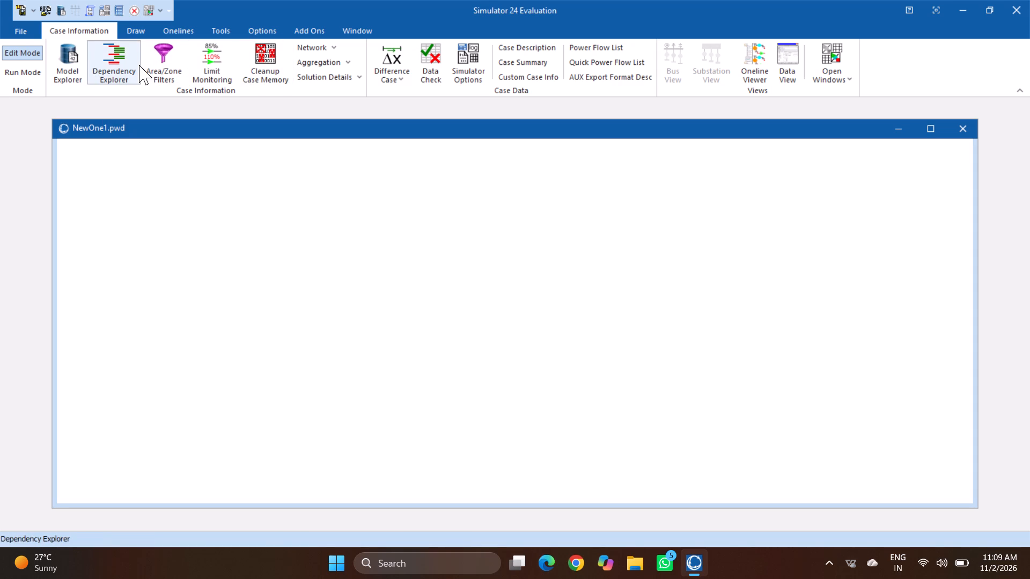
Insert bus 1 on the blank oneline at about X 19, Y 89 and designate it the system slack bus.
{"action": "left_click", "coordinate": [142, 30]}
{"action": "double_click", "coordinate": [186, 45]}
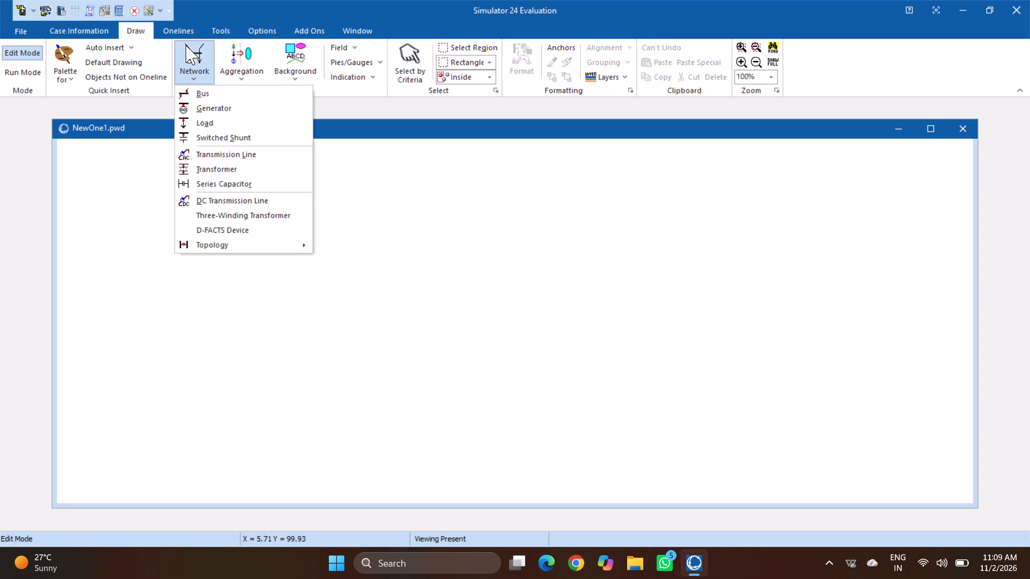
{"action": "left_click", "coordinate": [208, 95]}
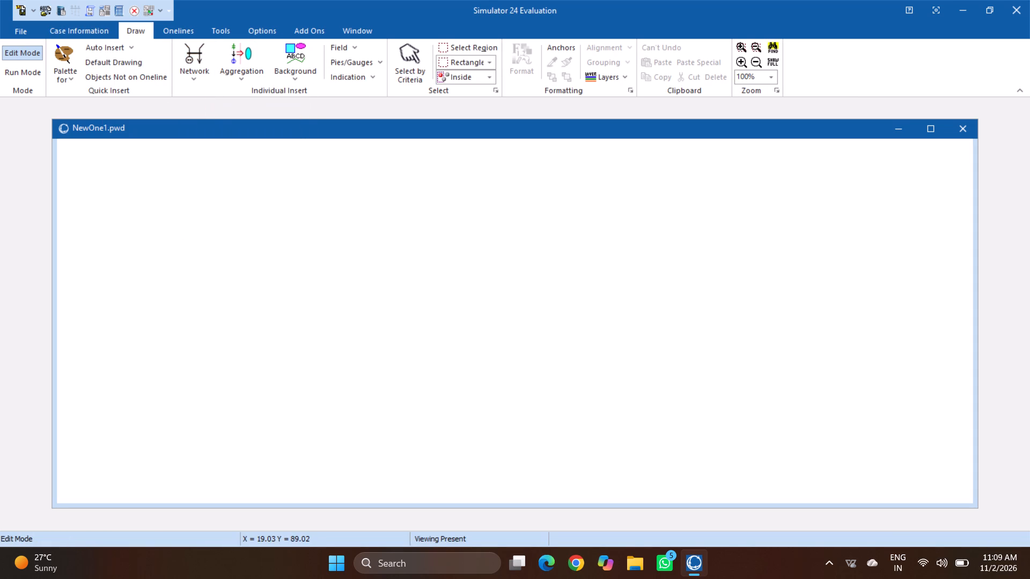
{"action": "double_click", "coordinate": [231, 239]}
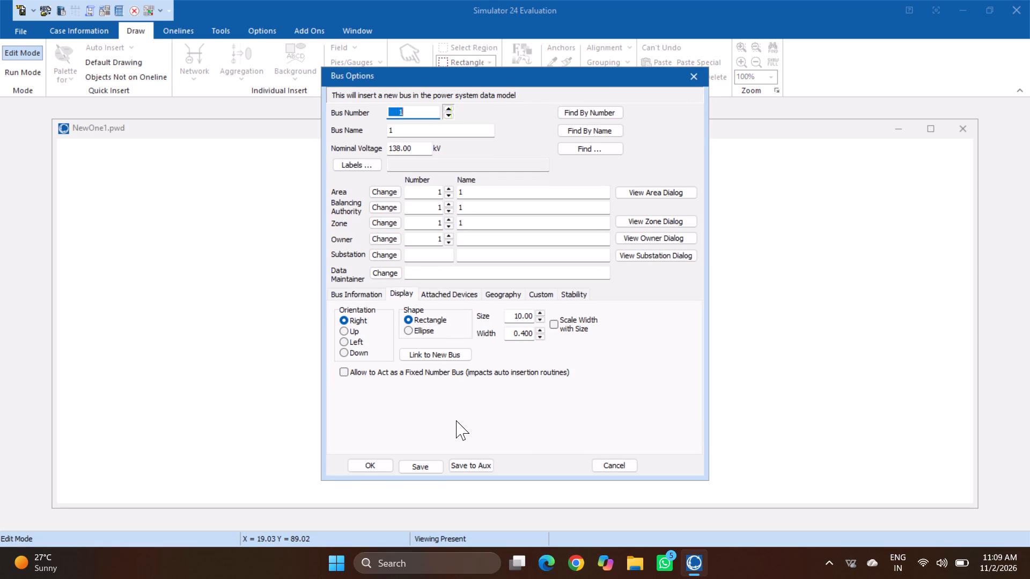
{"action": "left_click", "coordinate": [362, 287]}
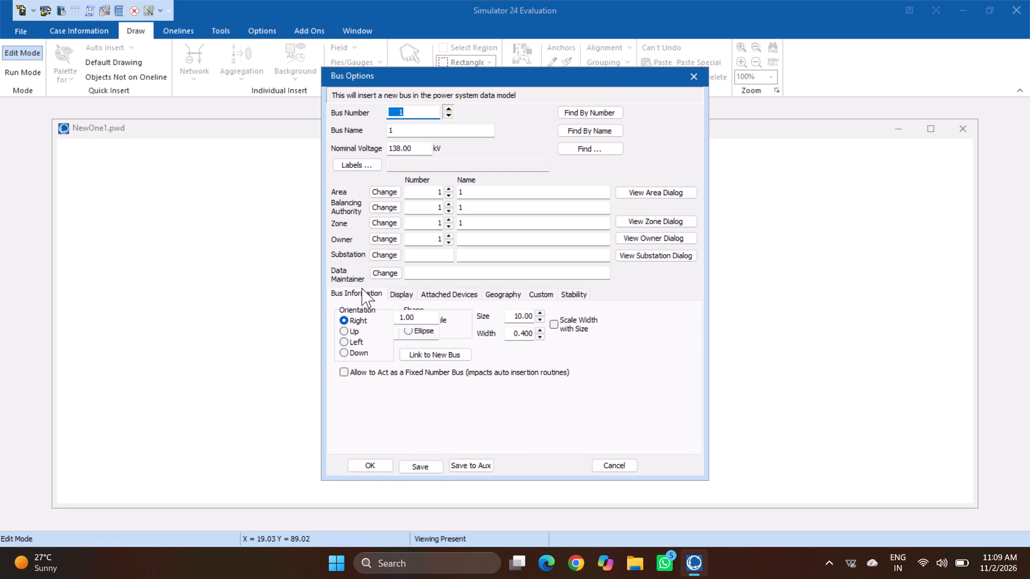
{"action": "left_click", "coordinate": [367, 351]}
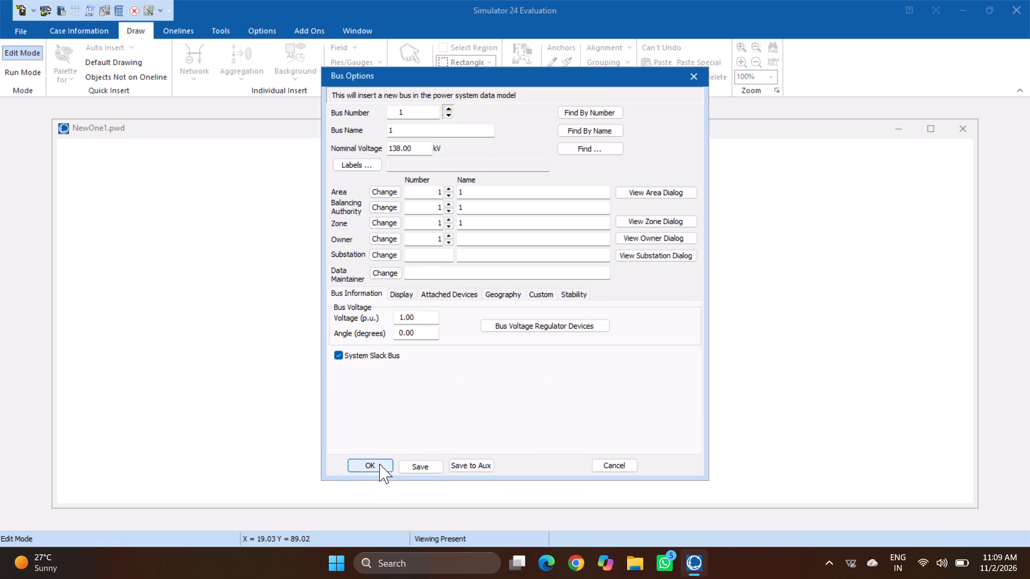
{"action": "left_click", "coordinate": [379, 464]}
Place a generator for bus 1 at about X 24, Y 94 with an MW setpoint of 0.0.
{"action": "left_click", "coordinate": [187, 60]}
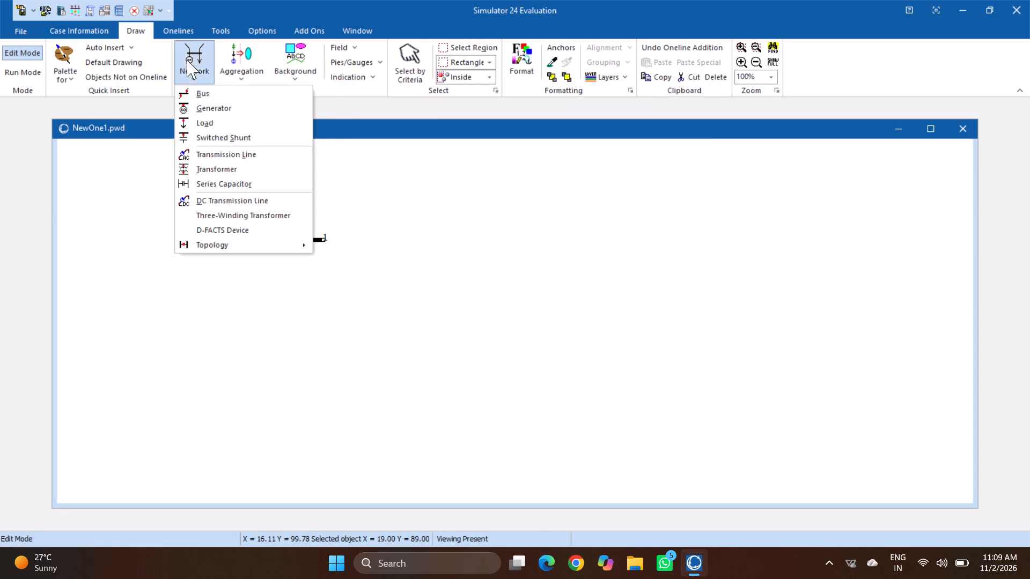
{"action": "left_click", "coordinate": [211, 106]}
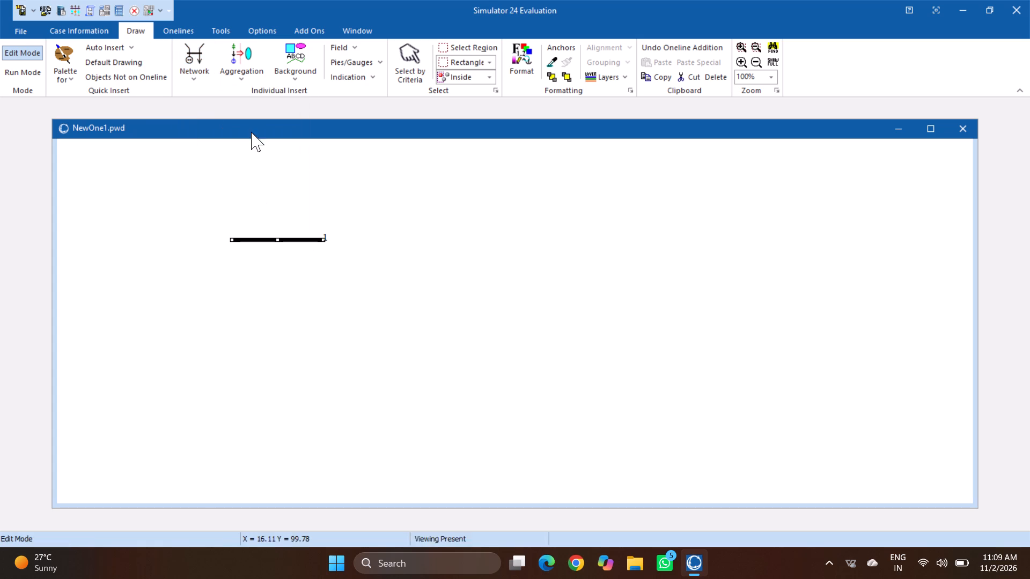
{"action": "double_click", "coordinate": [277, 193]}
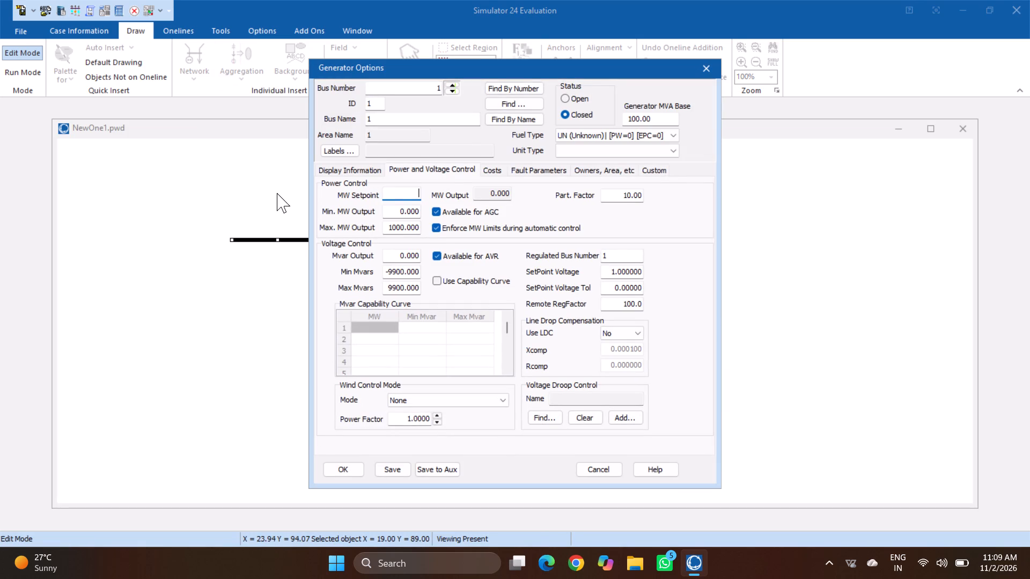
{"action": "type", "text": "0.0"}
Set the generator's step transformer X to 0.1 and its positive-sequence internal X to 0.1 in the fault parameters.
{"action": "left_click", "coordinate": [527, 167]}
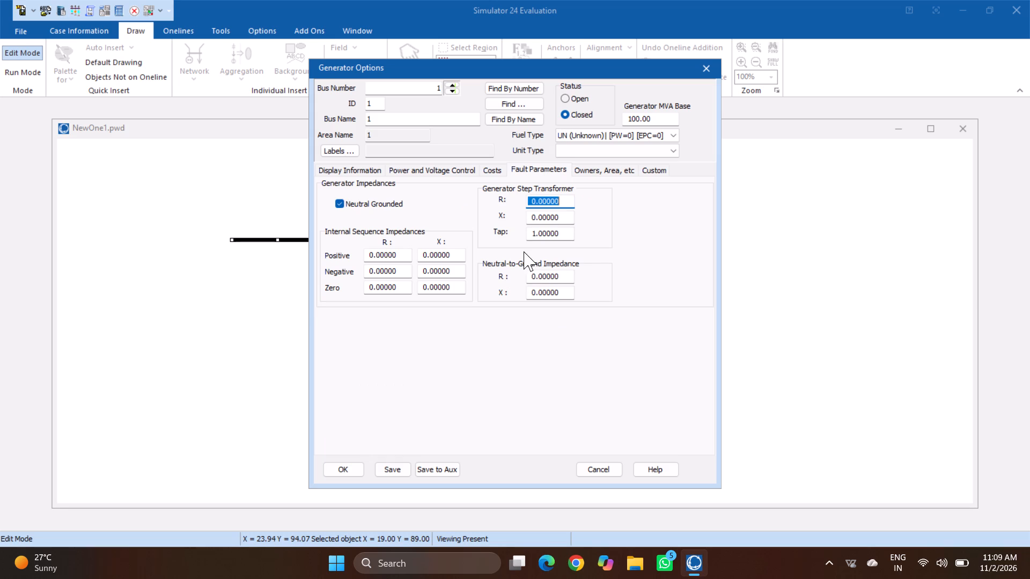
{"action": "left_click", "coordinate": [542, 206]}
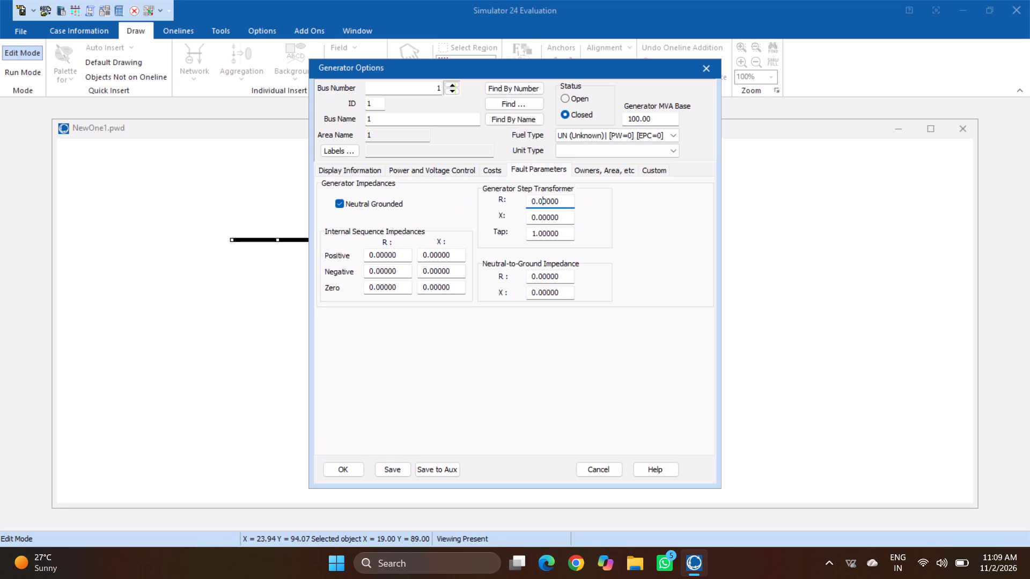
{"action": "left_click", "coordinate": [539, 221]}
{"action": "left_click", "coordinate": [542, 217]}
{"action": "key", "text": "BackSpace"}
{"action": "key", "text": "1"}
{"action": "left_click", "coordinate": [432, 266]}
{"action": "left_click_drag", "start_coordinate": [435, 250], "coordinate": [435, 254]}
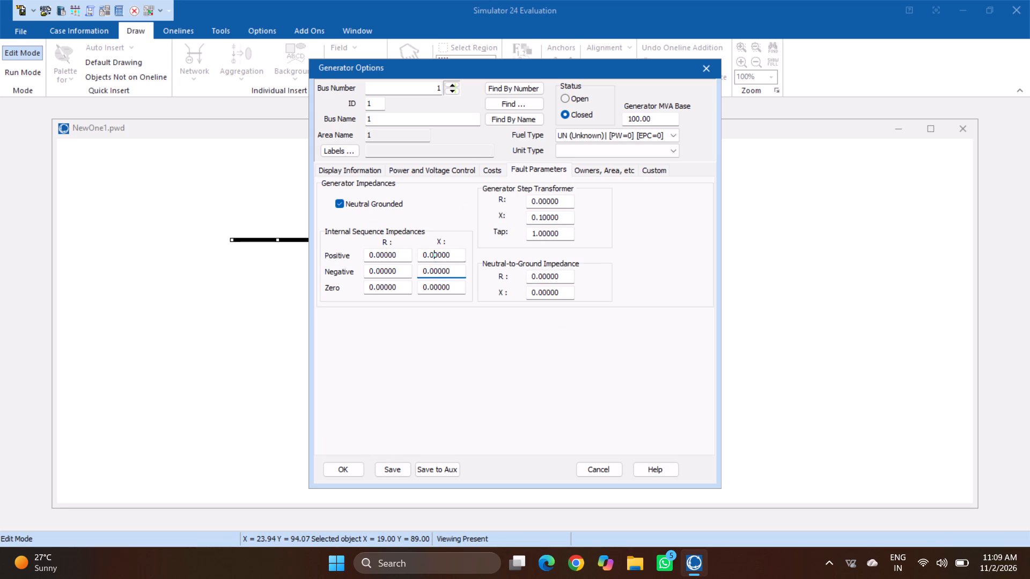
{"action": "left_click_drag", "start_coordinate": [435, 254], "coordinate": [435, 255]}
{"action": "key", "text": "BackSpace"}
{"action": "key", "text": "1"}
{"action": "left_click", "coordinate": [351, 471]}
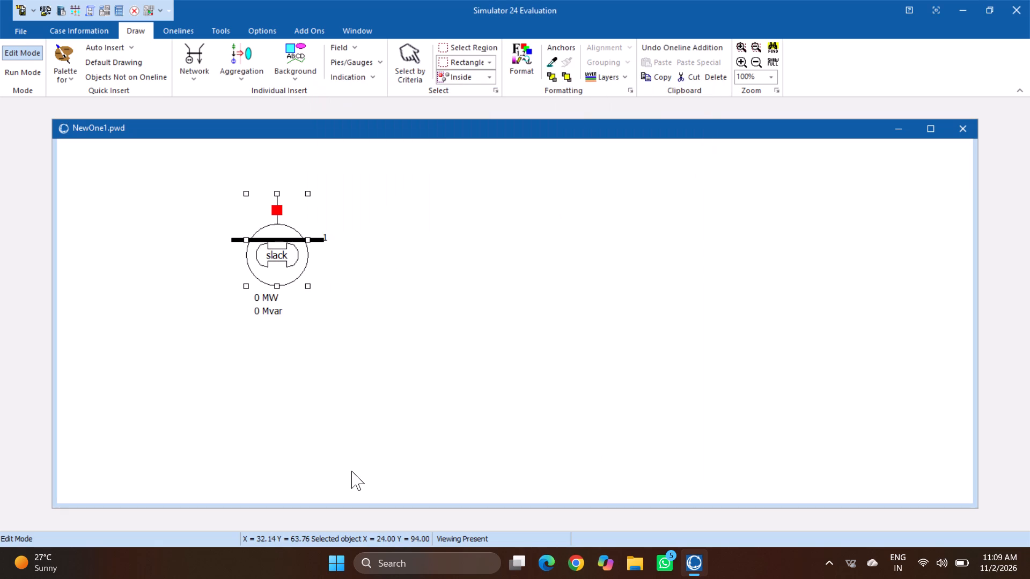
Move the slack generator so it hangs directly below bus 1 with its lead touching the bus bar.
{"action": "left_click_drag", "start_coordinate": [270, 254], "coordinate": [275, 199]}
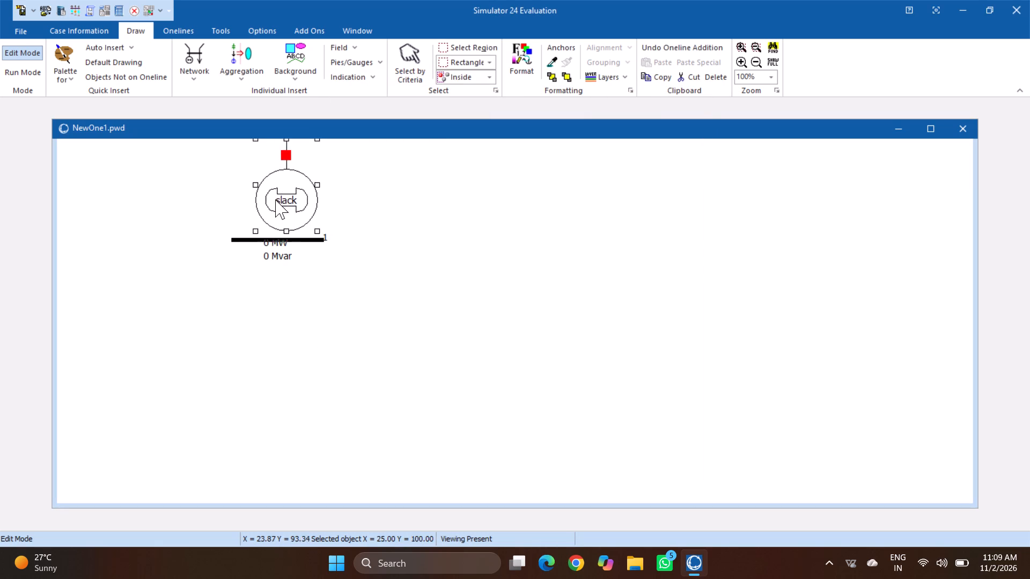
{"action": "left_click_drag", "start_coordinate": [275, 199], "coordinate": [269, 300]}
{"action": "double_click", "coordinate": [341, 260]}
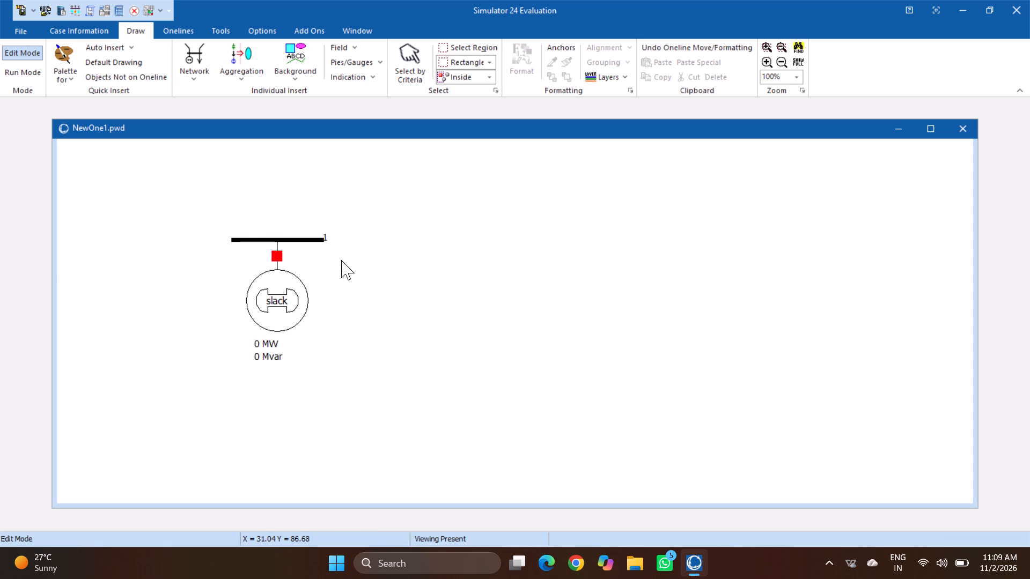
{"action": "left_click", "coordinate": [395, 259]}
{"action": "left_click", "coordinate": [269, 294]}
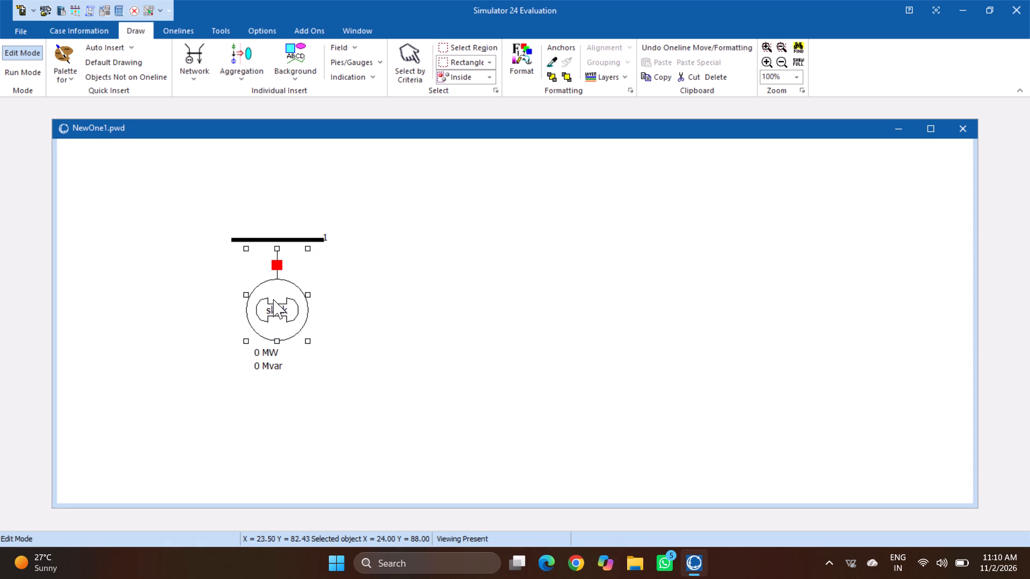
{"action": "left_click", "coordinate": [342, 255]}
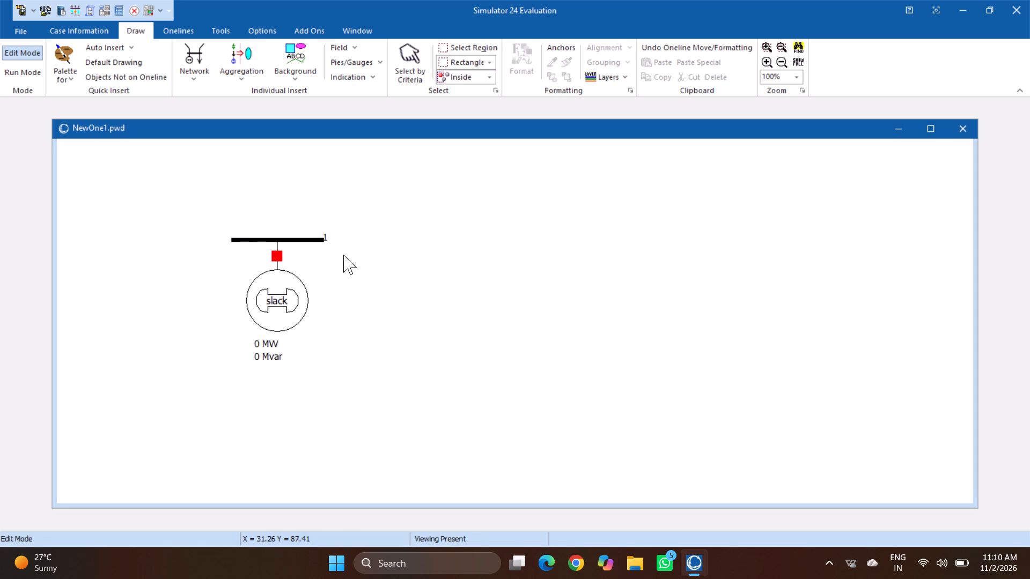
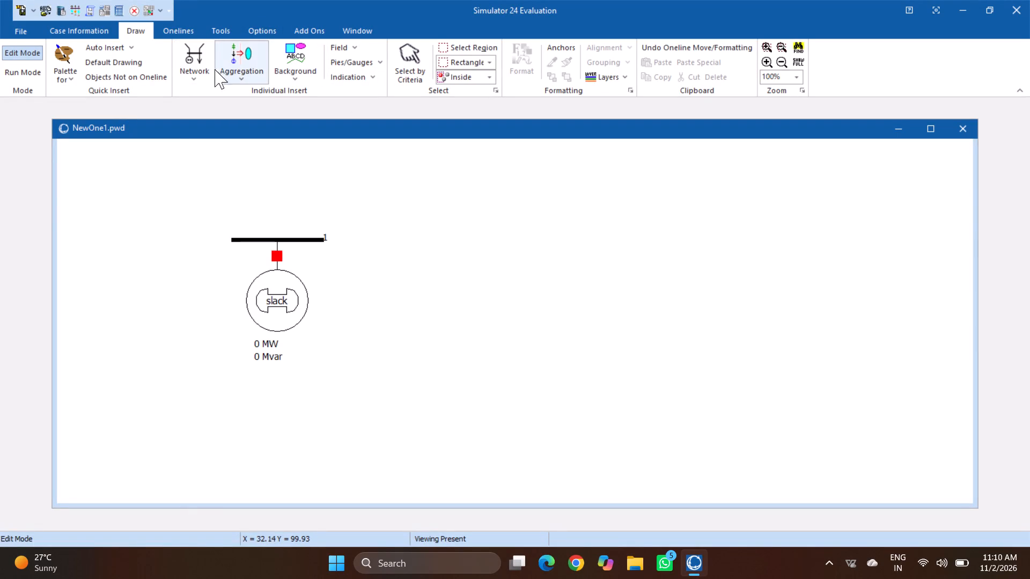
Delete the slack generator hanging below bus 1 from the oneline.
{"action": "left_click", "coordinate": [290, 300]}
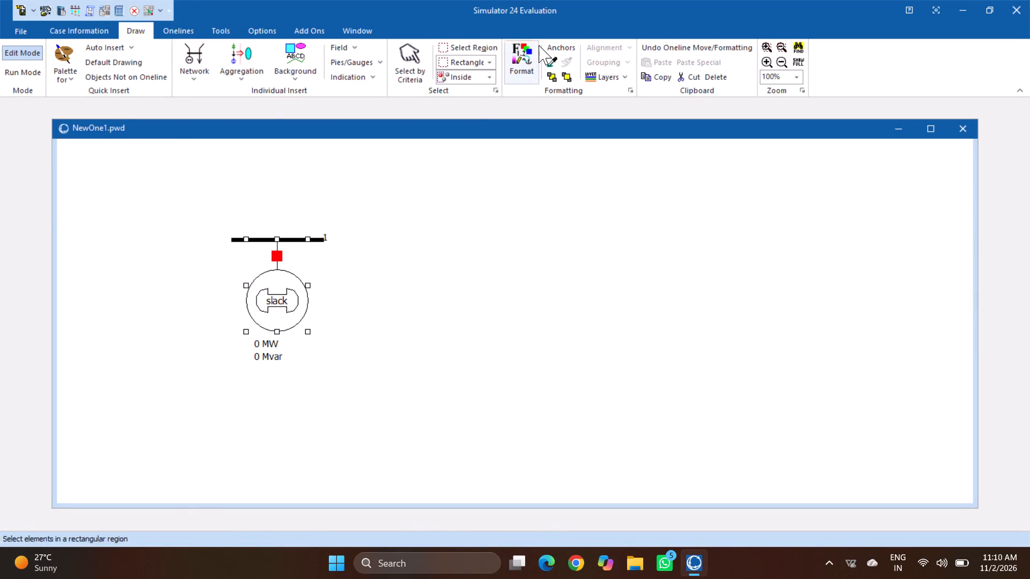
{"action": "left_click", "coordinate": [709, 72]}
{"action": "left_click", "coordinate": [622, 284]}
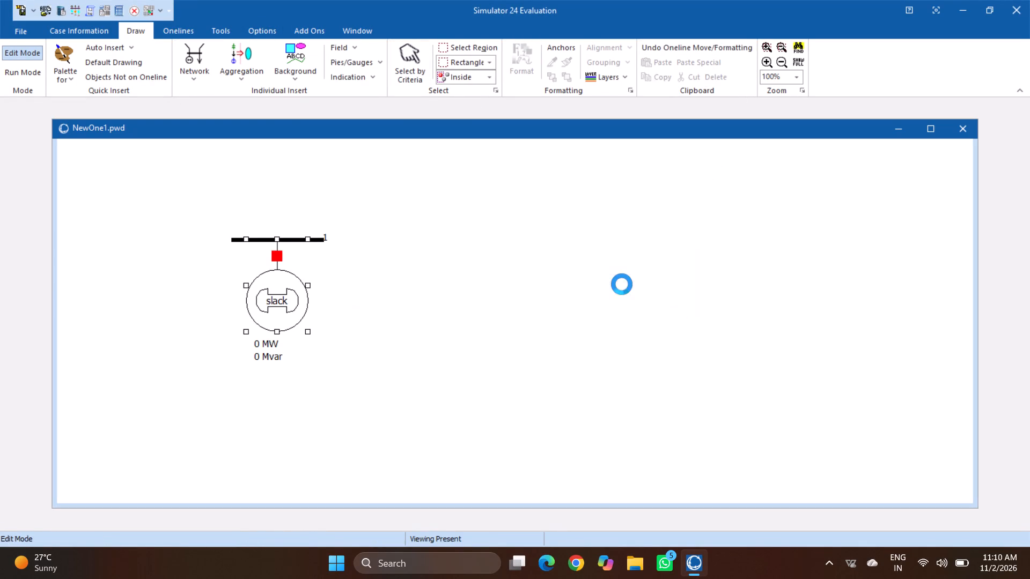
Insert bus 2 level with bus 1 at about X 66, Y 89, keeping the default 138 kV nominal voltage.
{"action": "left_click", "coordinate": [193, 62]}
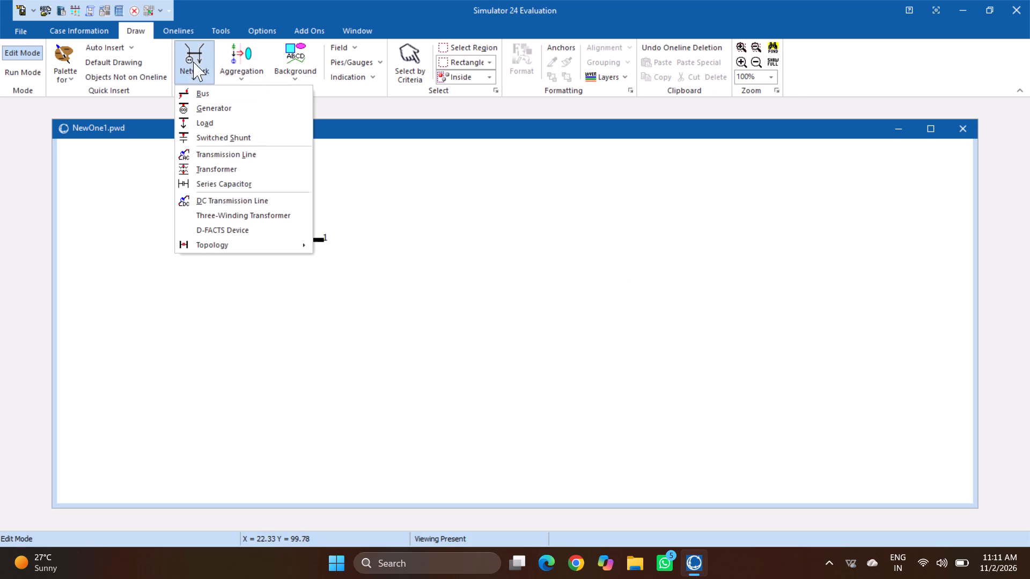
{"action": "left_click", "coordinate": [224, 97]}
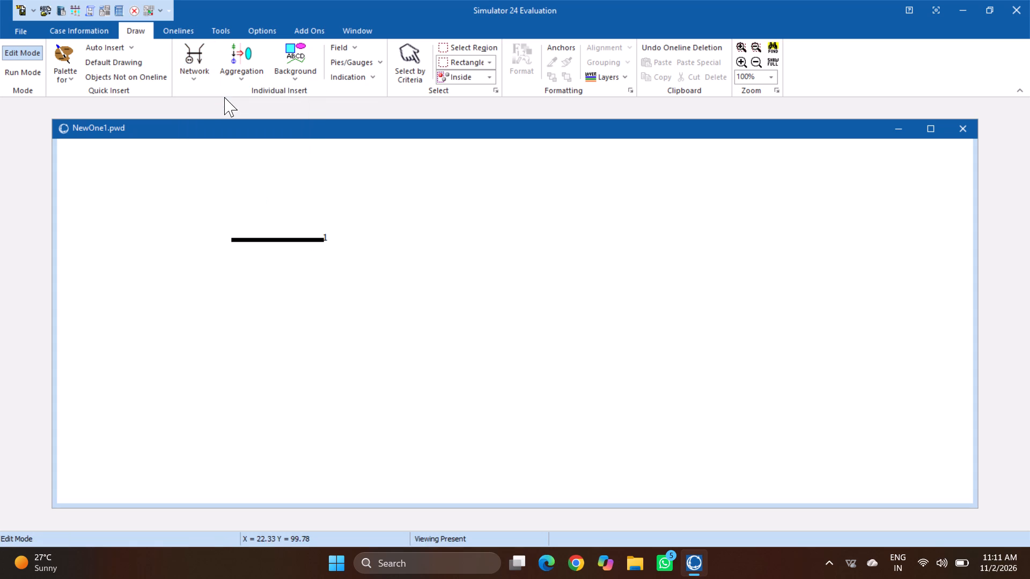
{"action": "left_click", "coordinate": [661, 239]}
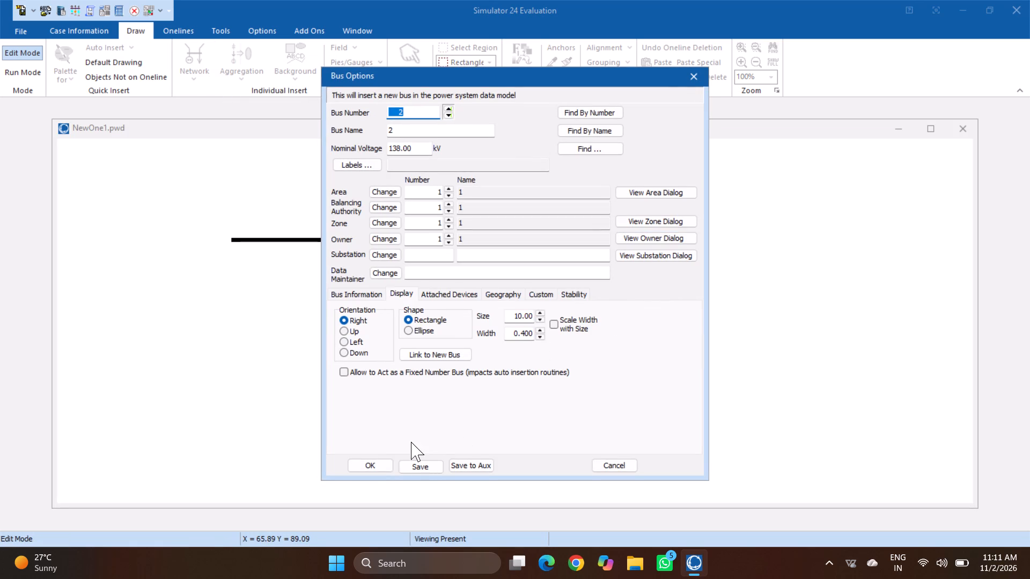
{"action": "left_click", "coordinate": [367, 462]}
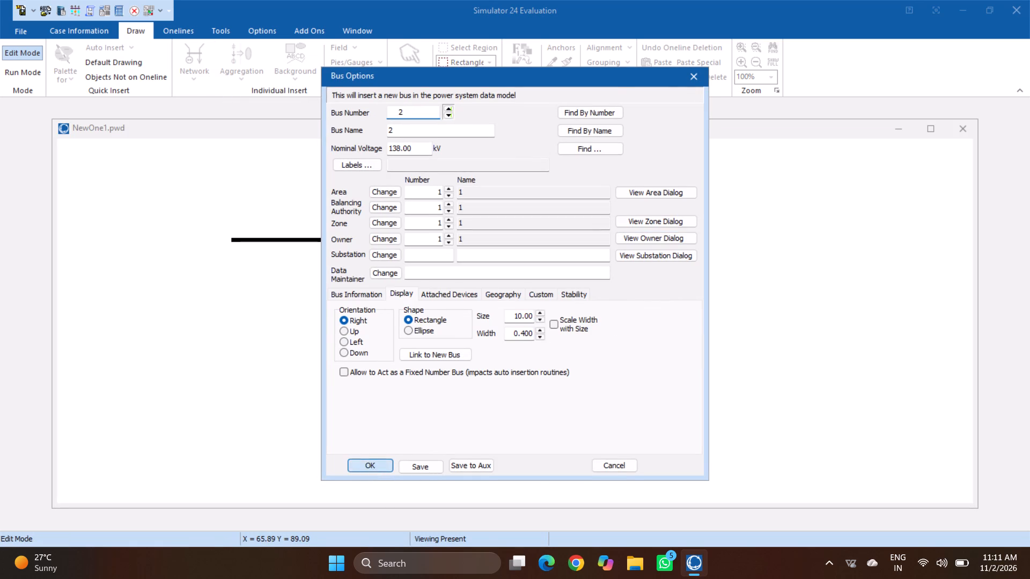
Insert bus 3 below and between buses 1 and 2, at about X 44, Y 73.
{"action": "left_click", "coordinate": [180, 60]}
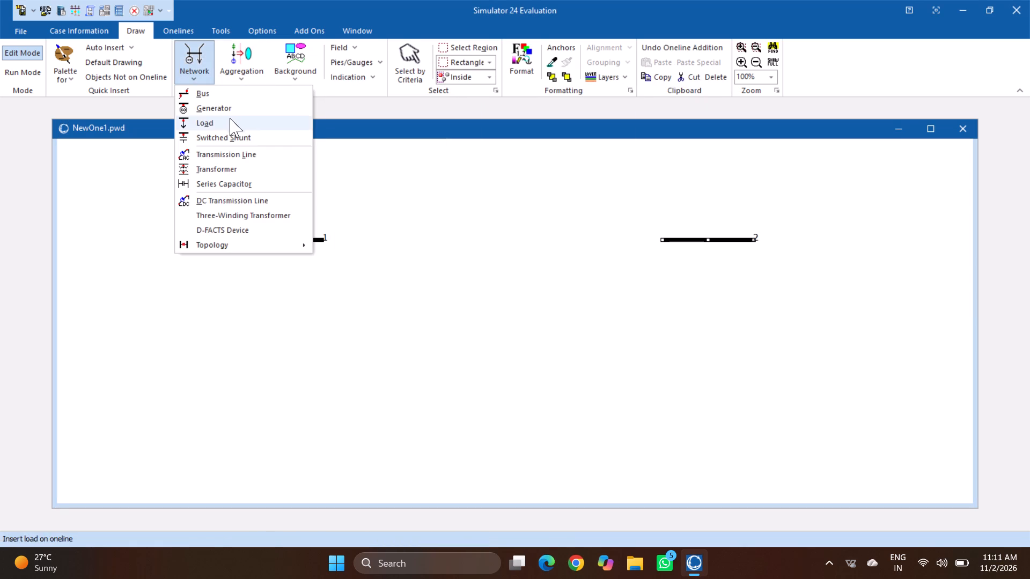
{"action": "left_click", "coordinate": [226, 98]}
{"action": "double_click", "coordinate": [460, 383]}
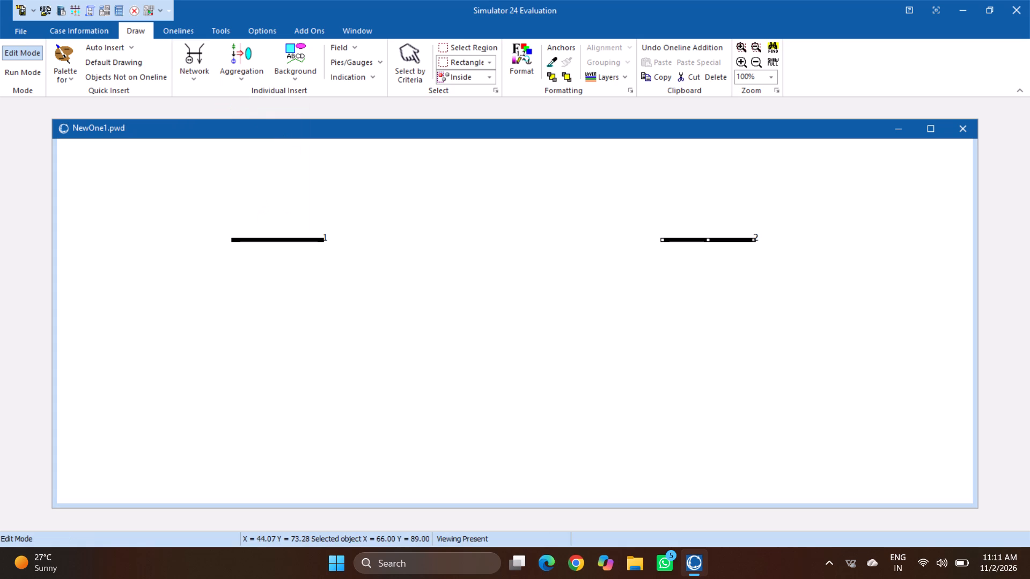
{"action": "left_click", "coordinate": [379, 465]}
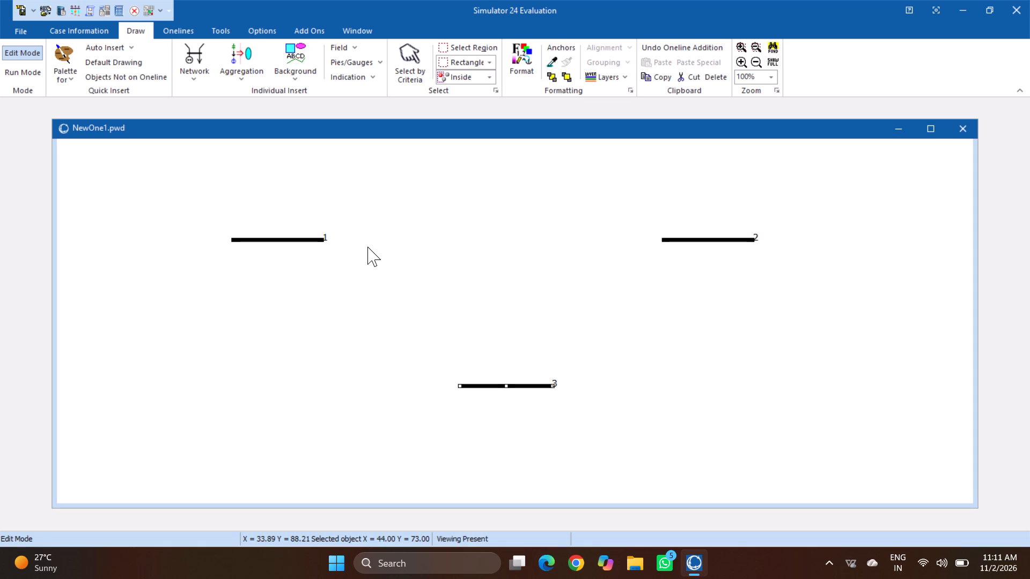
Place a generator directly on bus 1 at about X 26, Y 89 with an MW setpoint of 0.0.
{"action": "left_click", "coordinate": [193, 40]}
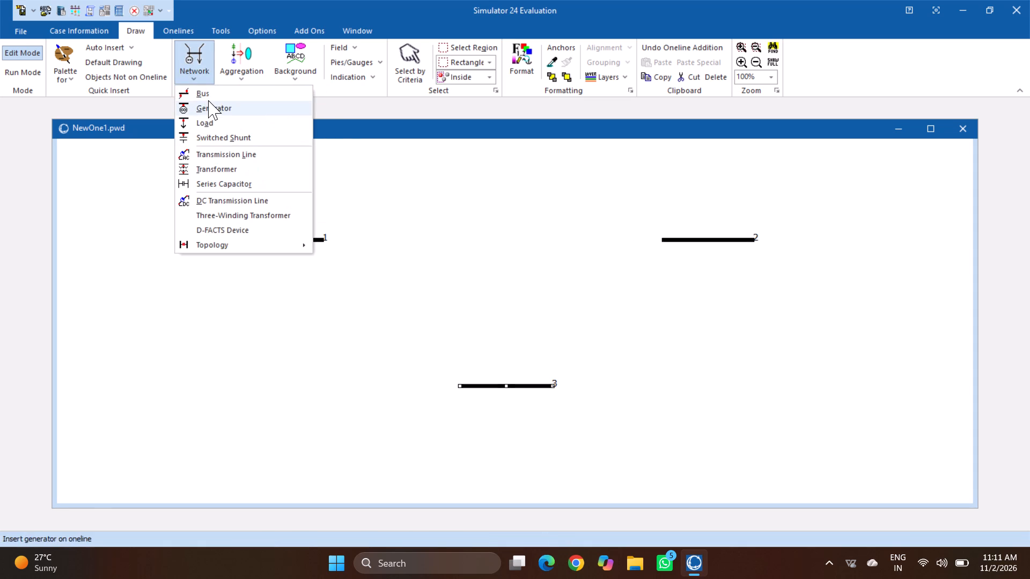
{"action": "left_click", "coordinate": [208, 100]}
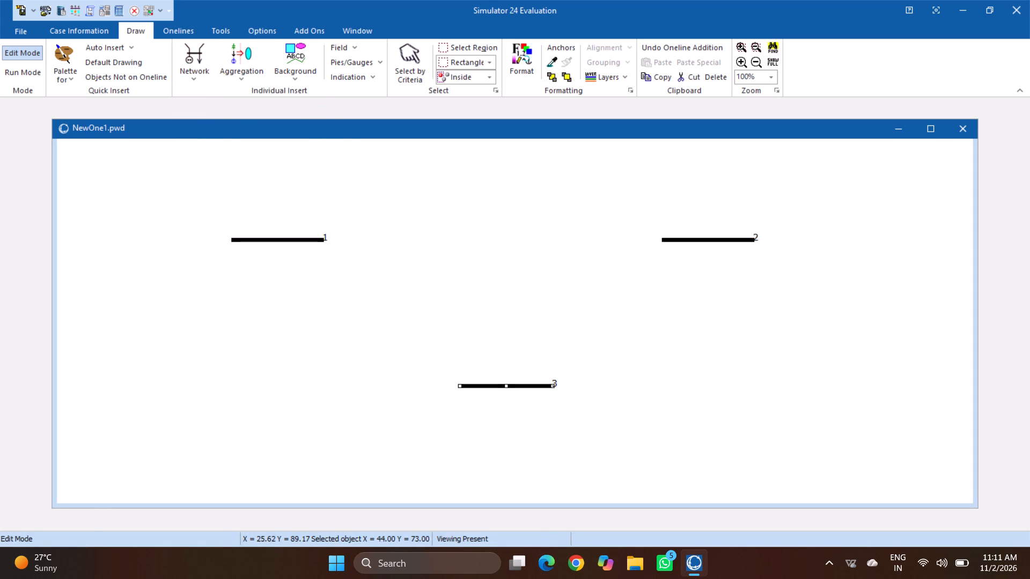
{"action": "double_click", "coordinate": [292, 238]}
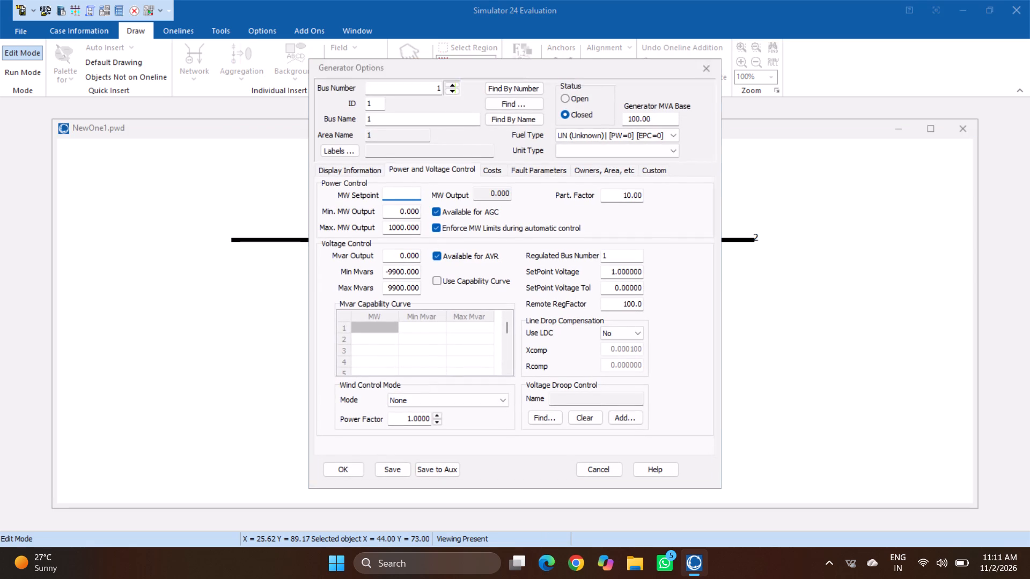
{"action": "key", "text": "0"}
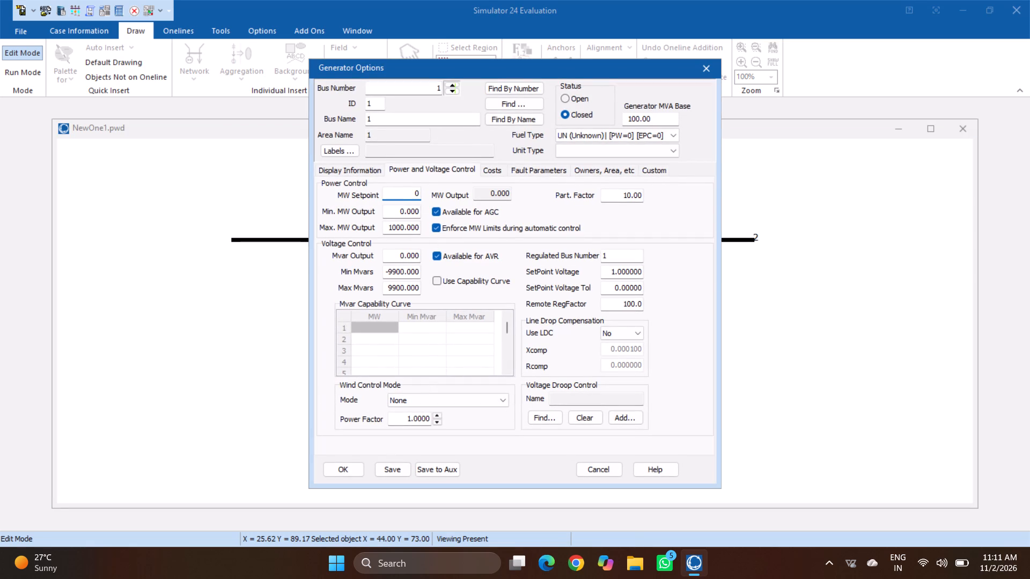
{"action": "type", "text": ".0"}
Set the bus 1 generator's step transformer X to 0.1 and its positive-sequence internal X to 0.1 in the fault parameters.
{"action": "left_click", "coordinate": [542, 175]}
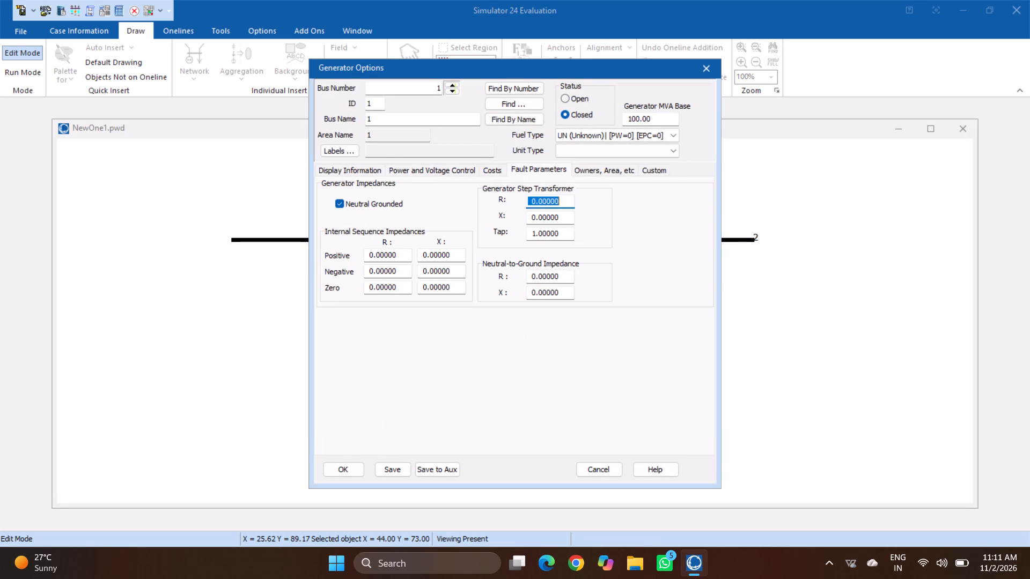
{"action": "left_click", "coordinate": [549, 212]}
{"action": "left_click", "coordinate": [539, 218]}
{"action": "left_click", "coordinate": [540, 218]}
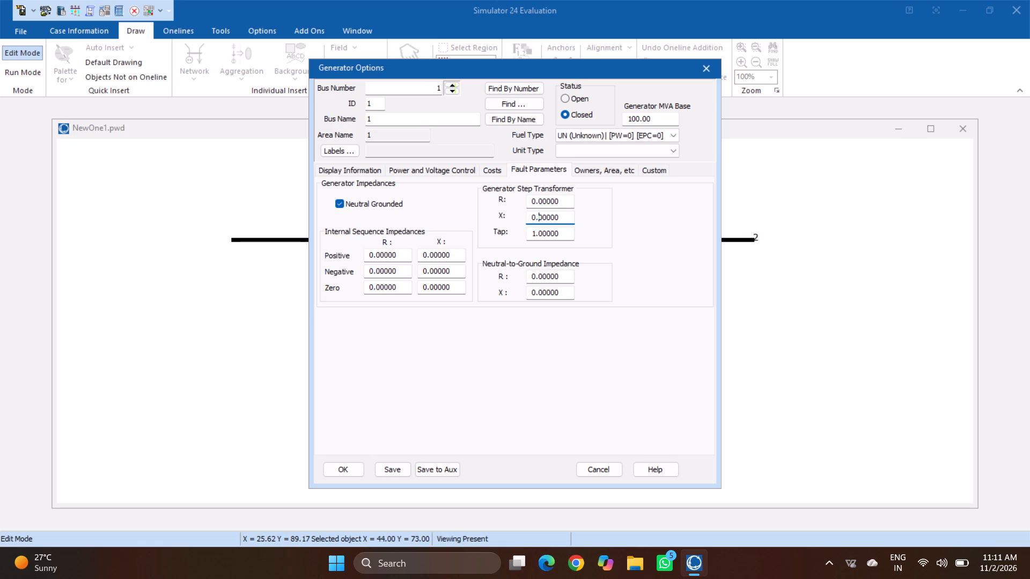
{"action": "left_click", "coordinate": [543, 216]}
{"action": "key", "text": "BackSpace"}
{"action": "key", "text": "1"}
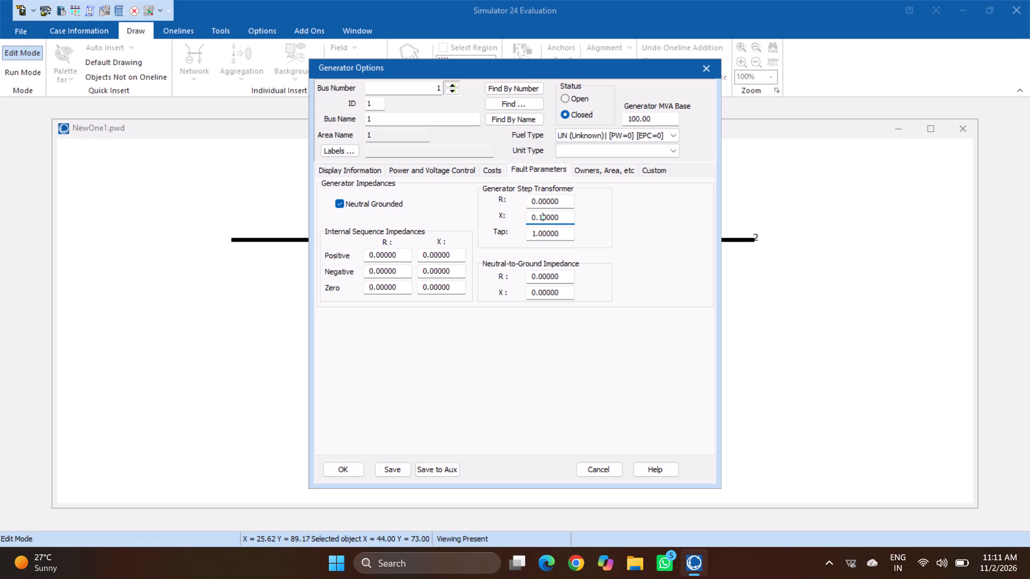
{"action": "left_click", "coordinate": [430, 258]}
{"action": "left_click", "coordinate": [432, 254]}
{"action": "key", "text": "BackSpace"}
{"action": "key", "text": "1"}
{"action": "left_click", "coordinate": [349, 469]}
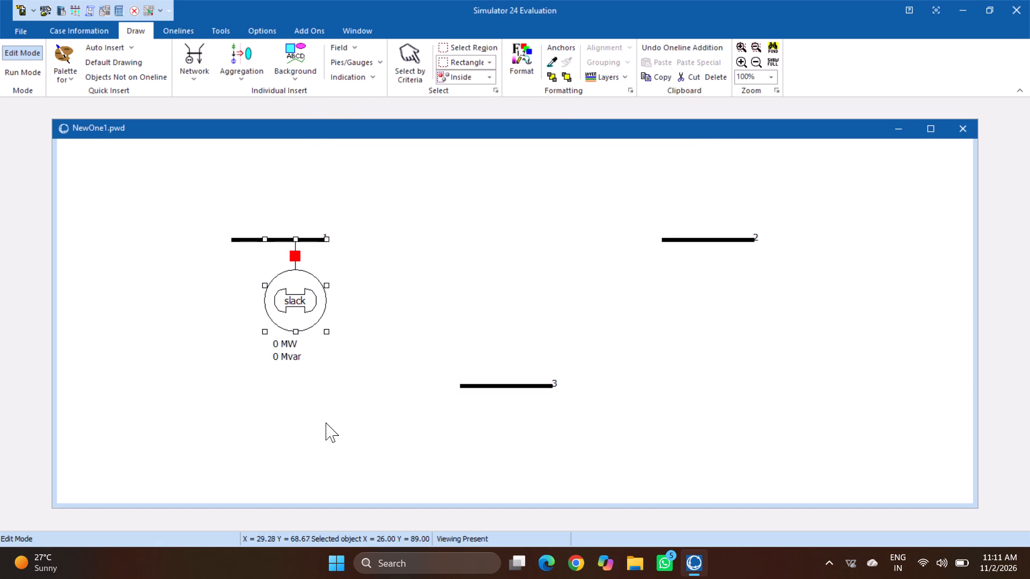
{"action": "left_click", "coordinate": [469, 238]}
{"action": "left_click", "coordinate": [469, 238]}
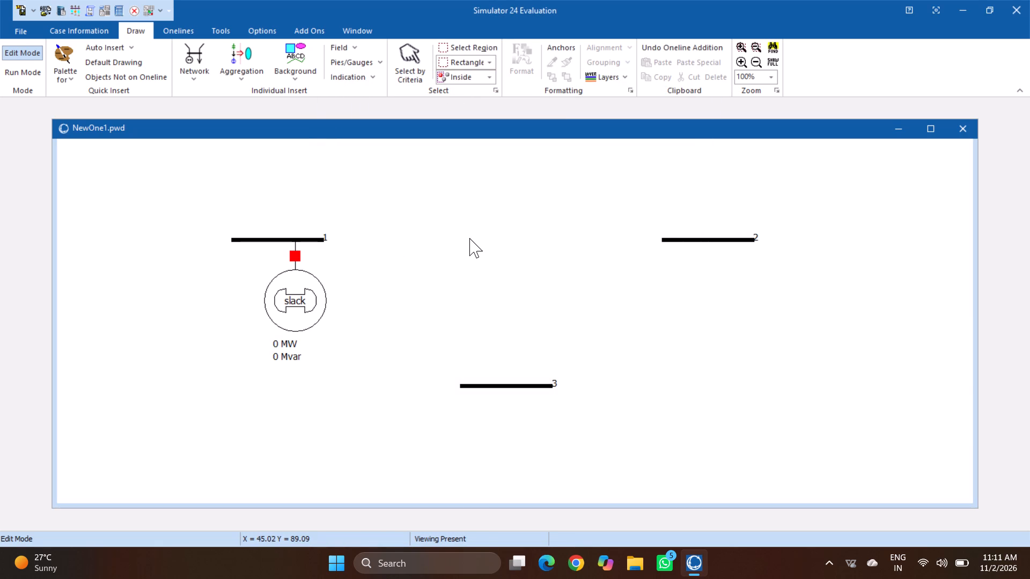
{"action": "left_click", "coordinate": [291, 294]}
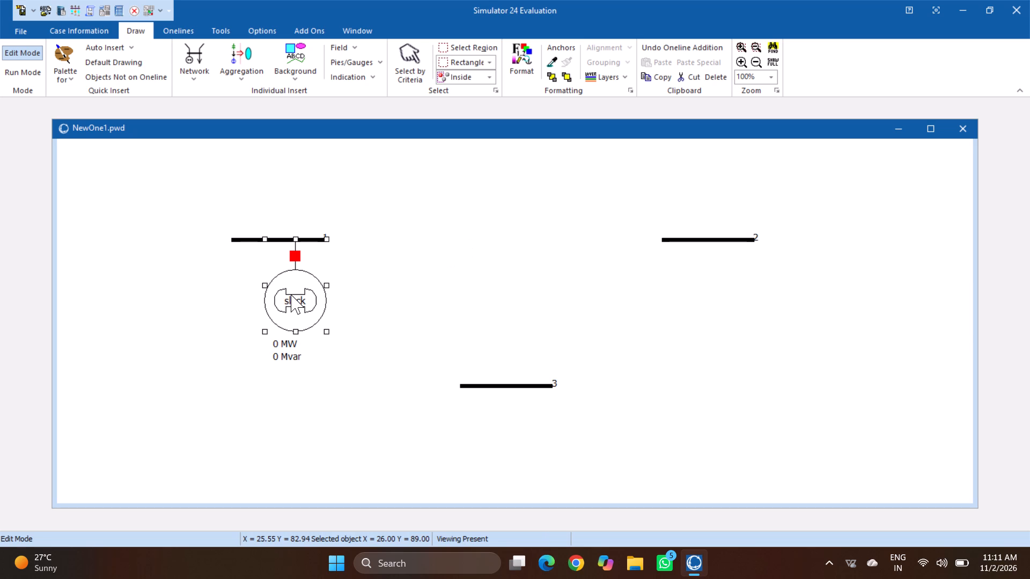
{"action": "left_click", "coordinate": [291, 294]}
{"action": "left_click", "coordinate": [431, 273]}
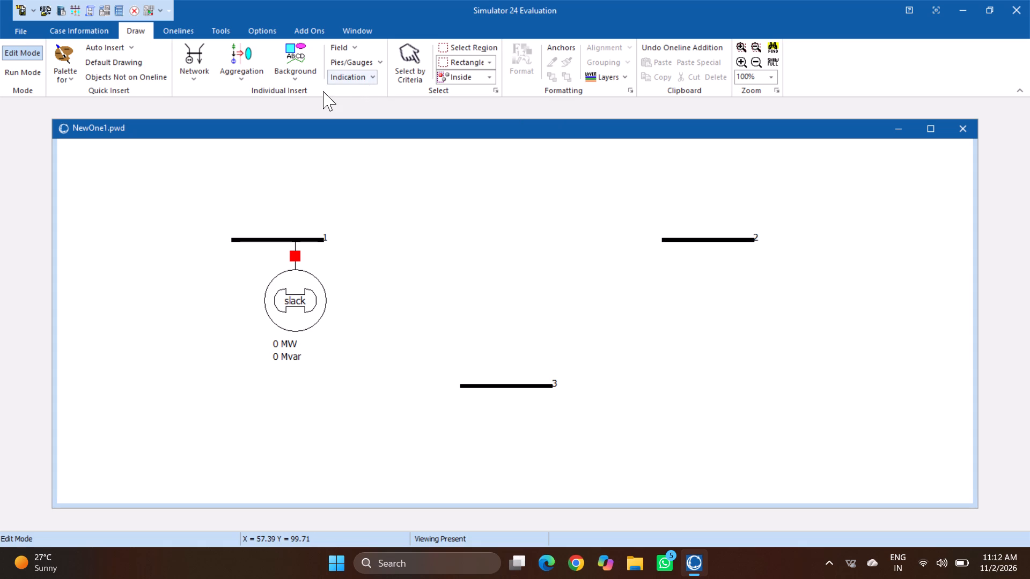
Place a generator directly on bus 2 at about X 73, Y 89 with an MW setpoint of 0.0.
{"action": "left_click", "coordinate": [184, 57]}
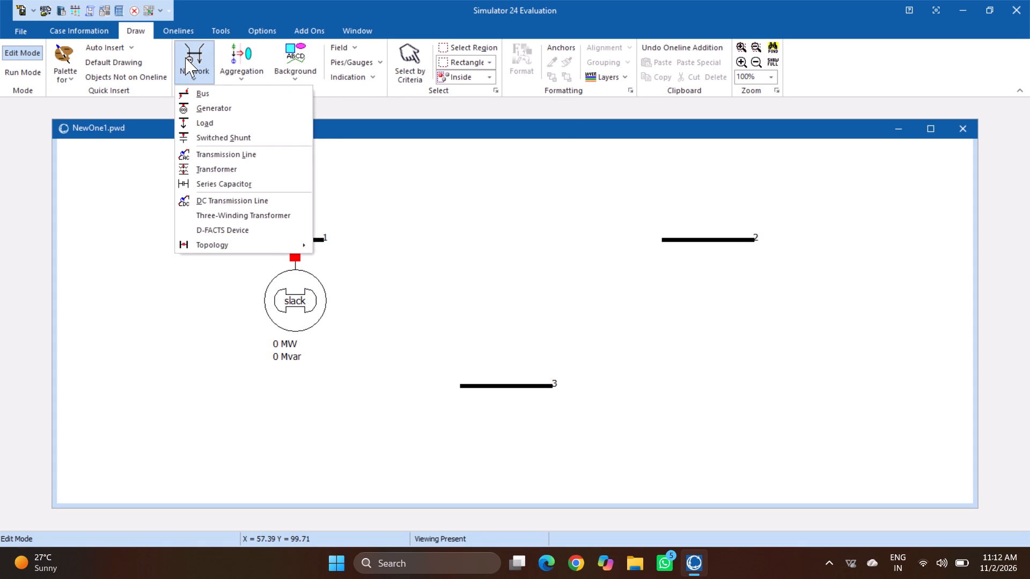
{"action": "left_click", "coordinate": [224, 107]}
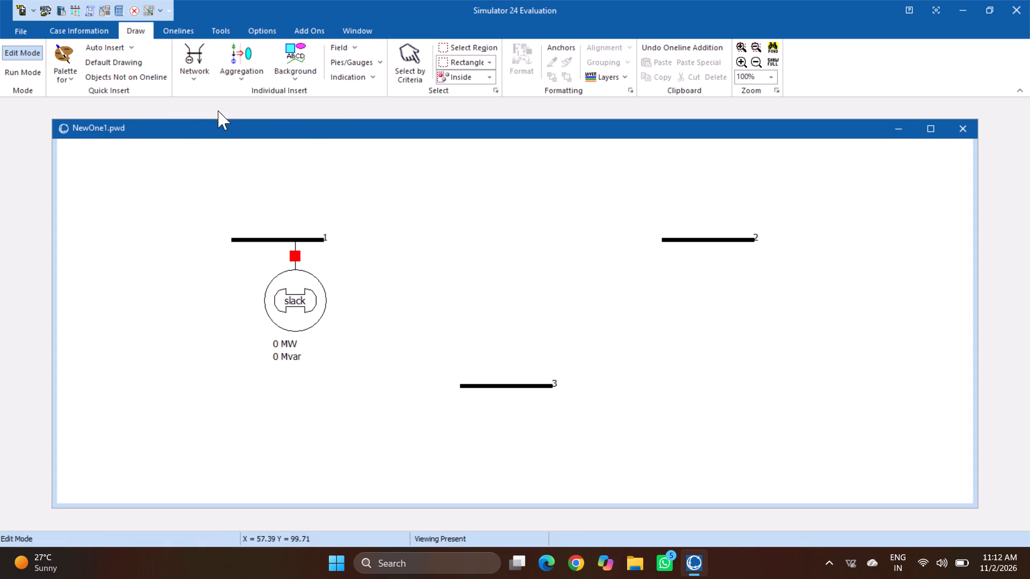
{"action": "left_click", "coordinate": [730, 236]}
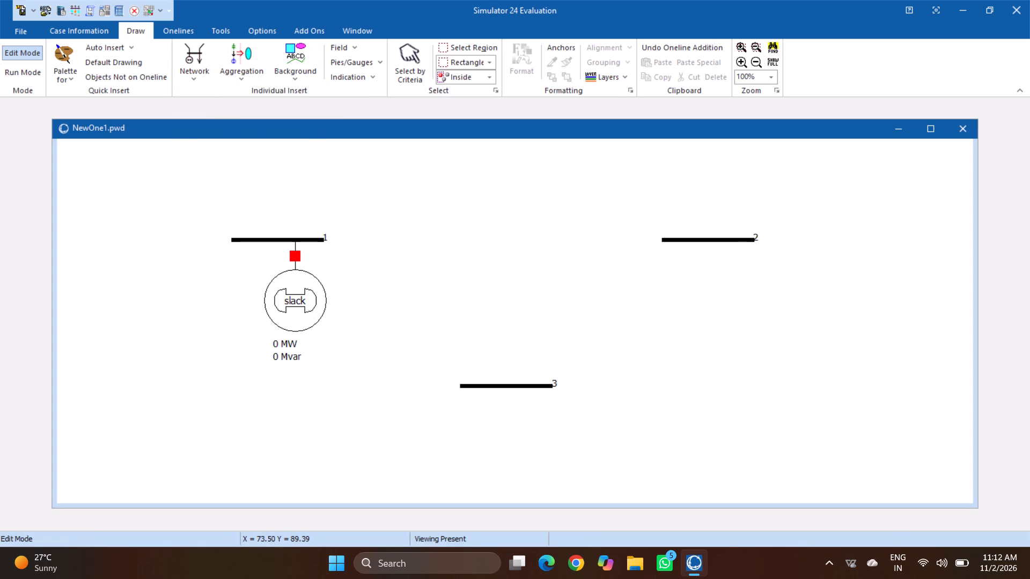
{"action": "left_click", "coordinate": [731, 240]}
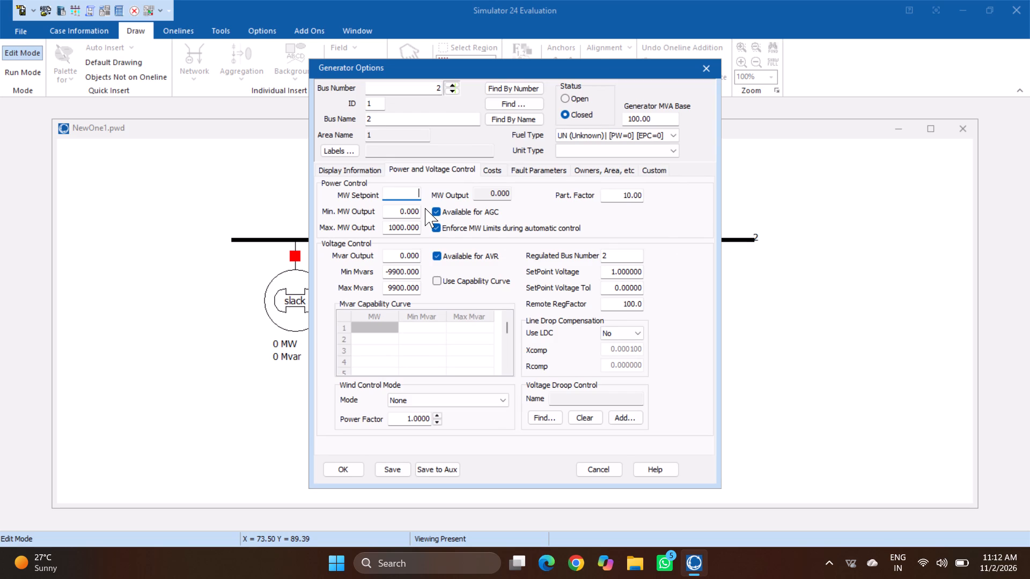
{"action": "type", "text": "0.0"}
Set the bus 2 generator's step transformer X to 0.2 and its positive-sequence internal X to 0.2 in the fault parameters.
{"action": "left_click", "coordinate": [524, 168]}
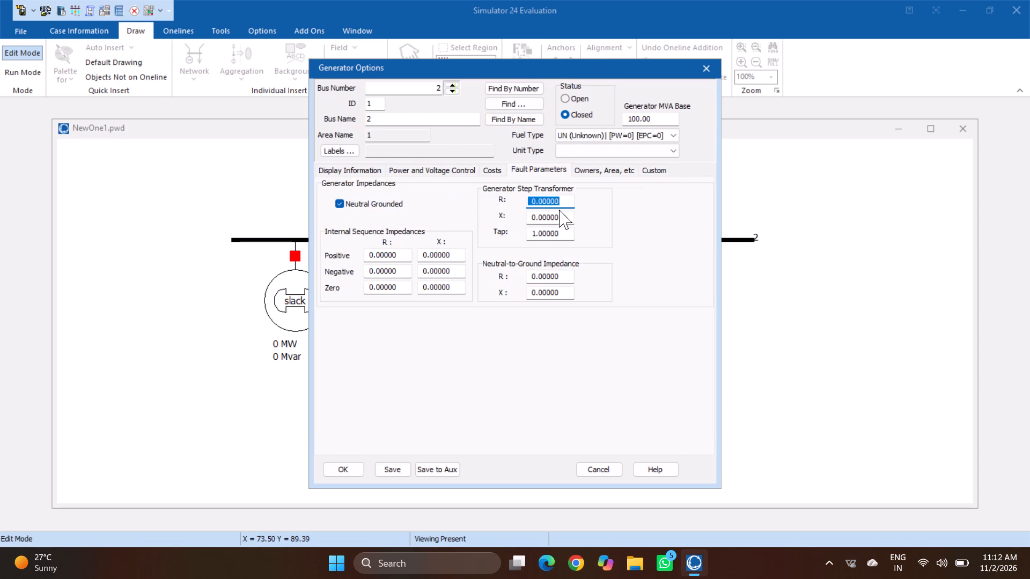
{"action": "left_click", "coordinate": [551, 210]}
{"action": "left_click", "coordinate": [542, 206]}
{"action": "left_click", "coordinate": [542, 215]}
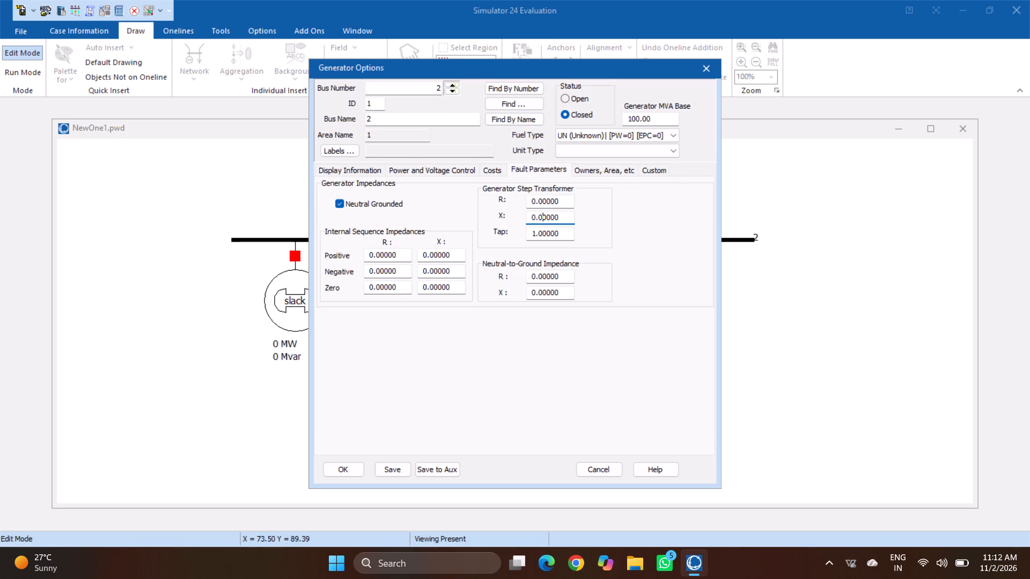
{"action": "key", "text": "BackSpace"}
{"action": "key", "text": "2"}
{"action": "left_click", "coordinate": [433, 254]}
{"action": "key", "text": "BackSpace"}
{"action": "key", "text": "2"}
{"action": "left_click", "coordinate": [345, 473]}
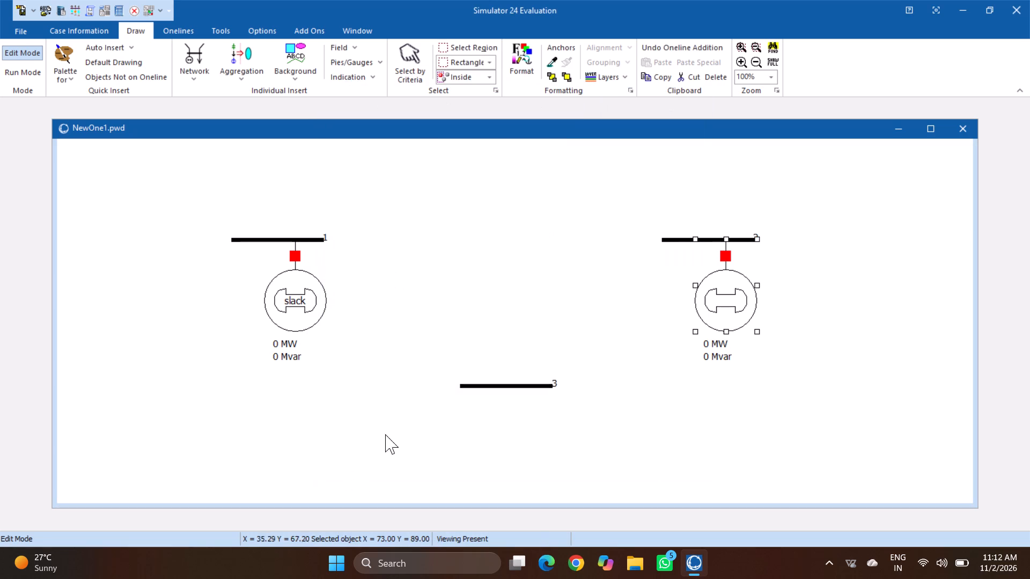
Review the fault parameters of the bus 2 generator and of the bus 1 generator, checking their internal and step transformer impedances.
{"action": "left_click", "coordinate": [790, 313]}
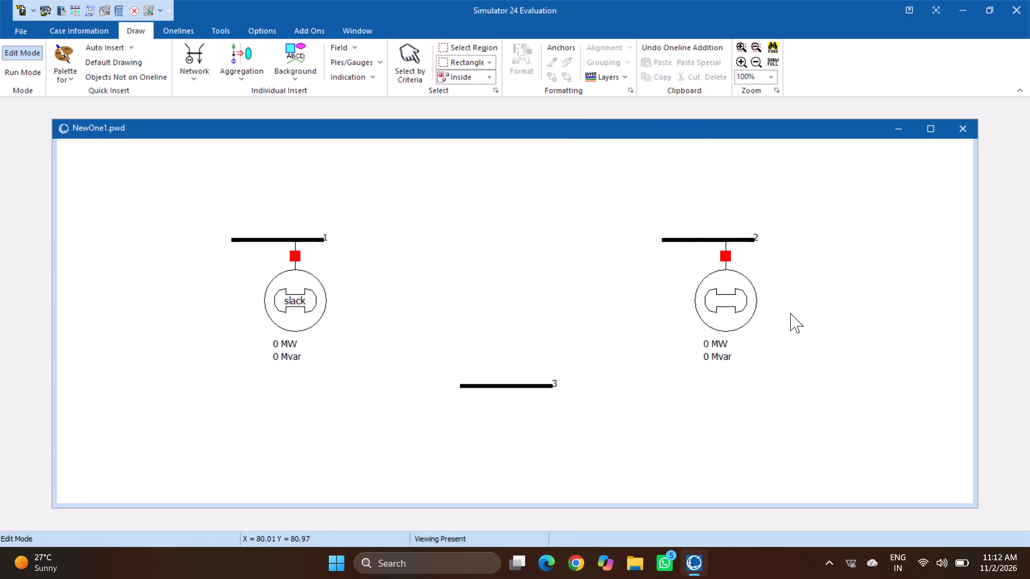
{"action": "double_click", "coordinate": [735, 305]}
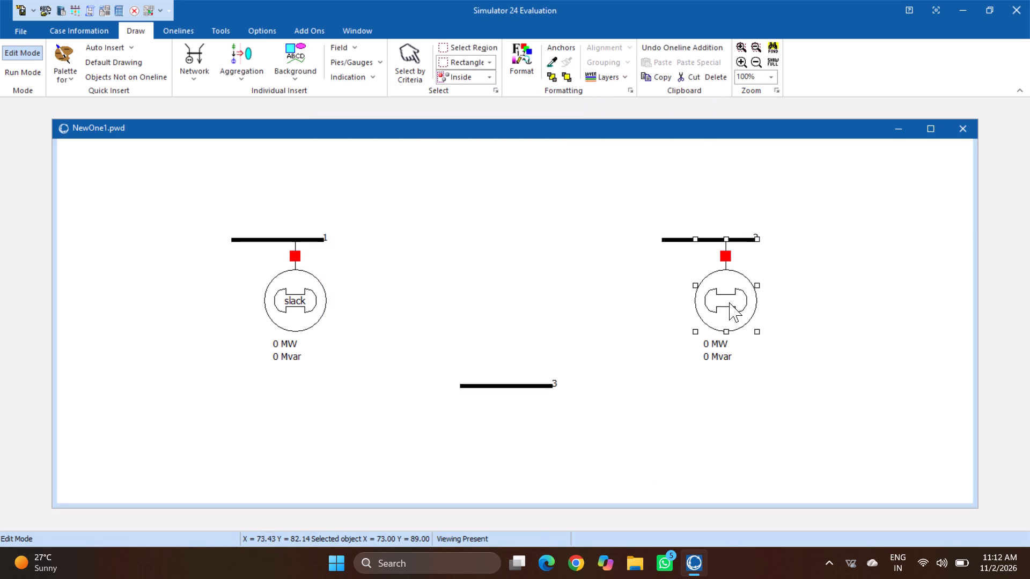
{"action": "double_click", "coordinate": [719, 301]}
{"action": "double_click", "coordinate": [719, 301]}
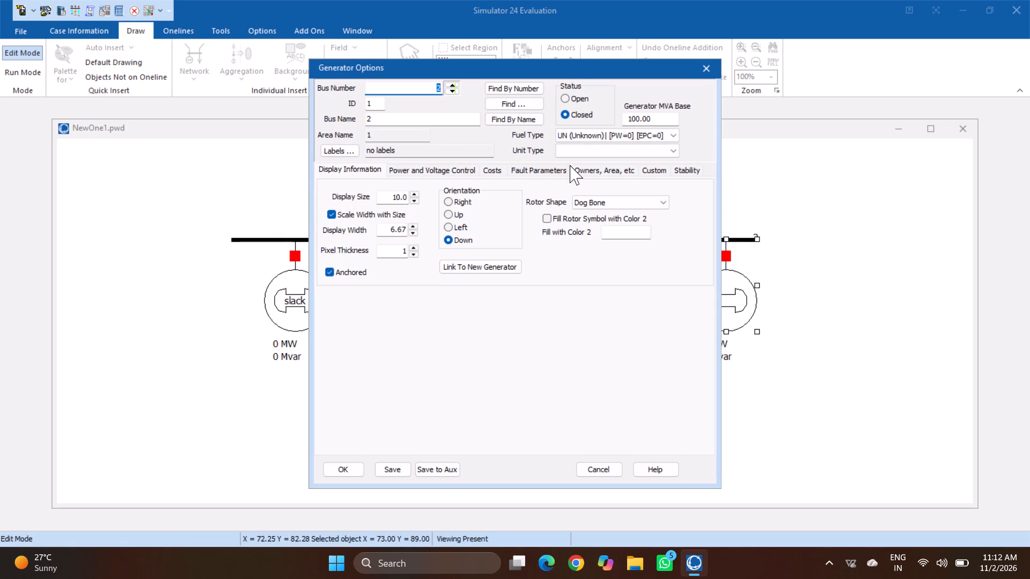
{"action": "left_click", "coordinate": [555, 175]}
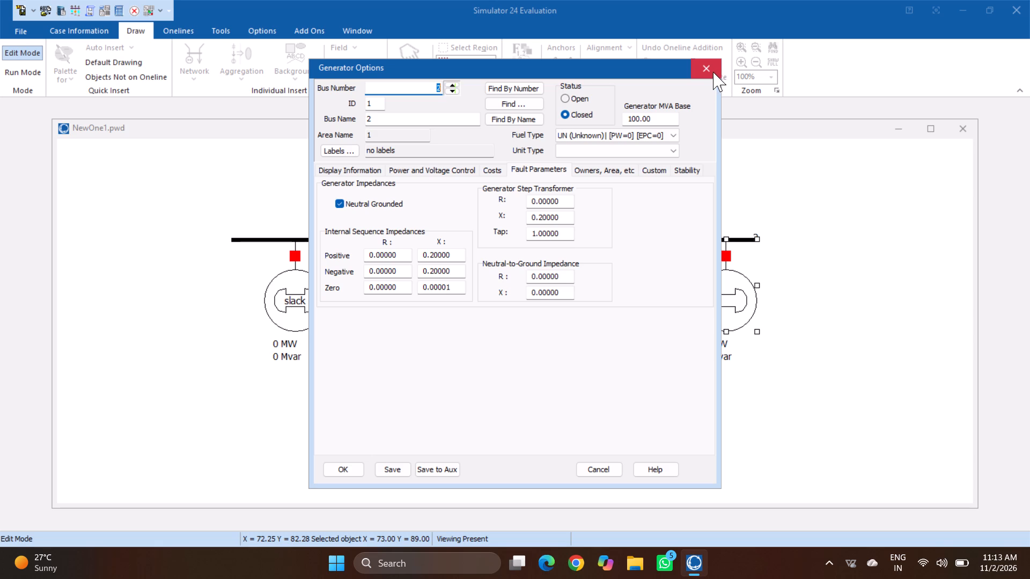
{"action": "left_click", "coordinate": [713, 72]}
{"action": "double_click", "coordinate": [290, 317]}
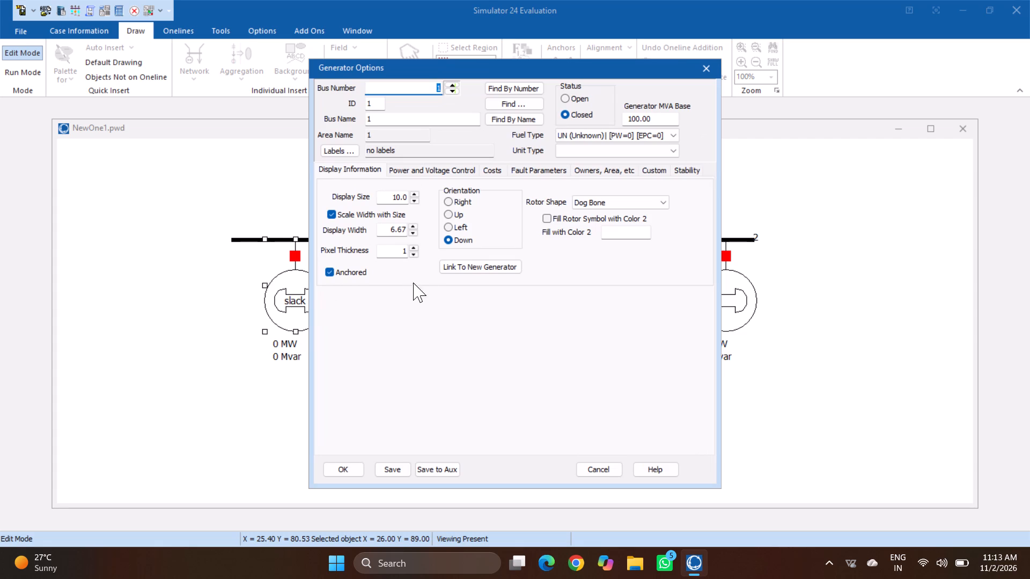
{"action": "left_click", "coordinate": [528, 168]}
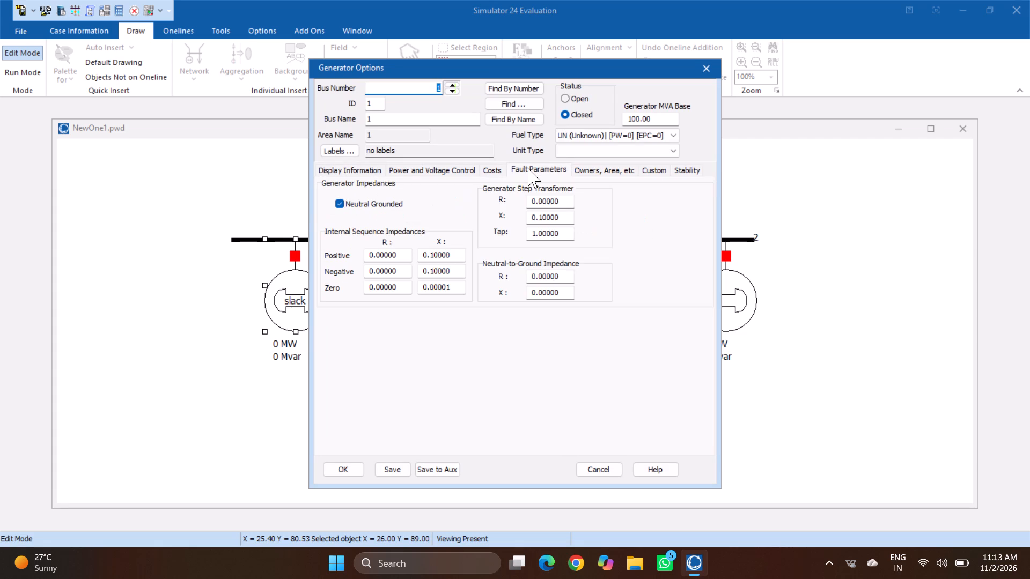
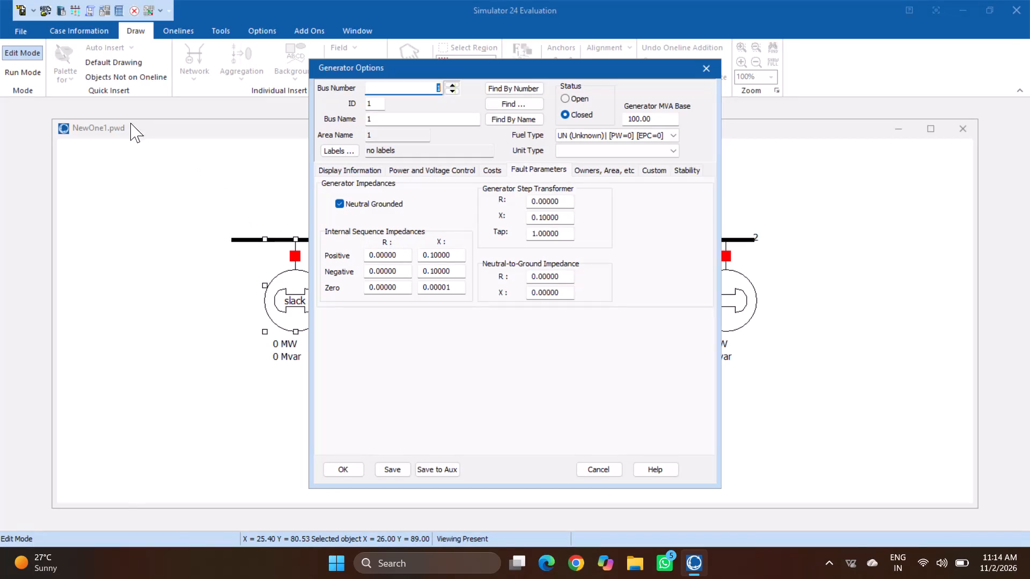
Close the bus 1 generator's options after checking its fault parameters, leaving them unmodified.
{"action": "left_click", "coordinate": [147, 132]}
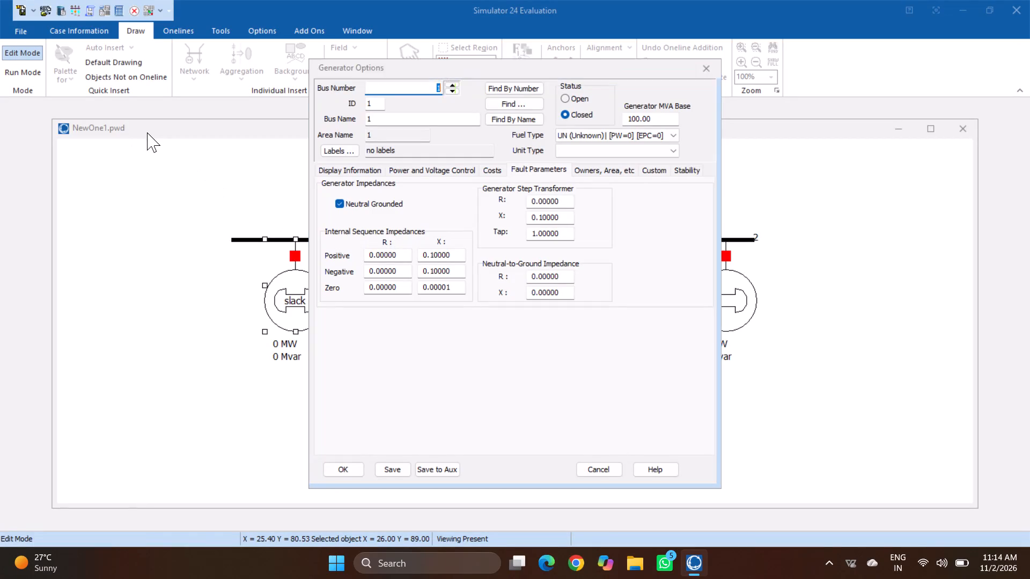
{"action": "left_click", "coordinate": [700, 64]}
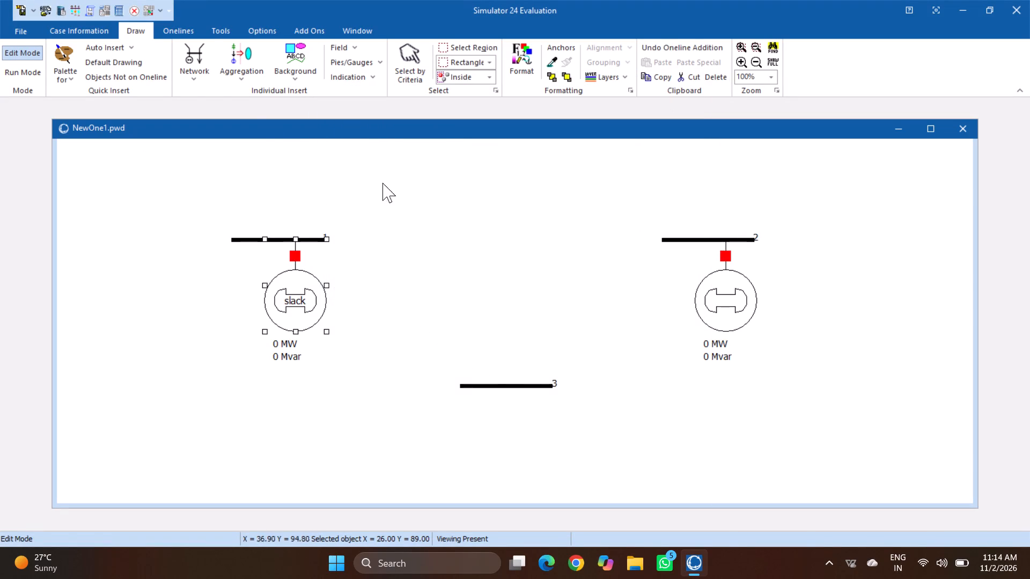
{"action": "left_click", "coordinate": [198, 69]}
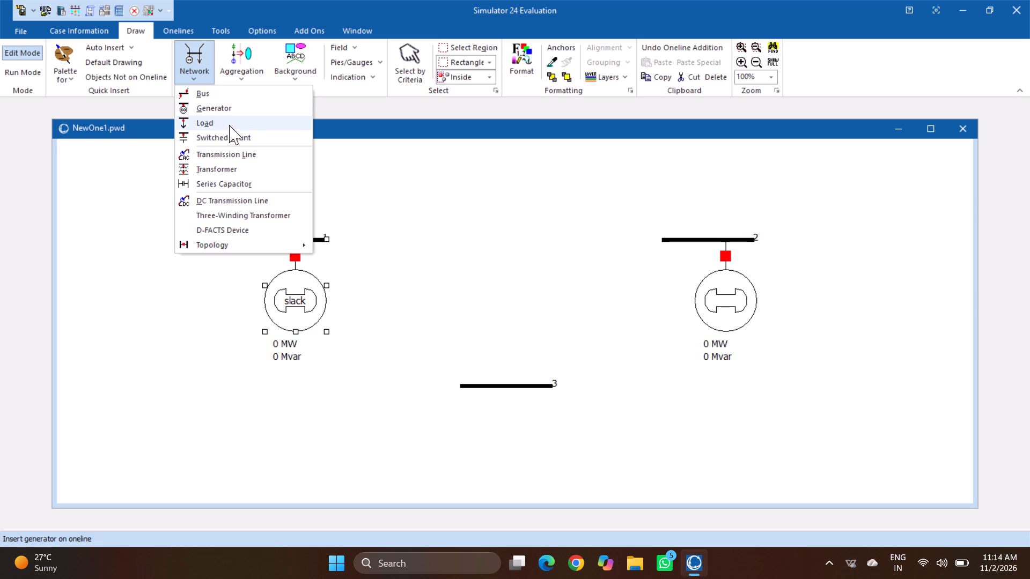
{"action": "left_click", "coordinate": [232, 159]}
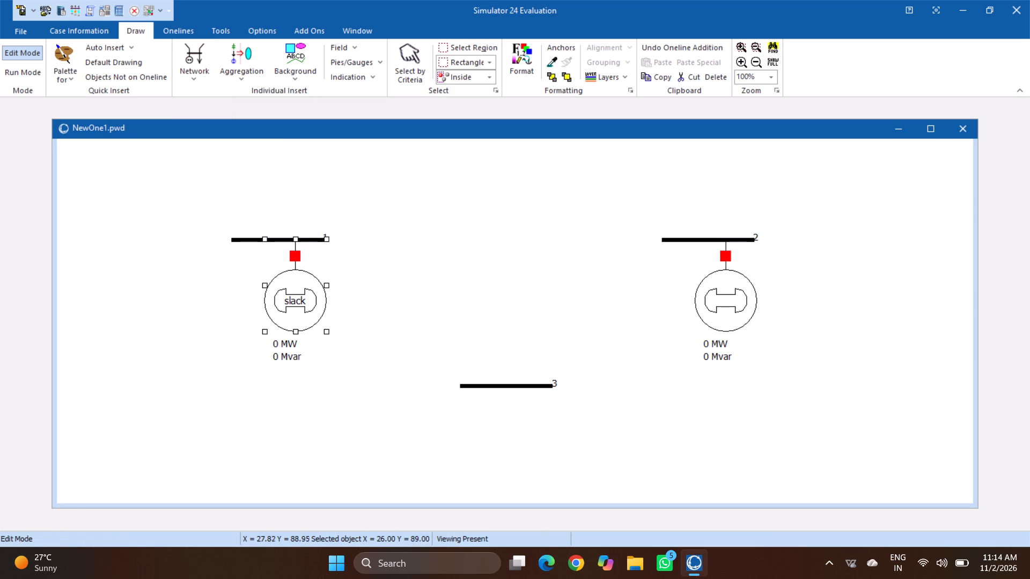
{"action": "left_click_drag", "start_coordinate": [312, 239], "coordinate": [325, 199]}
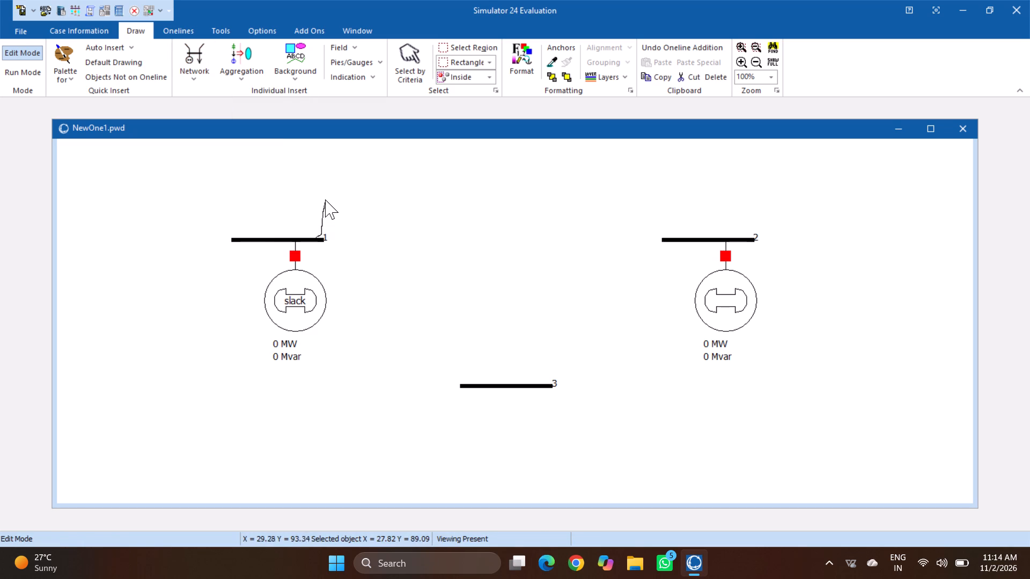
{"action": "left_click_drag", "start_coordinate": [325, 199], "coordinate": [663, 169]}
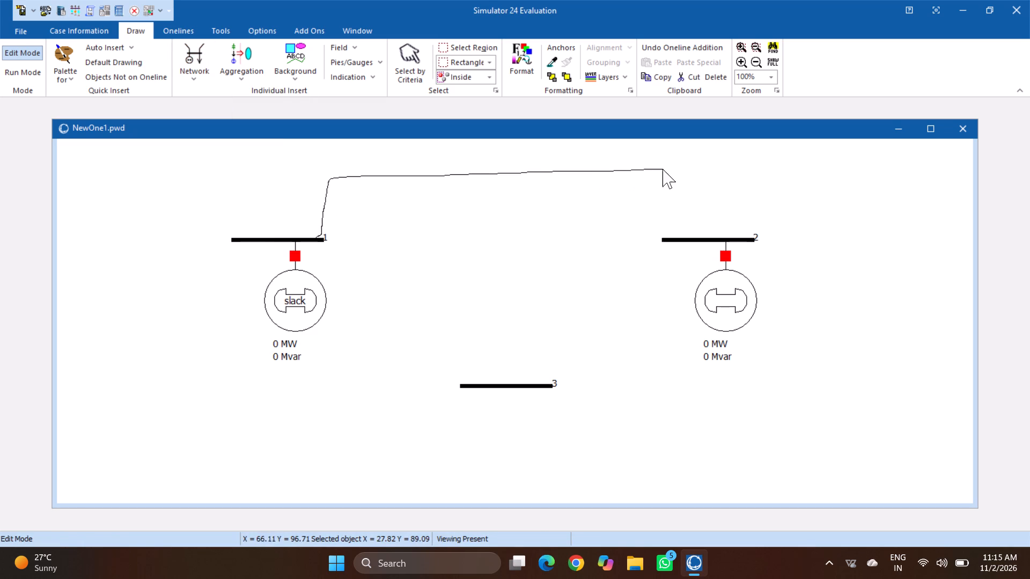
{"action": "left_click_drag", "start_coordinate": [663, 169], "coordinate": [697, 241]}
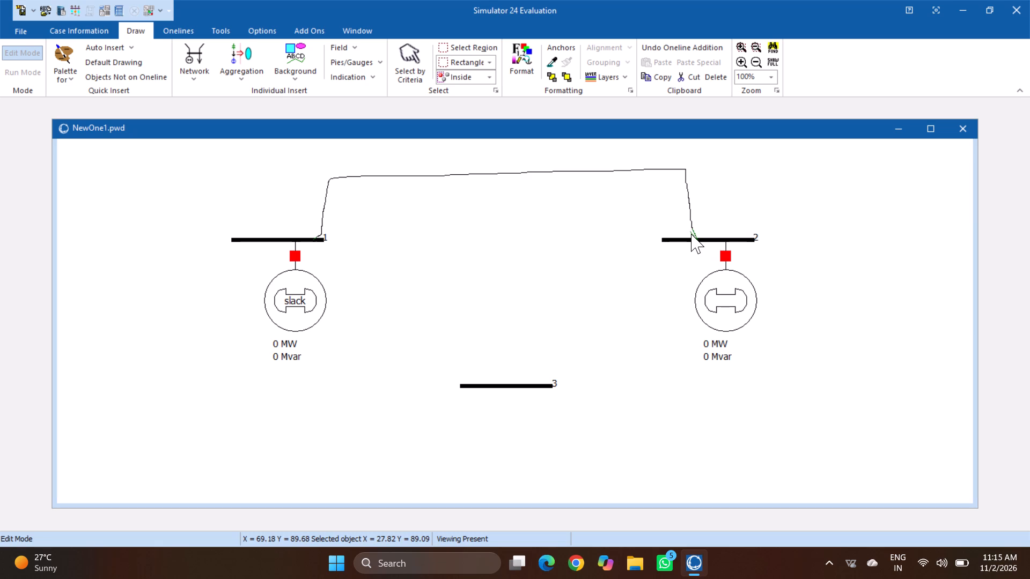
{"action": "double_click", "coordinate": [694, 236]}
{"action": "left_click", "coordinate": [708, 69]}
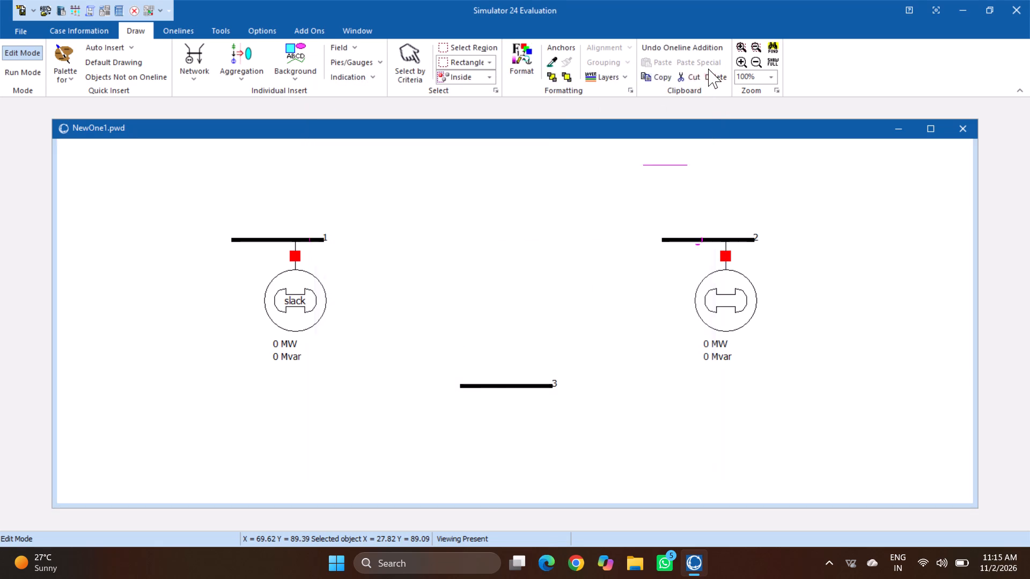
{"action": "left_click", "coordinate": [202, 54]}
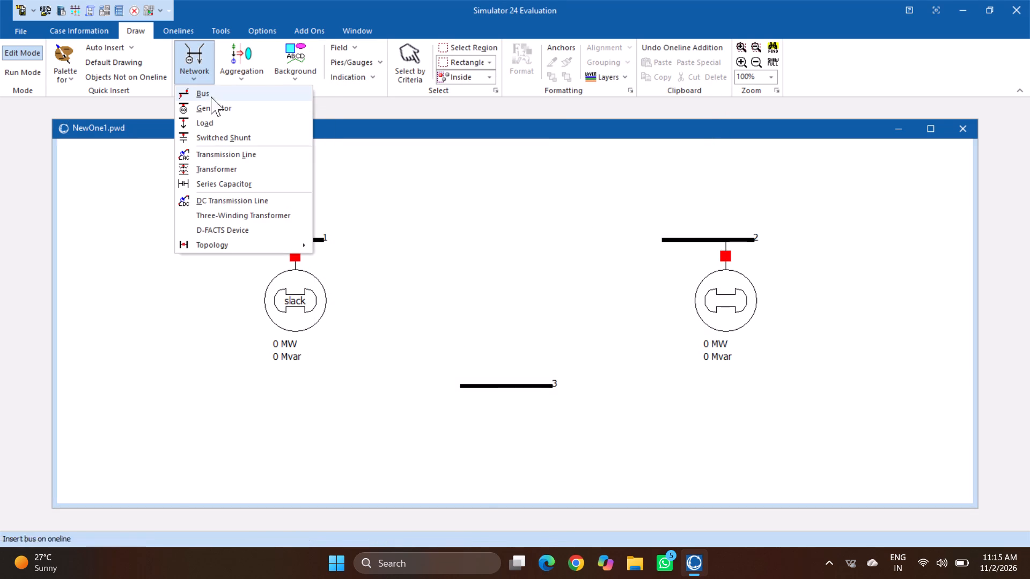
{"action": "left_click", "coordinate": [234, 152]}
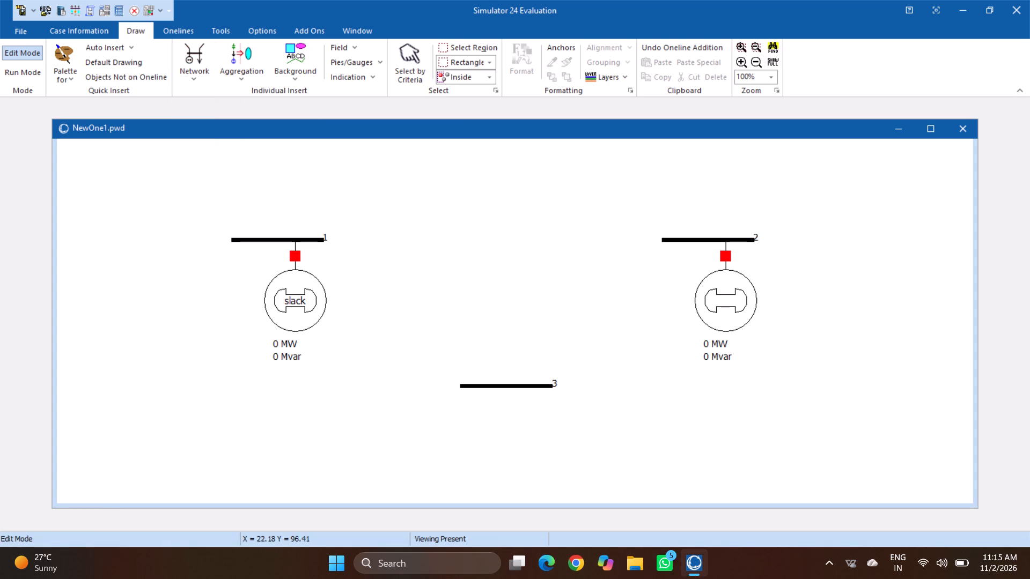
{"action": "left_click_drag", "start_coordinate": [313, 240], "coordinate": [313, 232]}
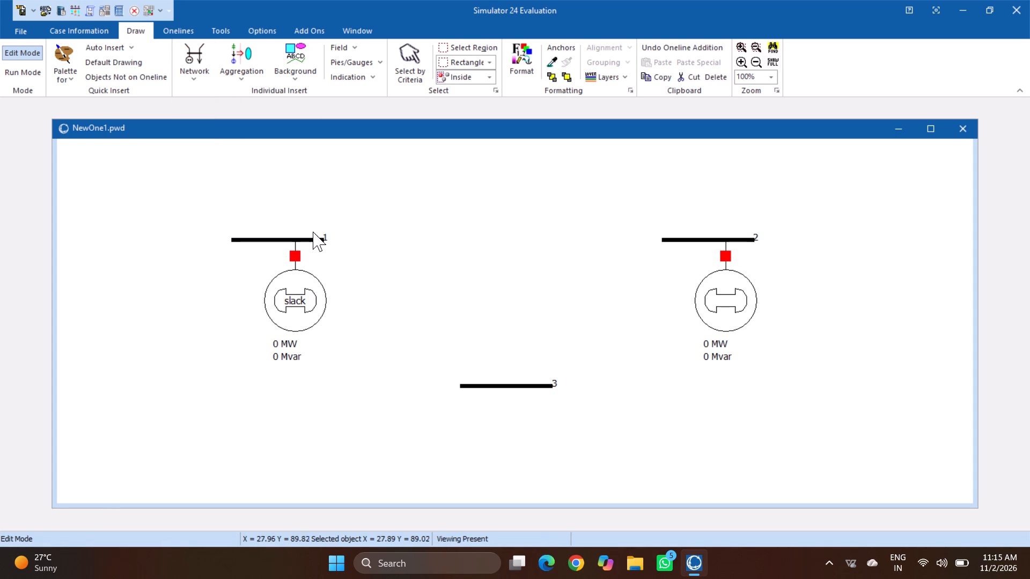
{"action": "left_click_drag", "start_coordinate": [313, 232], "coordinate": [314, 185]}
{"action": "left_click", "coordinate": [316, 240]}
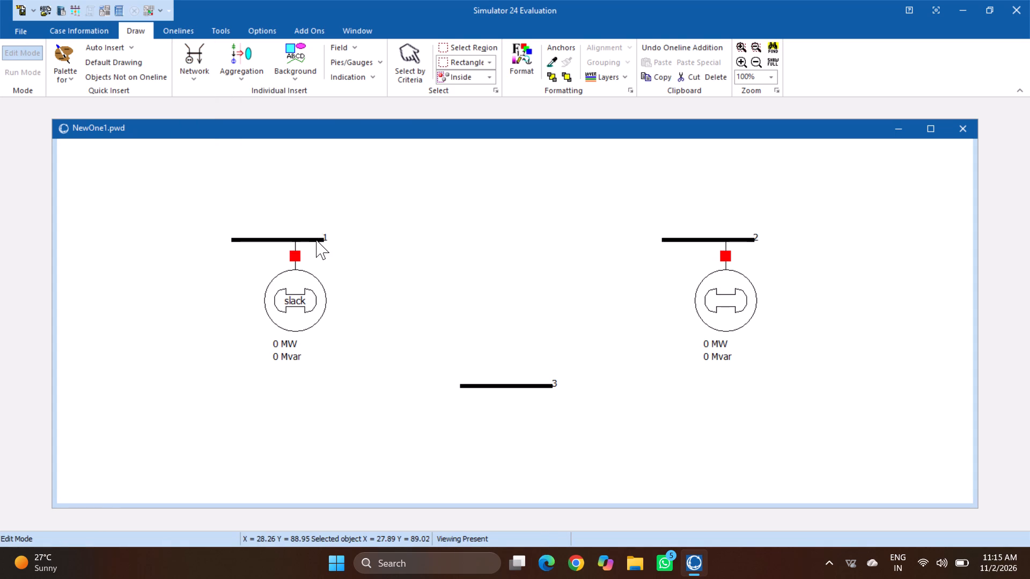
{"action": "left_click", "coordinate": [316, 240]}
Draw a transmission line from bus 1 at about X 28, Y 89, arching above the buses, to bus 2 at about X 69, Y 89.
{"action": "left_click", "coordinate": [197, 68]}
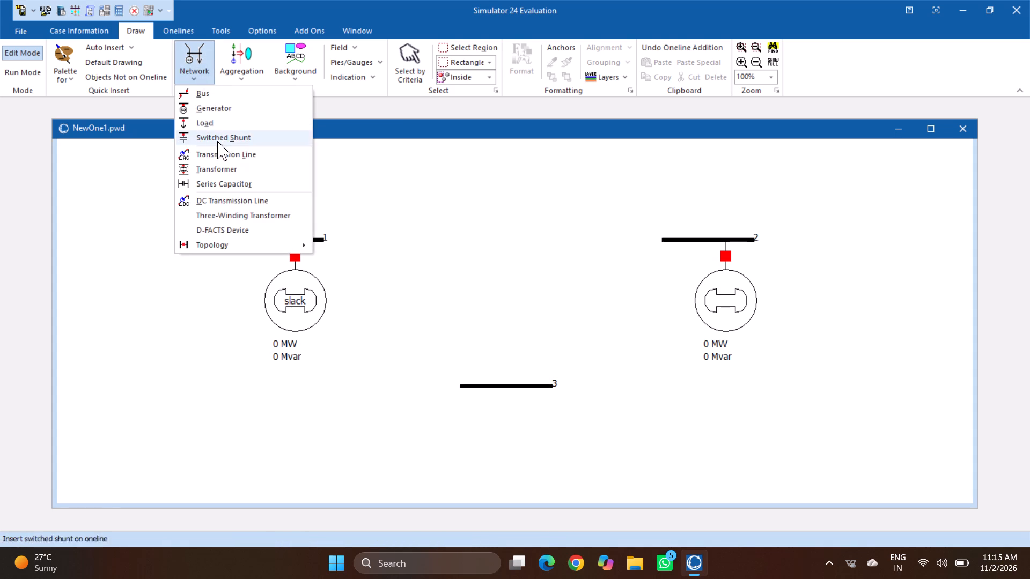
{"action": "left_click", "coordinate": [217, 149]}
{"action": "left_click_drag", "start_coordinate": [312, 239], "coordinate": [382, 185]}
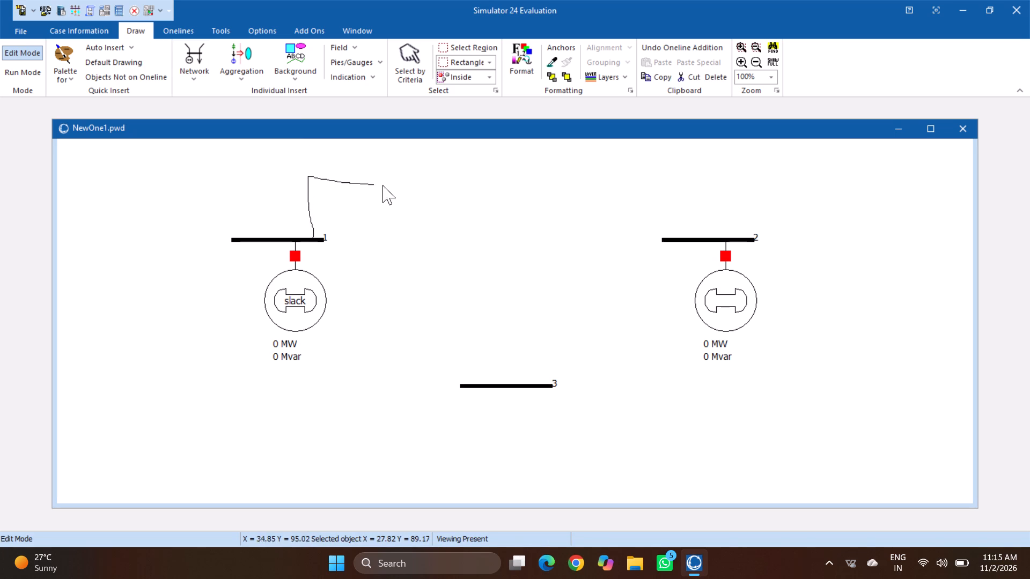
{"action": "left_click_drag", "start_coordinate": [382, 185], "coordinate": [674, 173]}
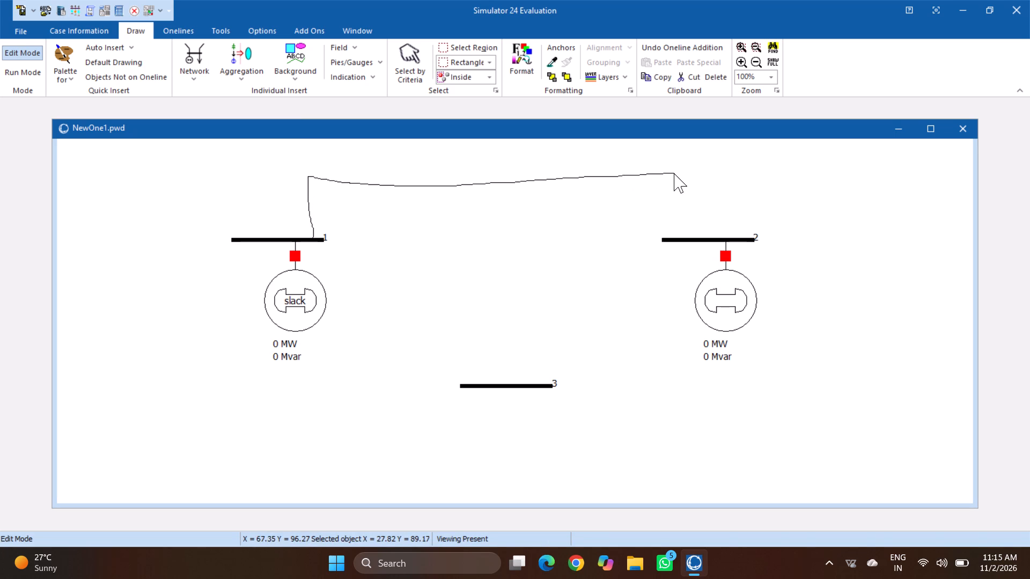
{"action": "left_click_drag", "start_coordinate": [674, 173], "coordinate": [685, 239]}
{"action": "double_click", "coordinate": [685, 239]}
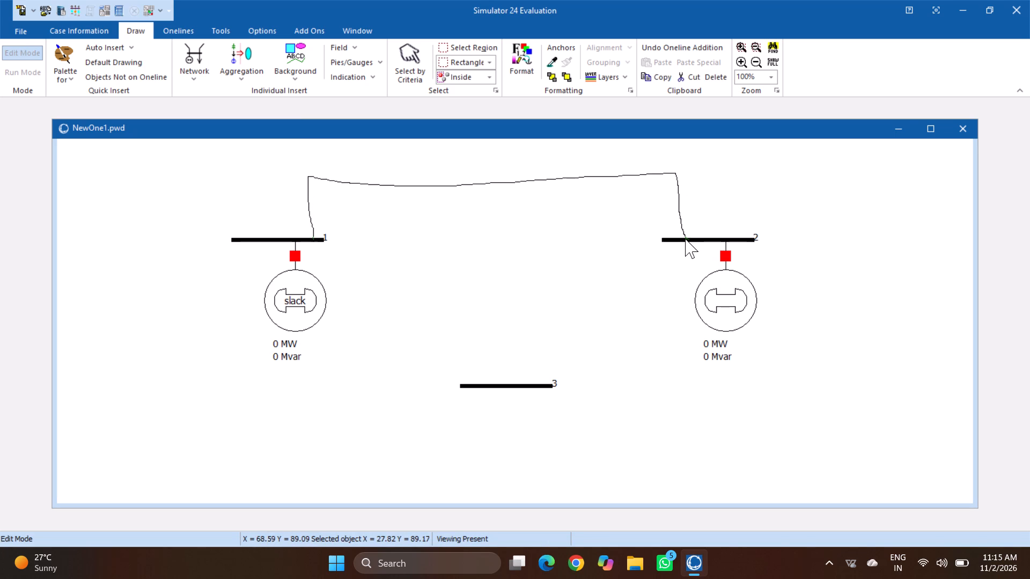
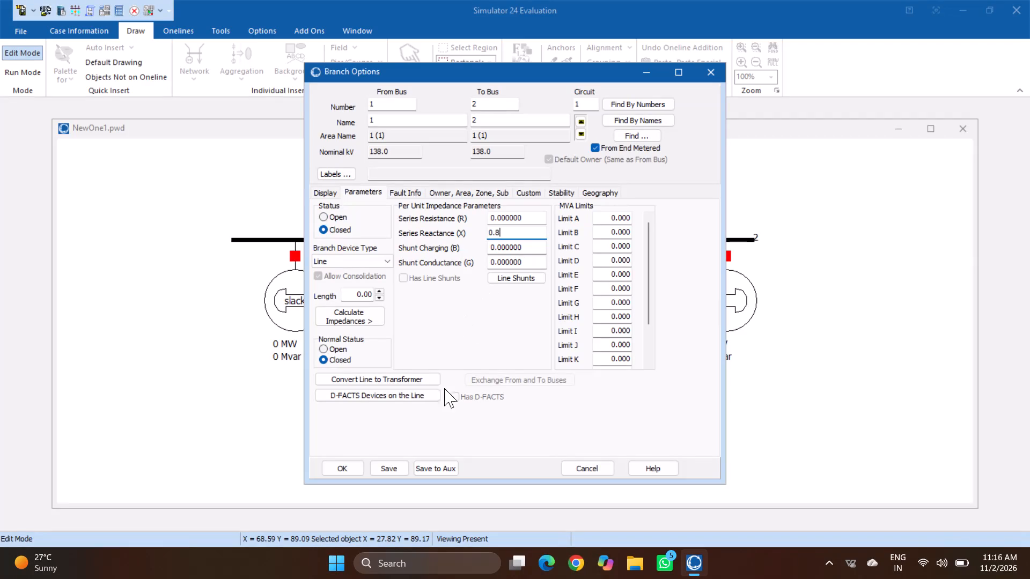
Accept the bus 1 to bus 2 line with a series reactance of 0.8 and recheck its saved branch parameters.
{"action": "left_click", "coordinate": [340, 470]}
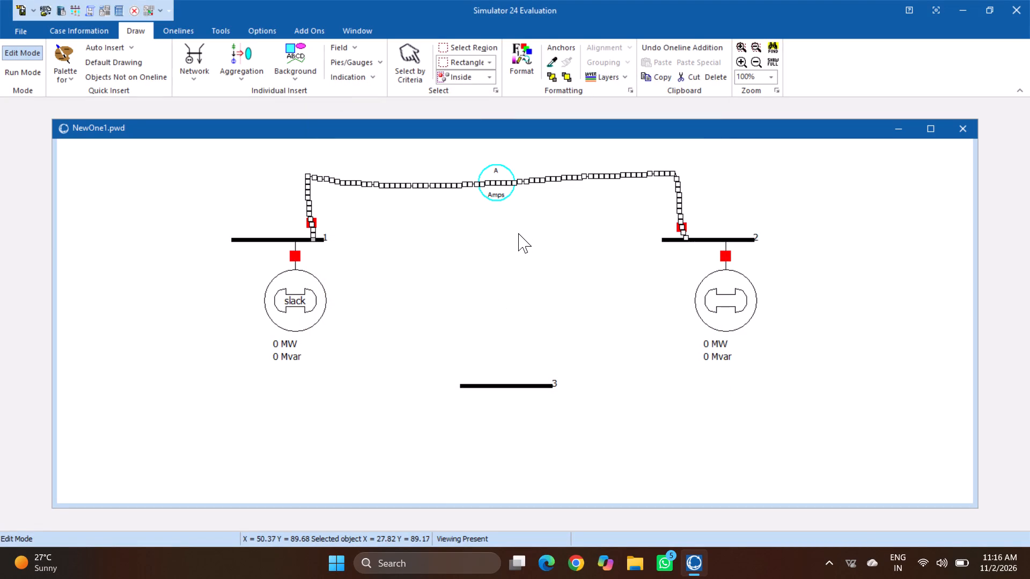
{"action": "double_click", "coordinate": [496, 185]}
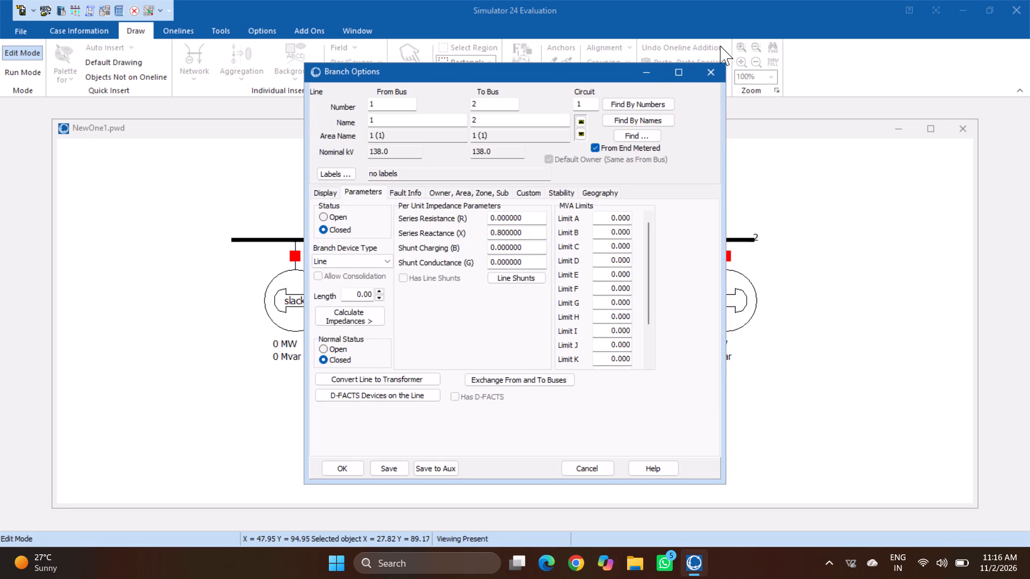
{"action": "left_click", "coordinate": [707, 76]}
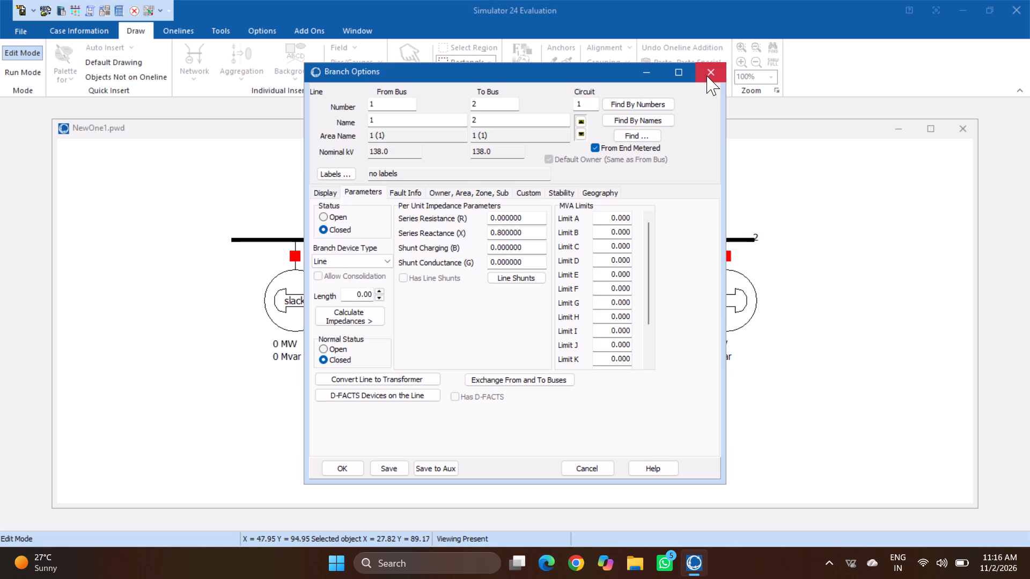
{"action": "double_click", "coordinate": [547, 202]}
Set the MVA rating to 100 for the flow pie chart on the line between buses 1 and 2.
{"action": "double_click", "coordinate": [496, 183]}
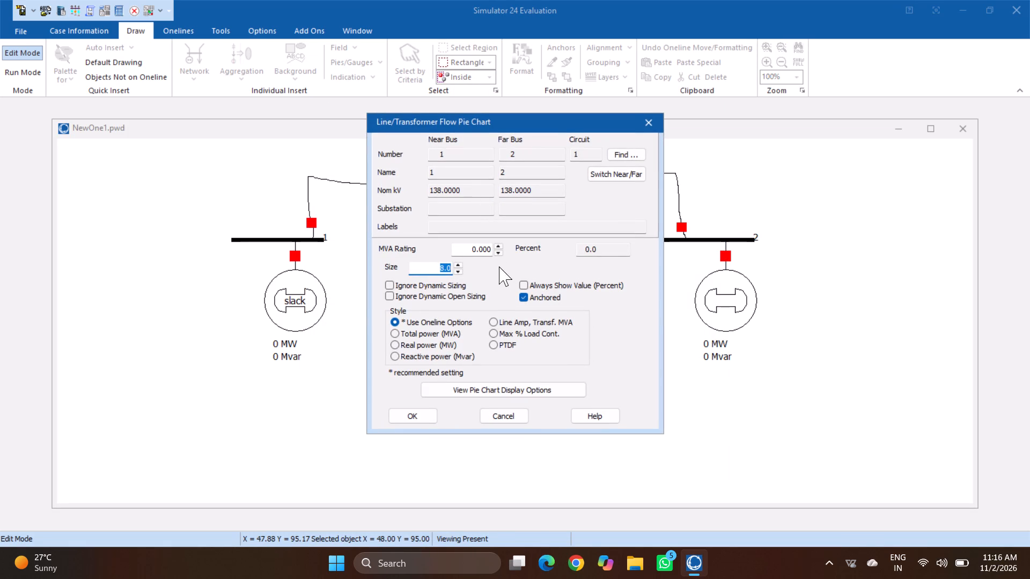
{"action": "left_click", "coordinate": [474, 249]}
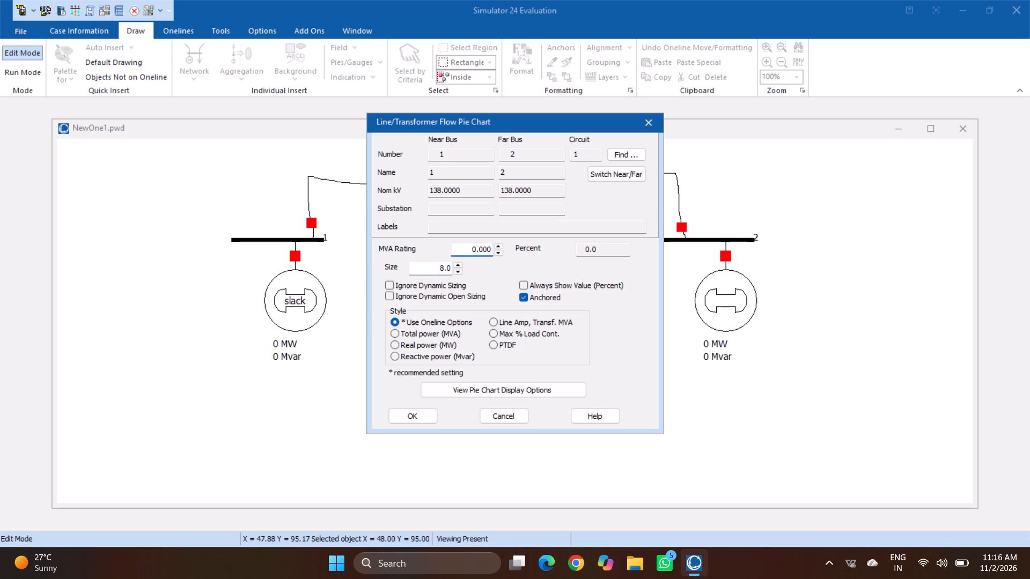
{"action": "key", "text": "BackSpace"}
{"action": "type", "text": "100"}
{"action": "left_click", "coordinate": [420, 415]}
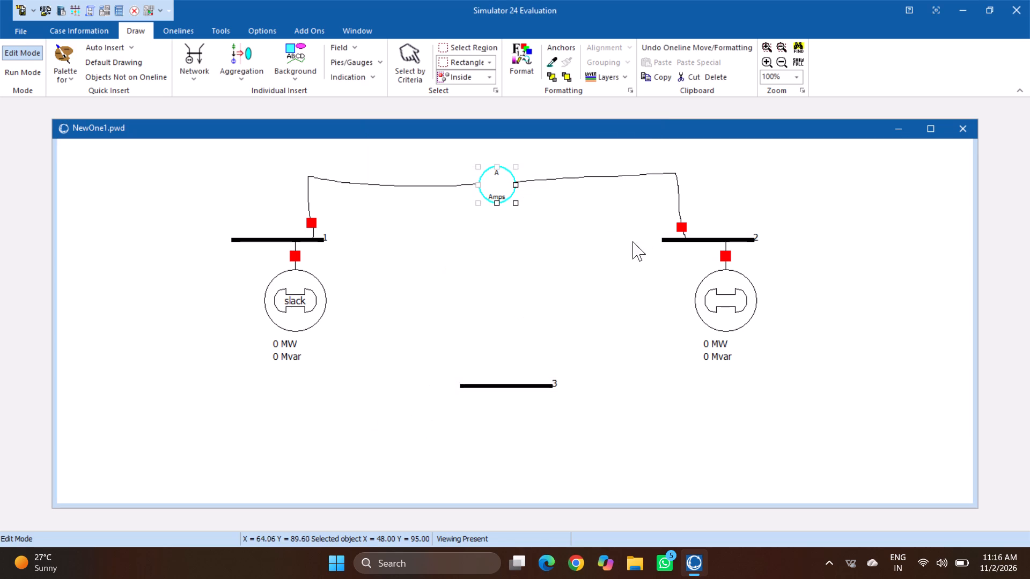
{"action": "left_click", "coordinate": [596, 262]}
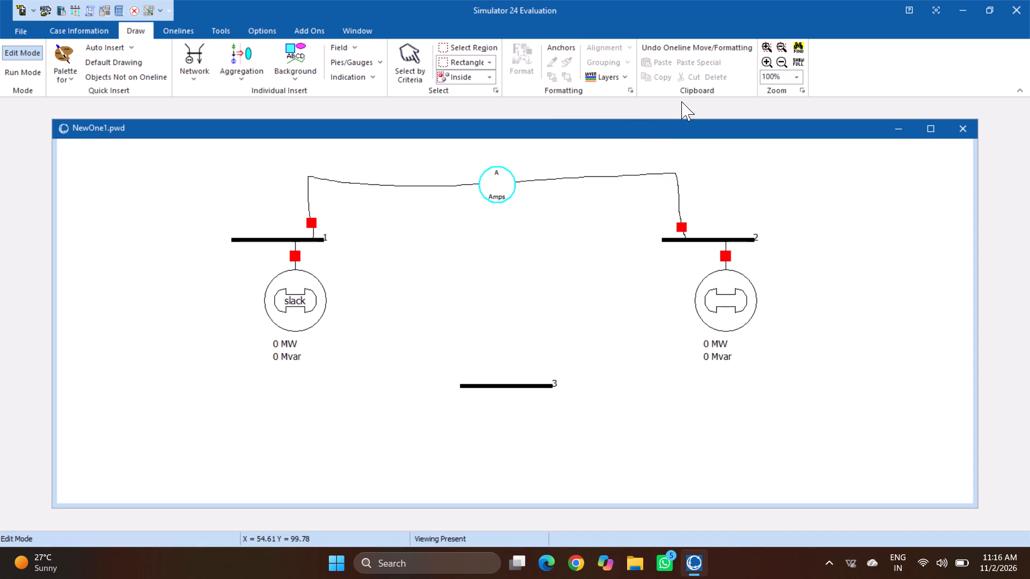
Draw a transmission line from bus 1 at about X 28, Y 89, curving down to bus 3 at about X 46, Y 73.
{"action": "left_click", "coordinate": [185, 64]}
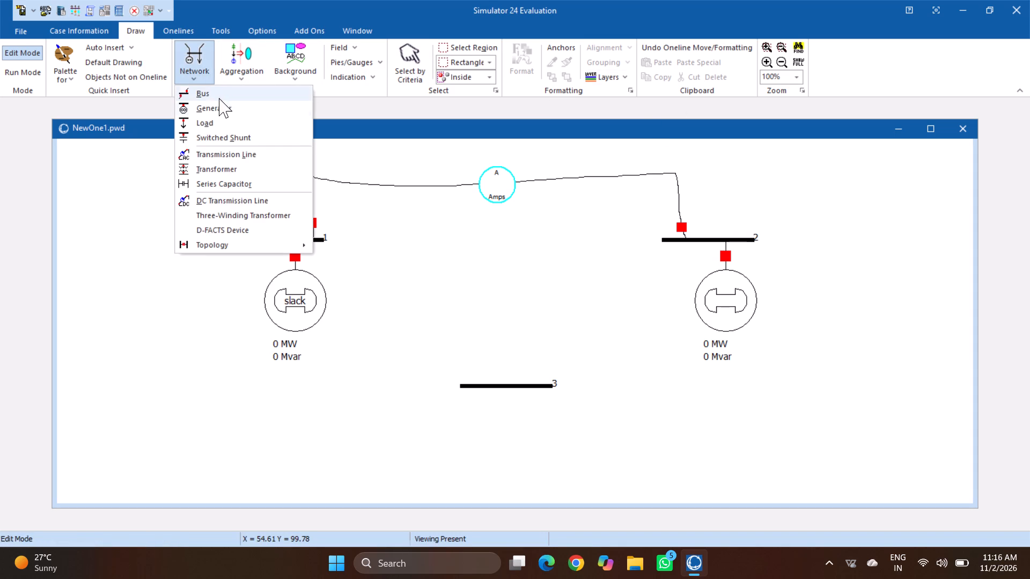
{"action": "left_click", "coordinate": [223, 152]}
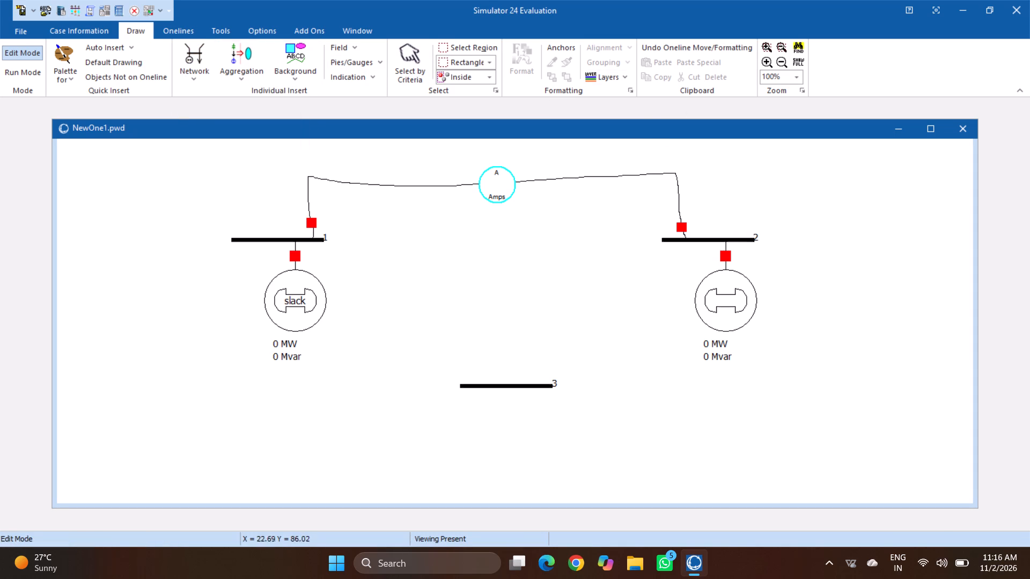
{"action": "left_click_drag", "start_coordinate": [317, 237], "coordinate": [319, 256]}
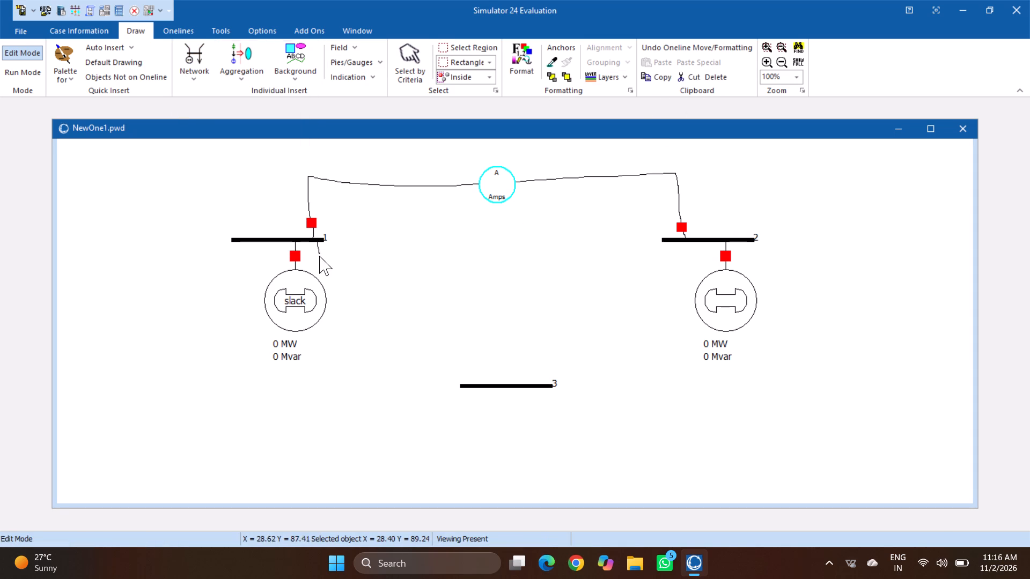
{"action": "left_click_drag", "start_coordinate": [319, 256], "coordinate": [461, 358]}
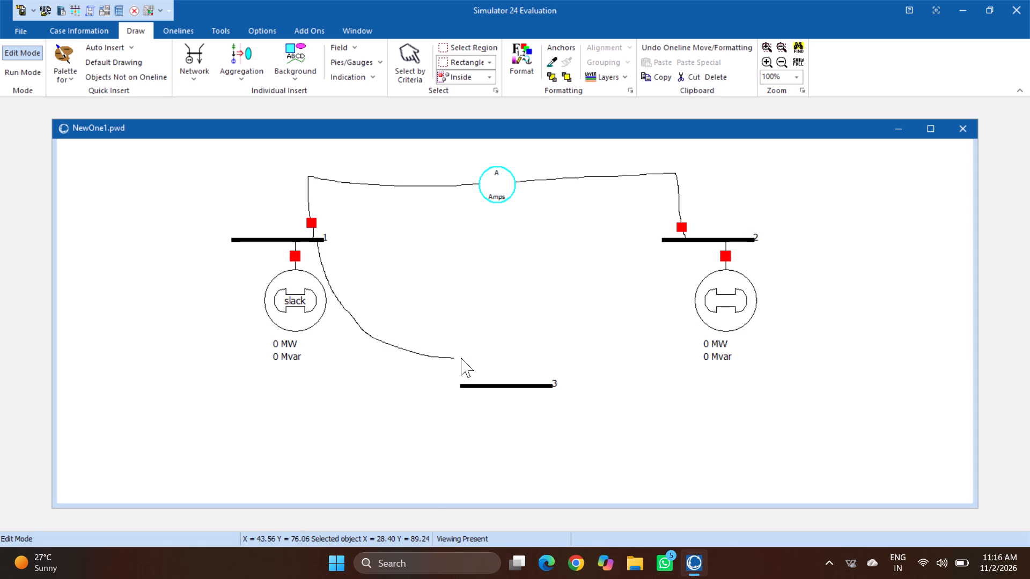
{"action": "left_click_drag", "start_coordinate": [461, 358], "coordinate": [477, 384]}
{"action": "double_click", "coordinate": [477, 385]}
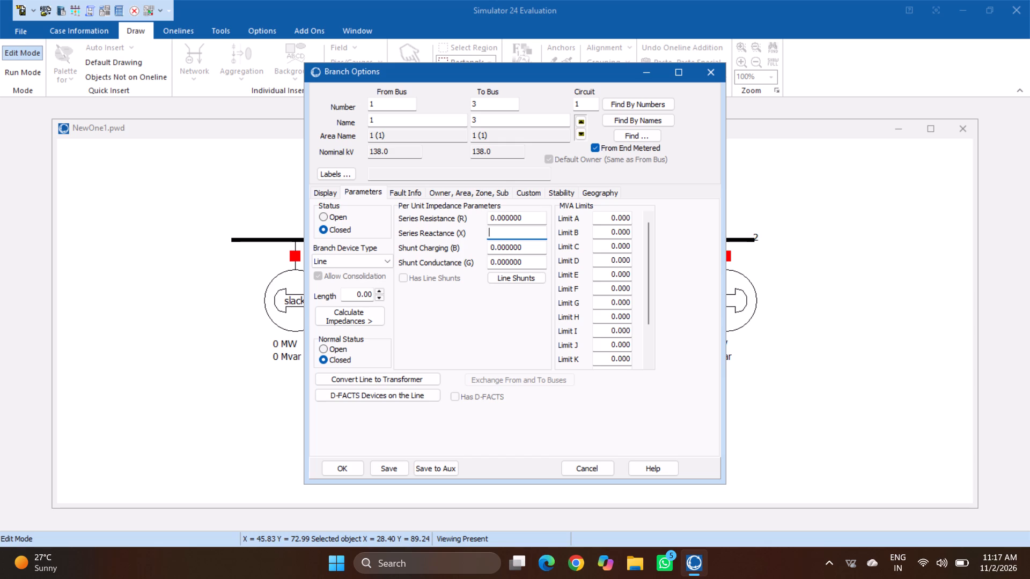
Set the series reactance of the line between buses 1 and 3 to 0.4 and accept its branch options.
{"action": "type", "text": "0."}
{"action": "key", "text": "4"}
{"action": "left_click", "coordinate": [337, 467]}
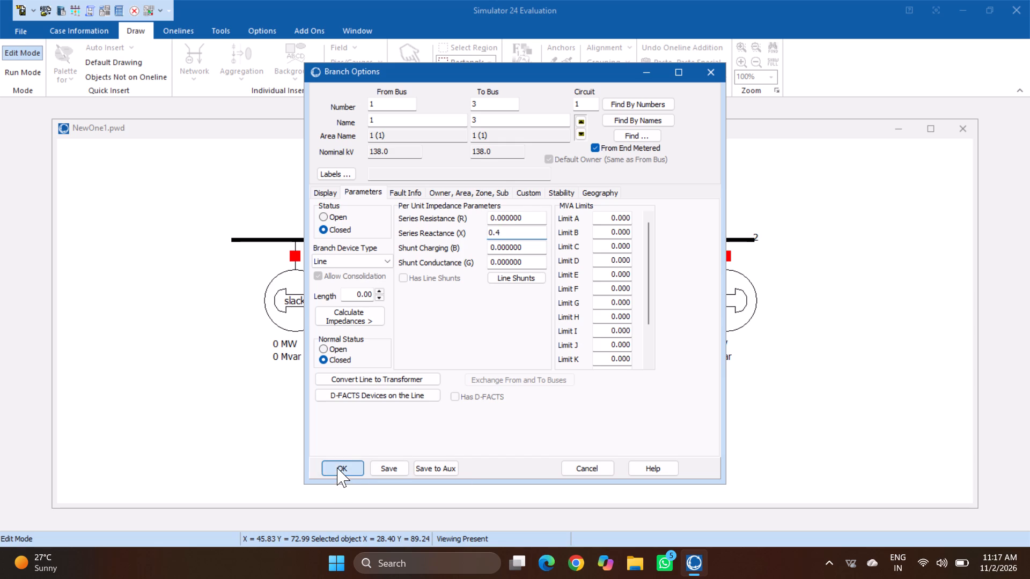
{"action": "double_click", "coordinate": [460, 289]}
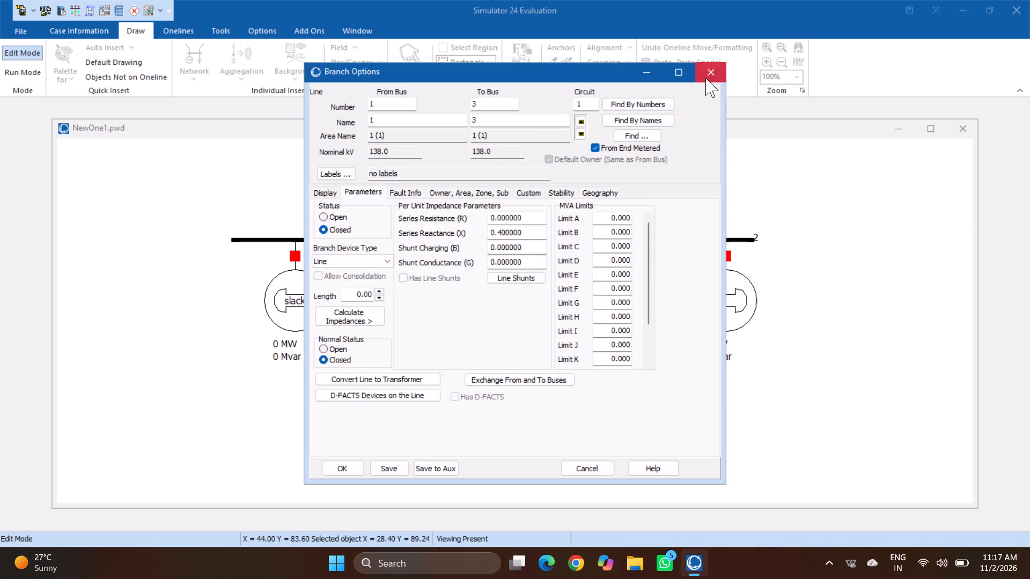
{"action": "left_click", "coordinate": [708, 73]}
{"action": "double_click", "coordinate": [544, 251]}
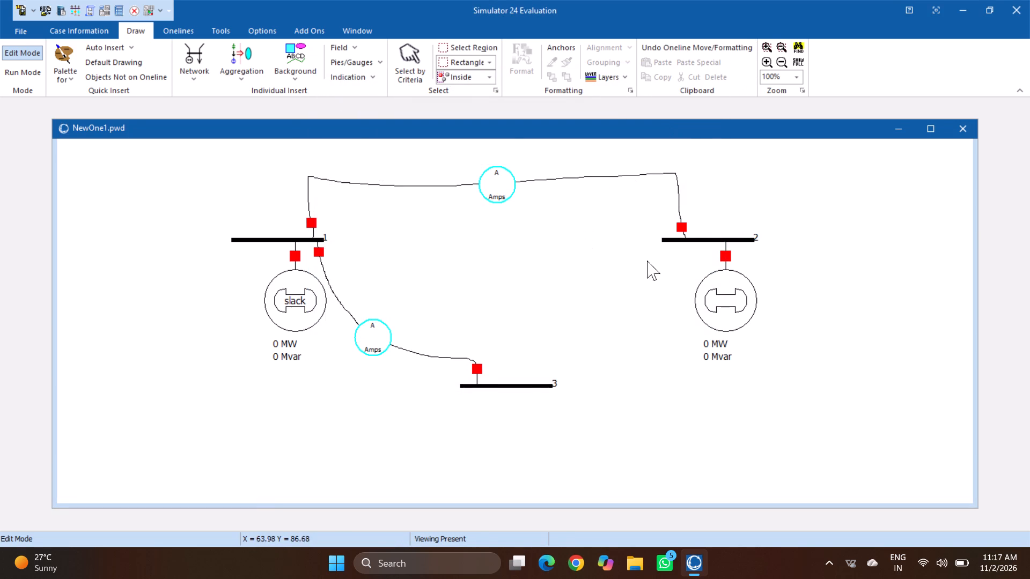
Draw a transmission line from bus 3 at about X 51, Y 73, up and across to bus 2 at about X 69, Y 89.
{"action": "left_click", "coordinate": [202, 59]}
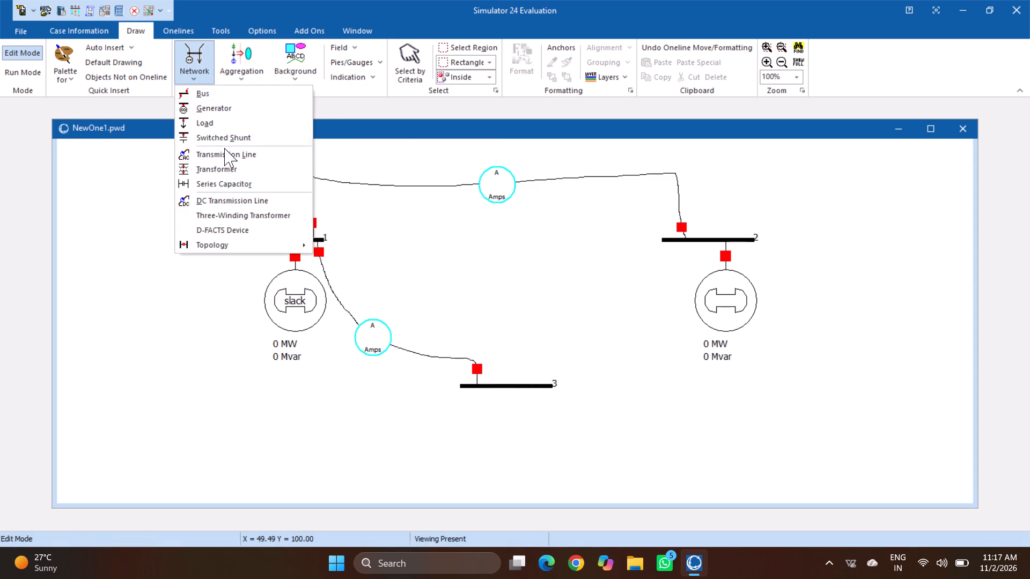
{"action": "left_click", "coordinate": [224, 149]}
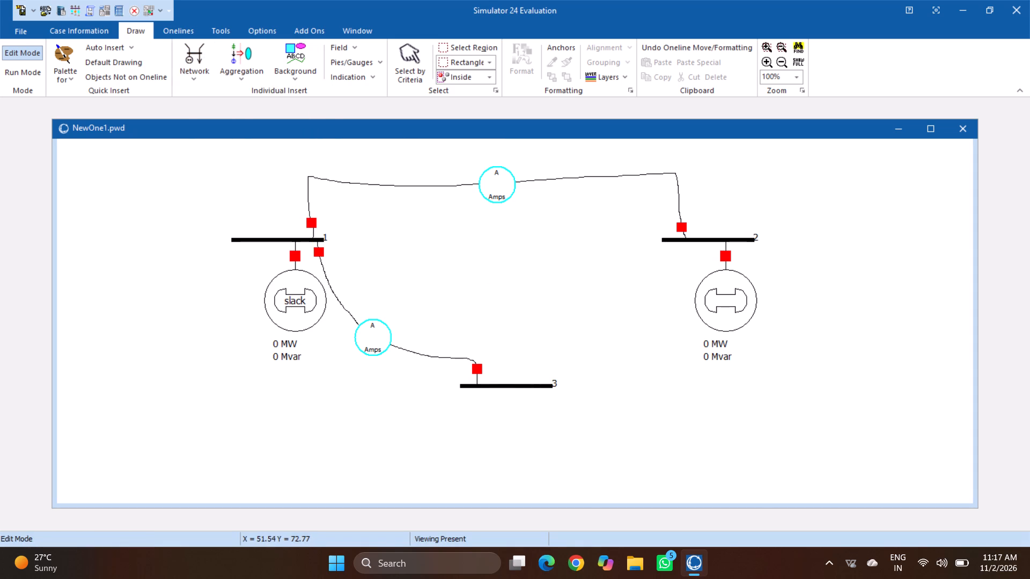
{"action": "left_click_drag", "start_coordinate": [528, 385], "coordinate": [528, 293]}
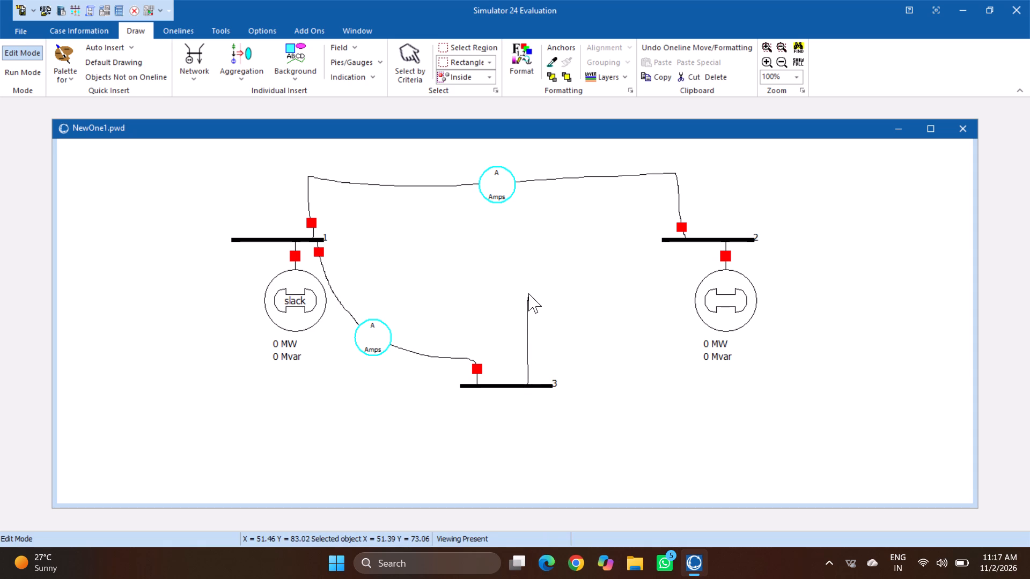
{"action": "left_click_drag", "start_coordinate": [528, 293], "coordinate": [683, 262]}
{"action": "left_click_drag", "start_coordinate": [683, 262], "coordinate": [685, 249]}
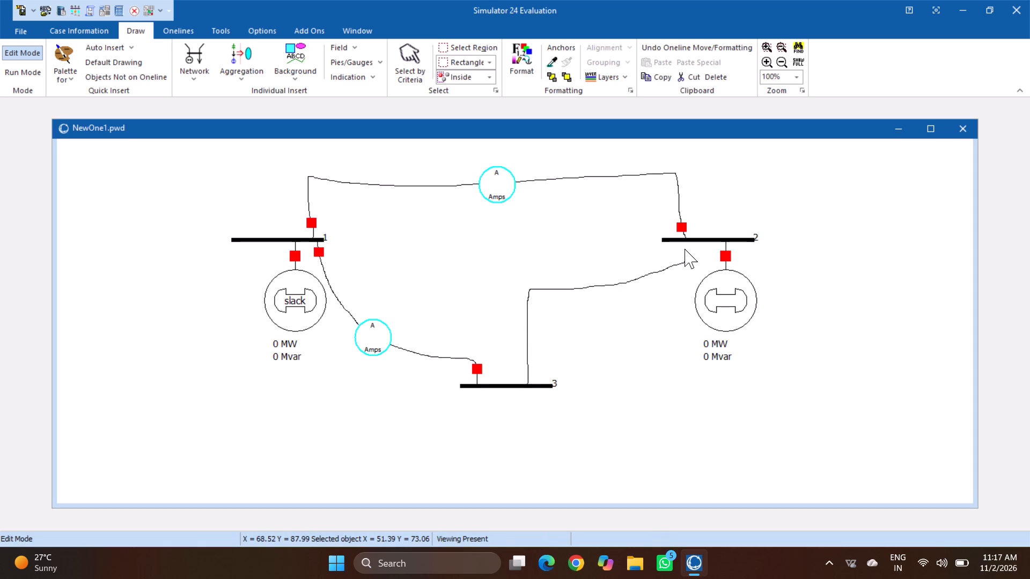
{"action": "left_click_drag", "start_coordinate": [685, 249], "coordinate": [685, 237]}
{"action": "left_click", "coordinate": [685, 237]}
{"action": "left_click", "coordinate": [685, 237]}
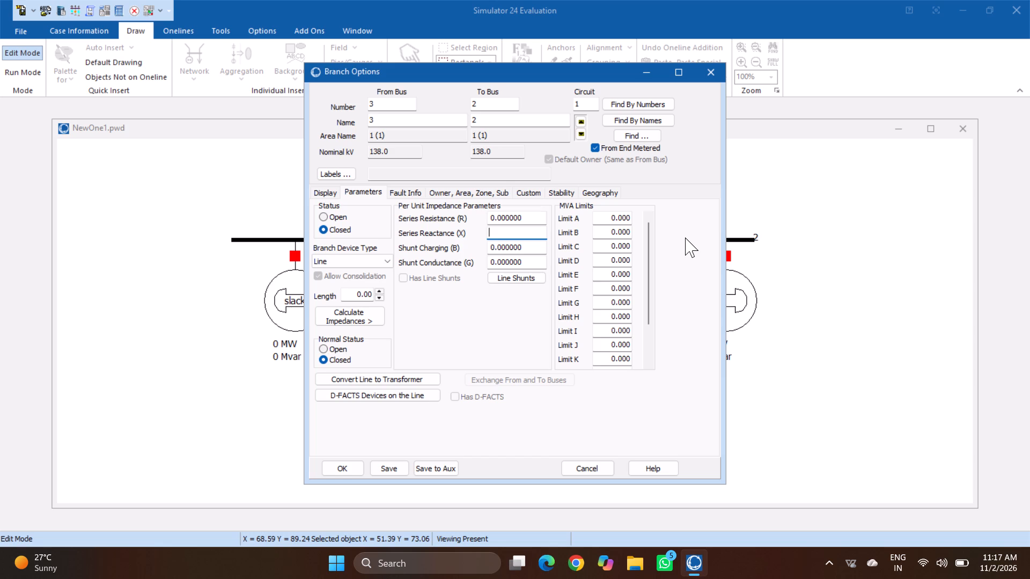
Set the series reactance of the line between buses 3 and 2 to 0.4 and accept its branch options.
{"action": "type", "text": "0.4"}
{"action": "left_click", "coordinate": [342, 465]}
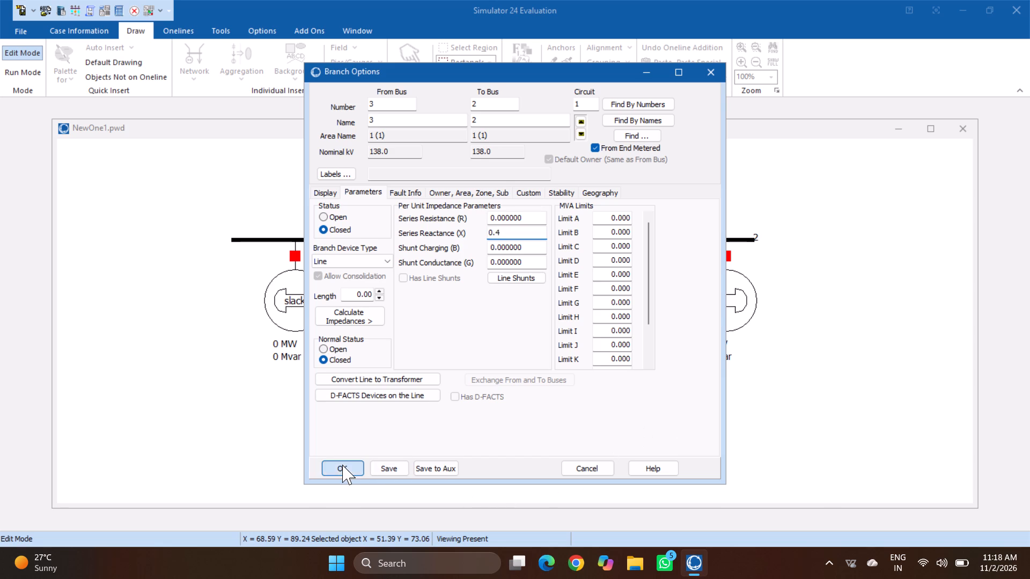
{"action": "left_click", "coordinate": [616, 353]}
{"action": "double_click", "coordinate": [899, 333]}
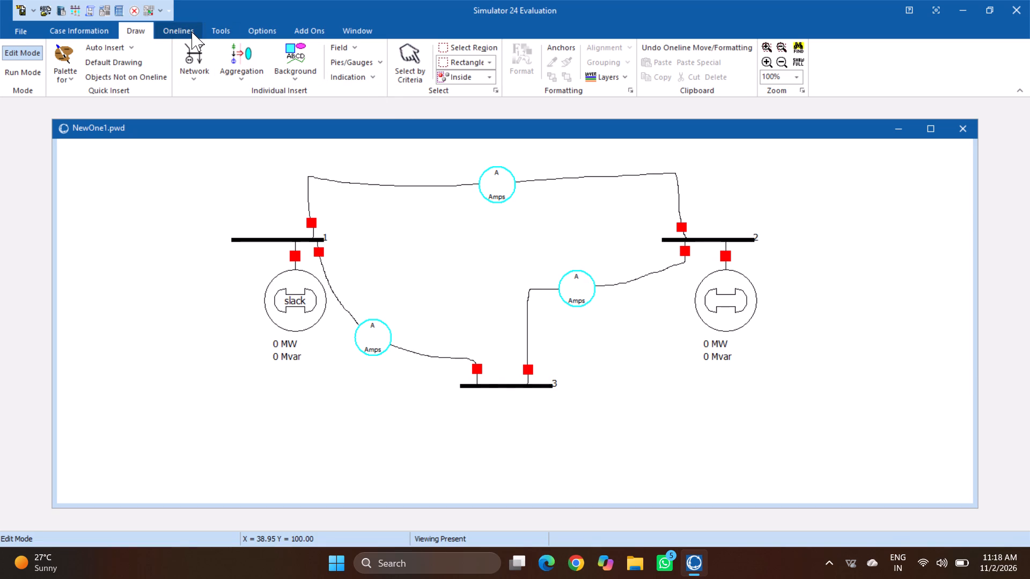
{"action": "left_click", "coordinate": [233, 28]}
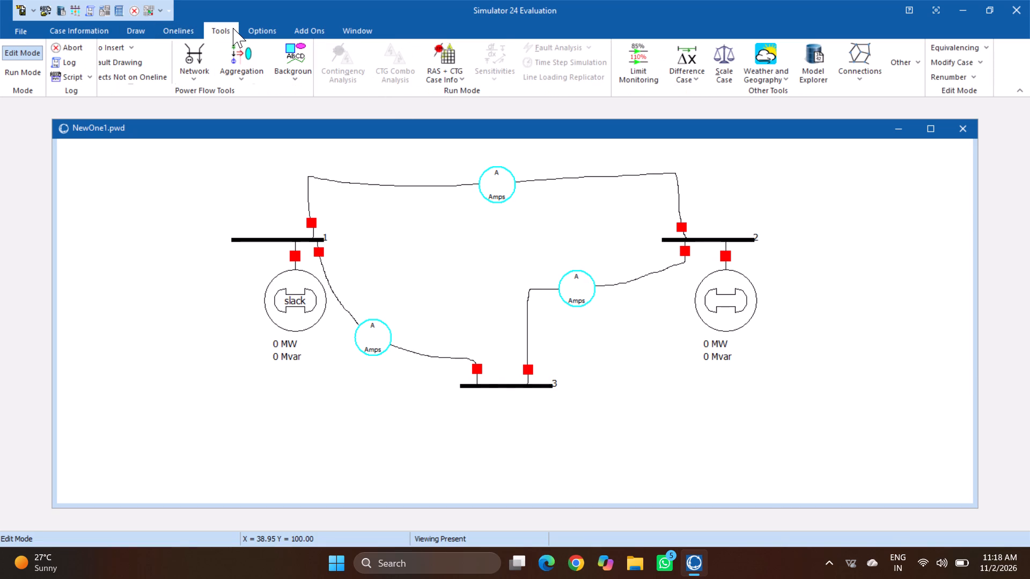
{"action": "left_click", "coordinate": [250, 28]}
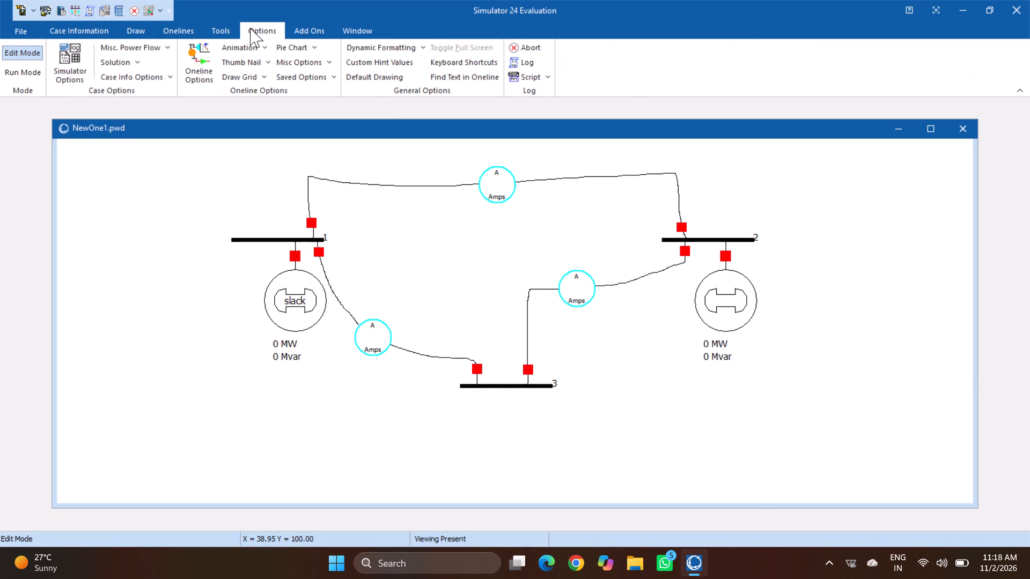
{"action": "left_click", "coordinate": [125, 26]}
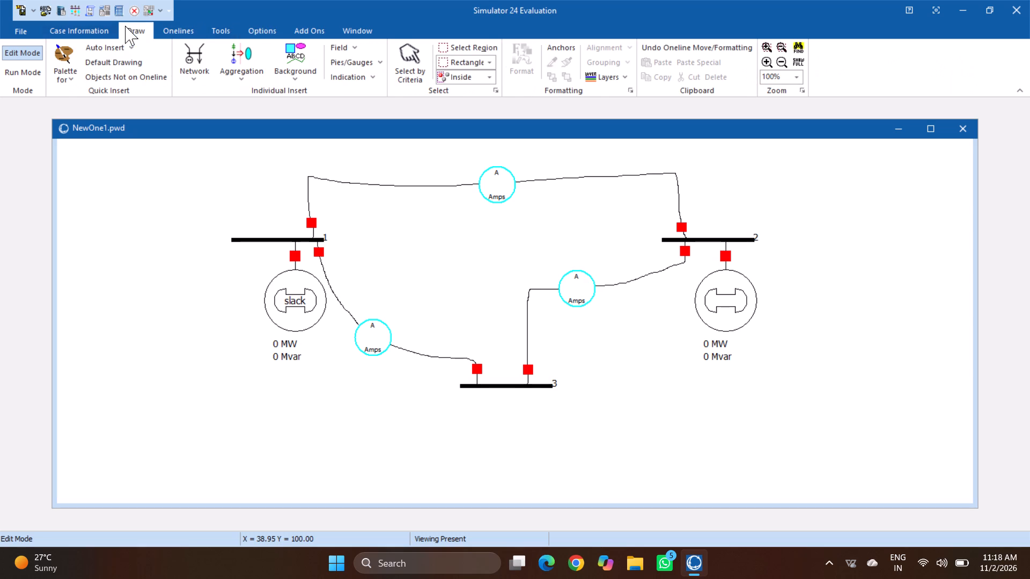
Switch the case to Run Mode and start the power flow solution animation.
{"action": "left_click", "coordinate": [34, 70]}
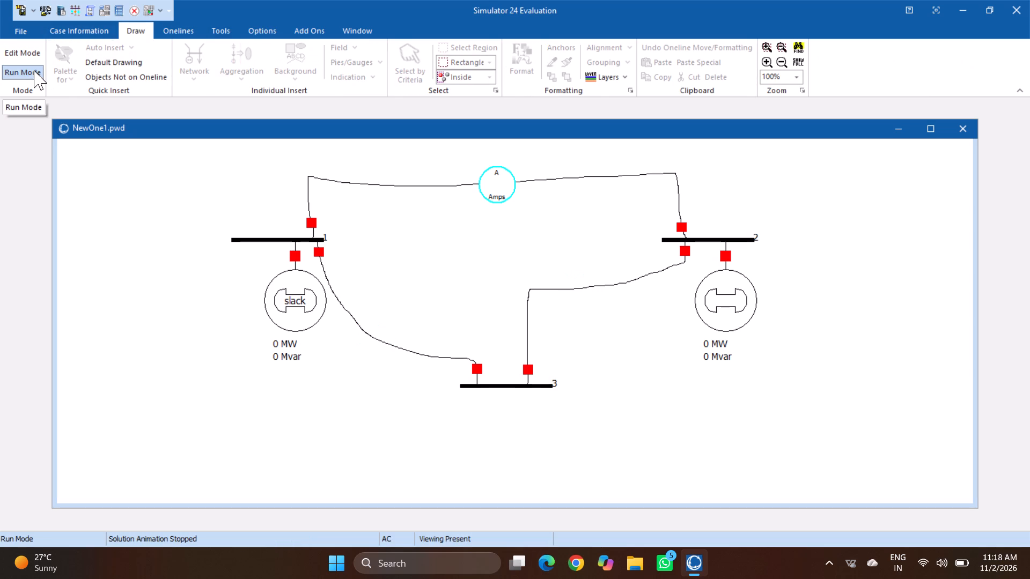
{"action": "double_click", "coordinate": [34, 70]}
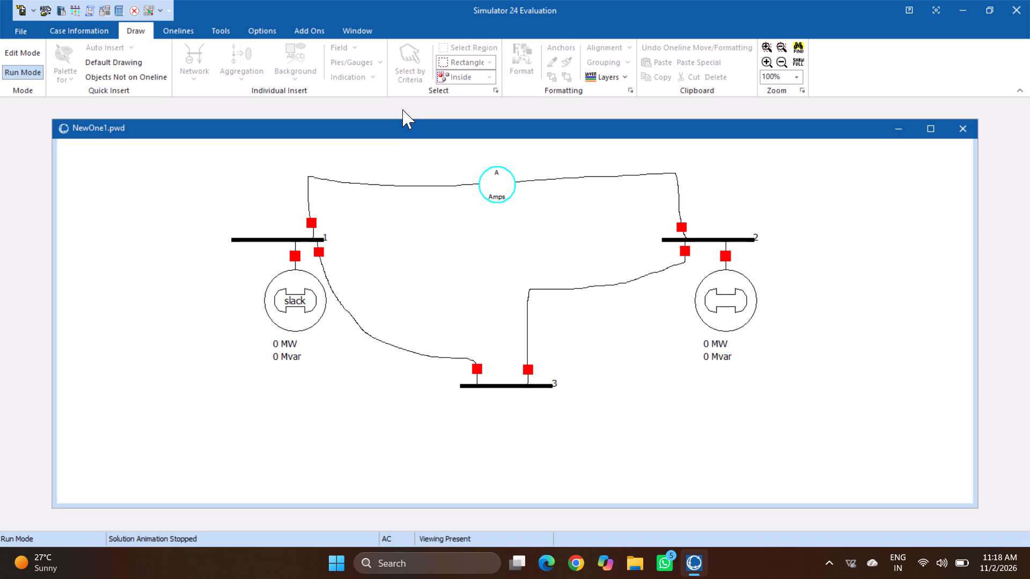
{"action": "left_click", "coordinate": [225, 25]}
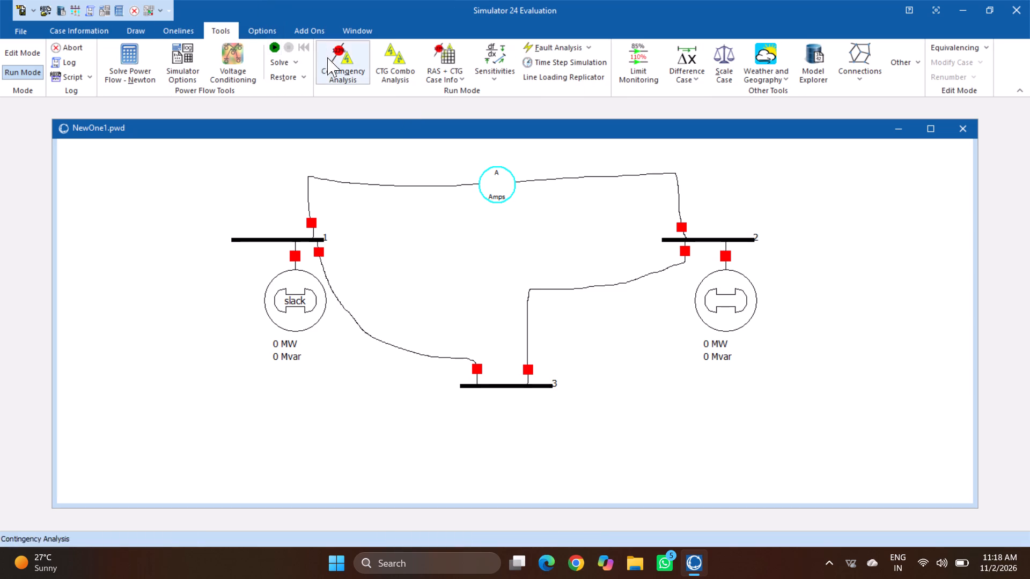
{"action": "left_click", "coordinate": [272, 44]}
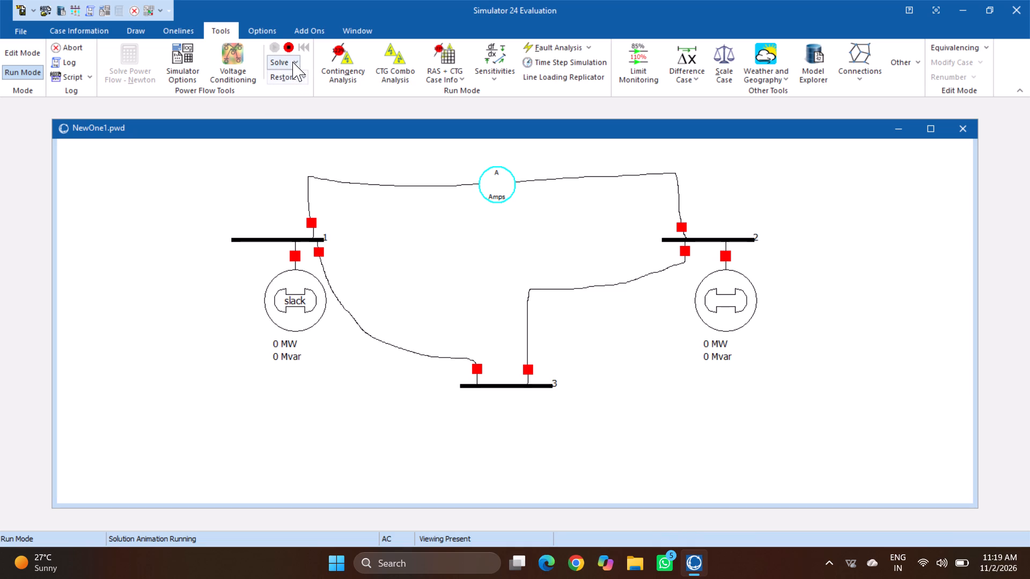
Open Fault Analysis for the case and run the faults with per-unit results.
{"action": "left_click", "coordinate": [534, 43]}
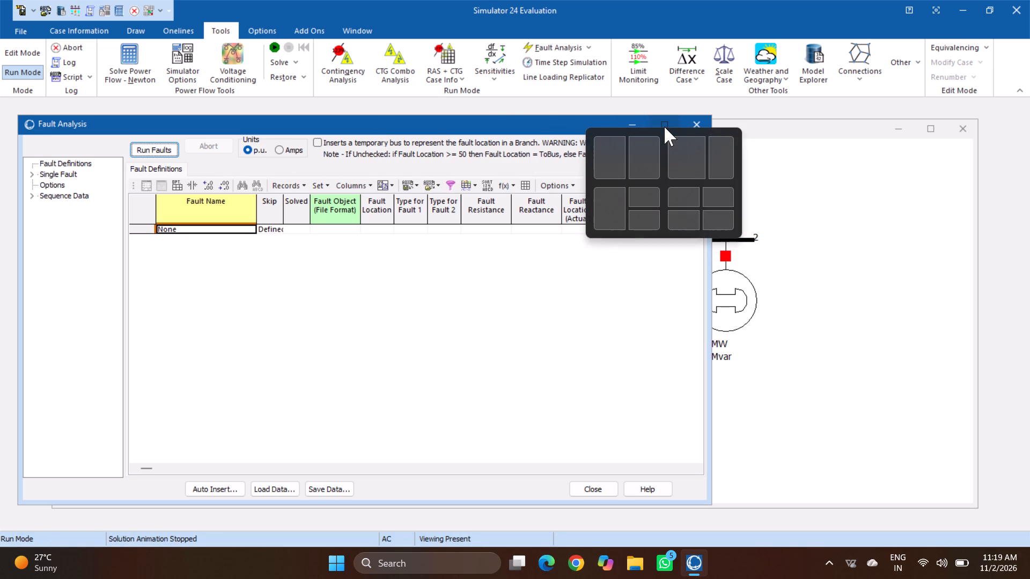
{"action": "left_click", "coordinate": [161, 150]}
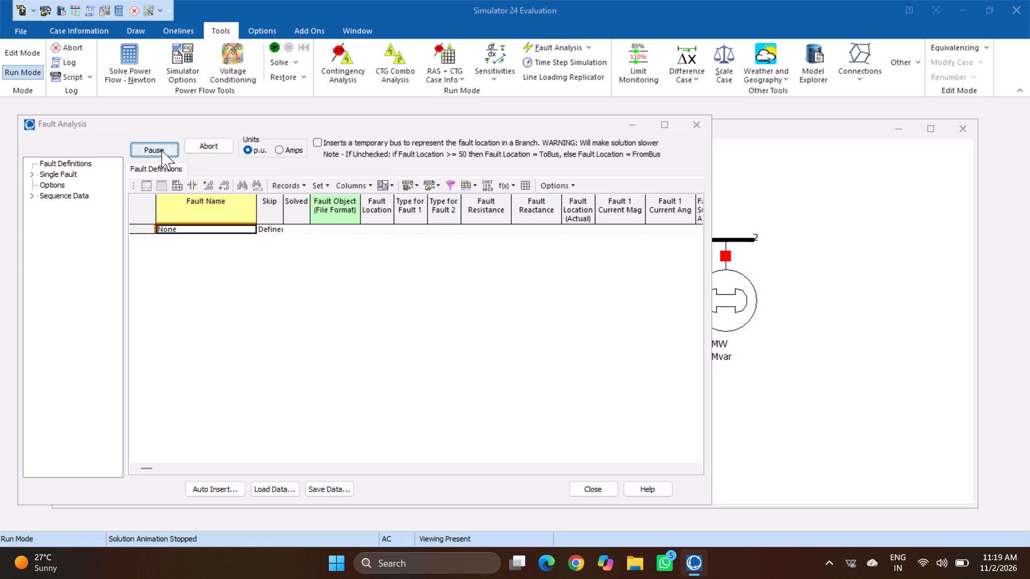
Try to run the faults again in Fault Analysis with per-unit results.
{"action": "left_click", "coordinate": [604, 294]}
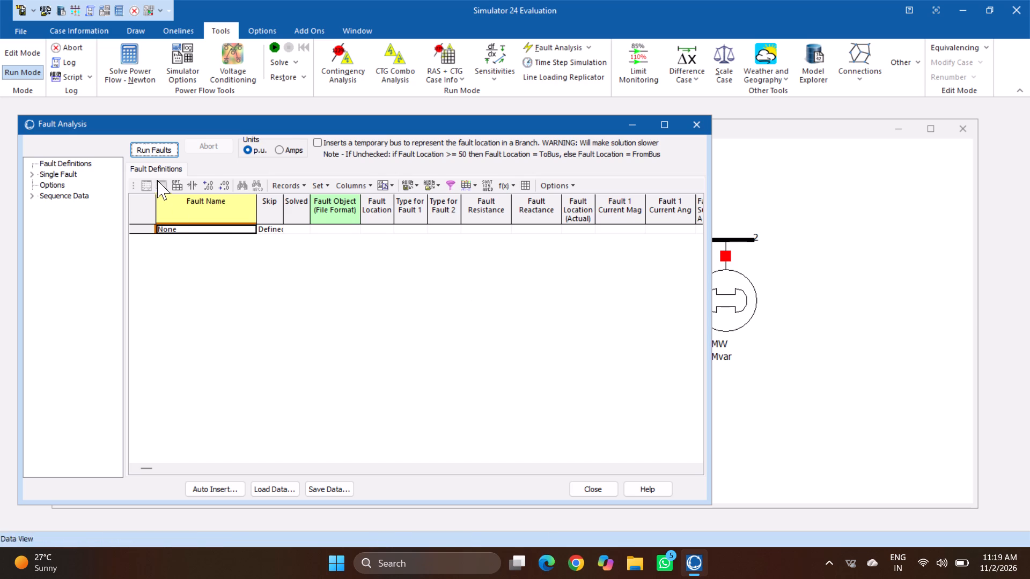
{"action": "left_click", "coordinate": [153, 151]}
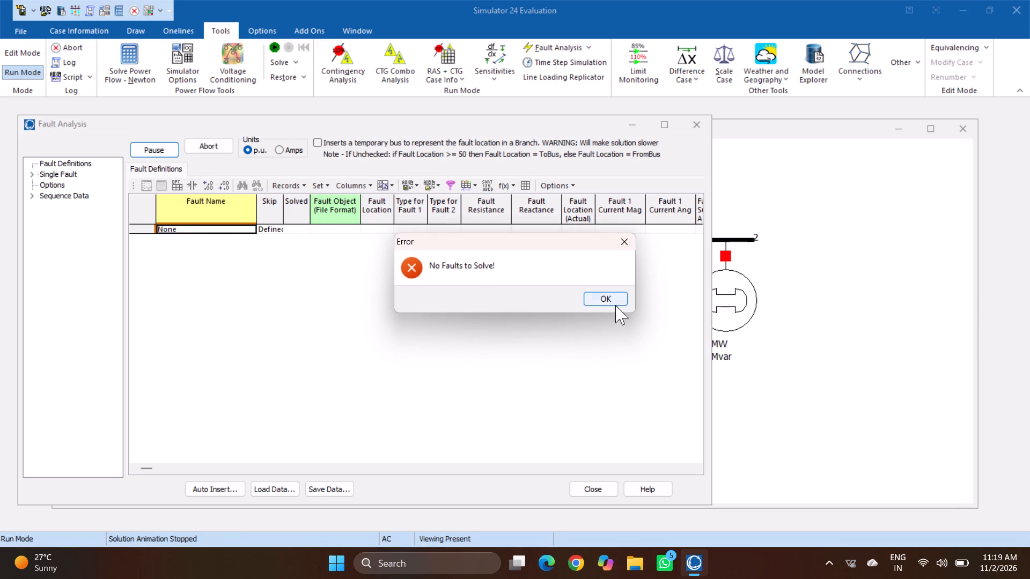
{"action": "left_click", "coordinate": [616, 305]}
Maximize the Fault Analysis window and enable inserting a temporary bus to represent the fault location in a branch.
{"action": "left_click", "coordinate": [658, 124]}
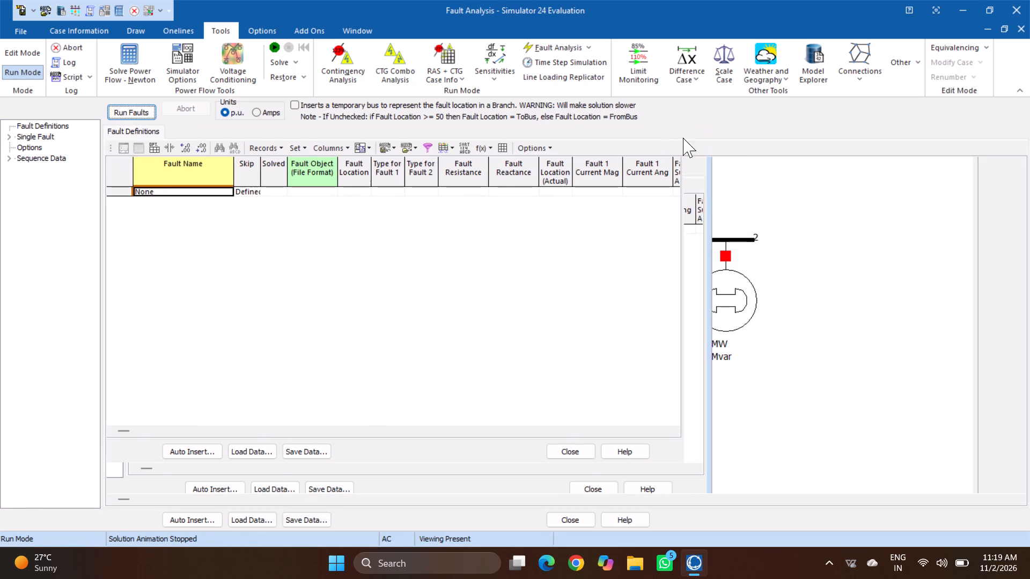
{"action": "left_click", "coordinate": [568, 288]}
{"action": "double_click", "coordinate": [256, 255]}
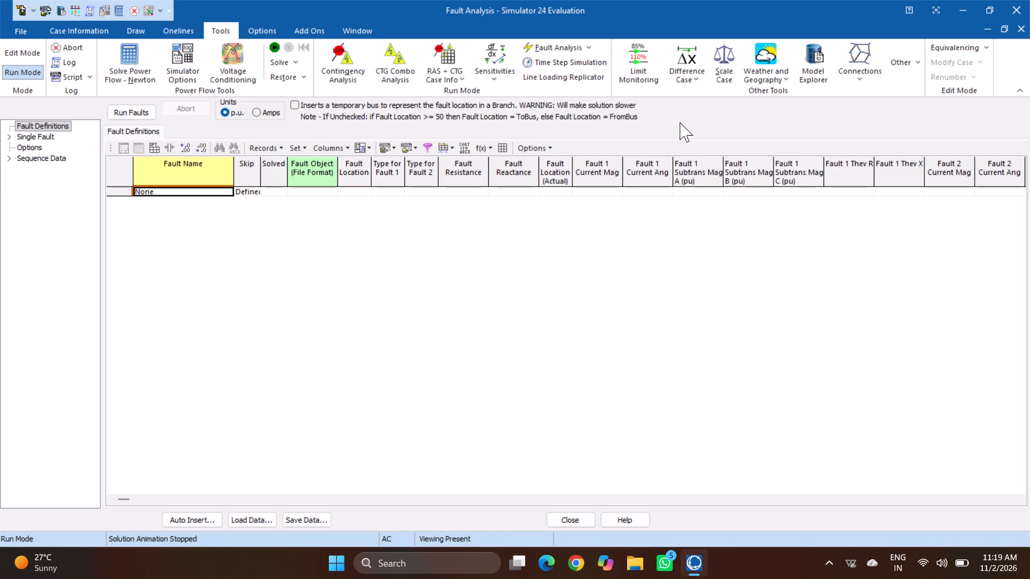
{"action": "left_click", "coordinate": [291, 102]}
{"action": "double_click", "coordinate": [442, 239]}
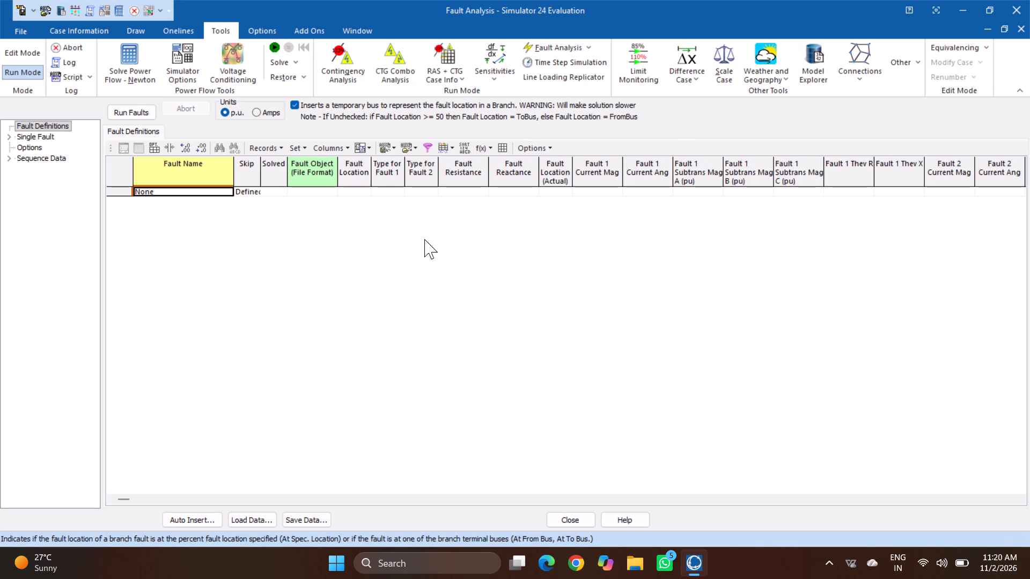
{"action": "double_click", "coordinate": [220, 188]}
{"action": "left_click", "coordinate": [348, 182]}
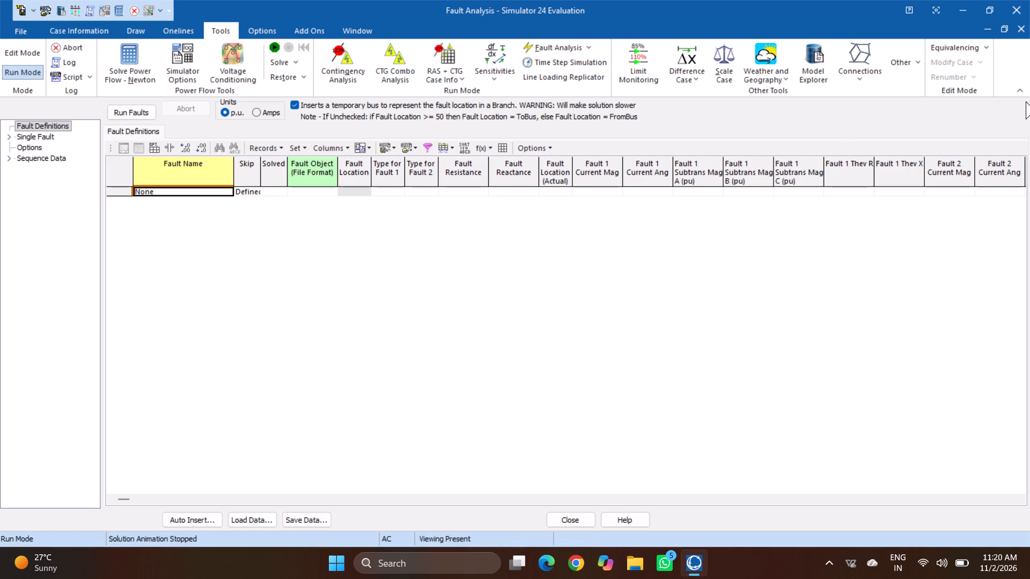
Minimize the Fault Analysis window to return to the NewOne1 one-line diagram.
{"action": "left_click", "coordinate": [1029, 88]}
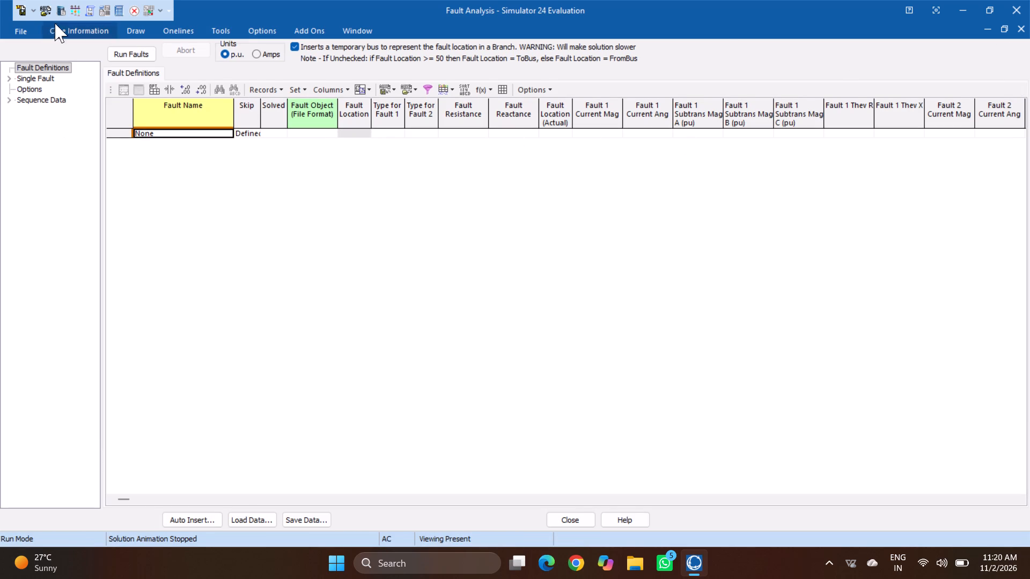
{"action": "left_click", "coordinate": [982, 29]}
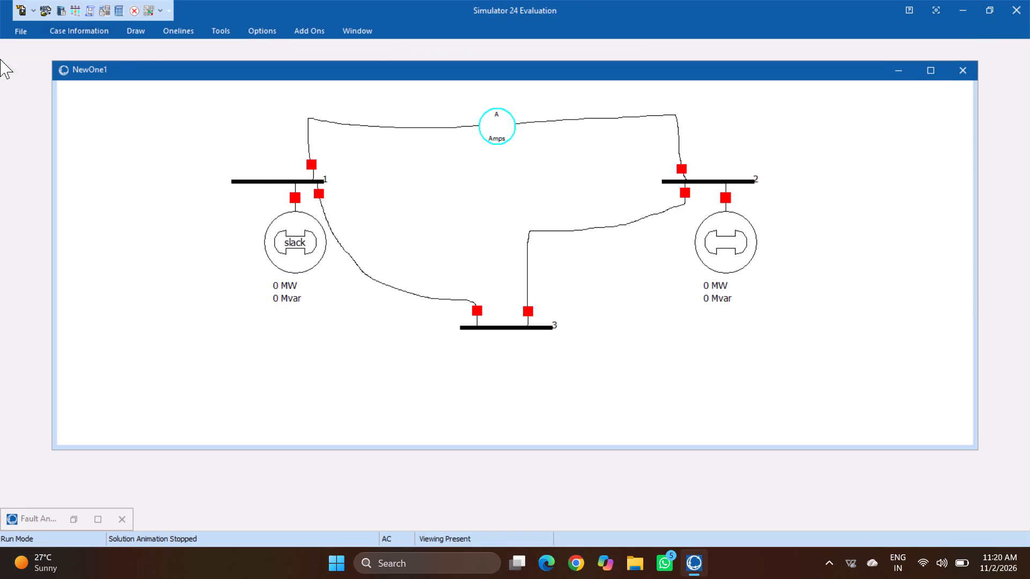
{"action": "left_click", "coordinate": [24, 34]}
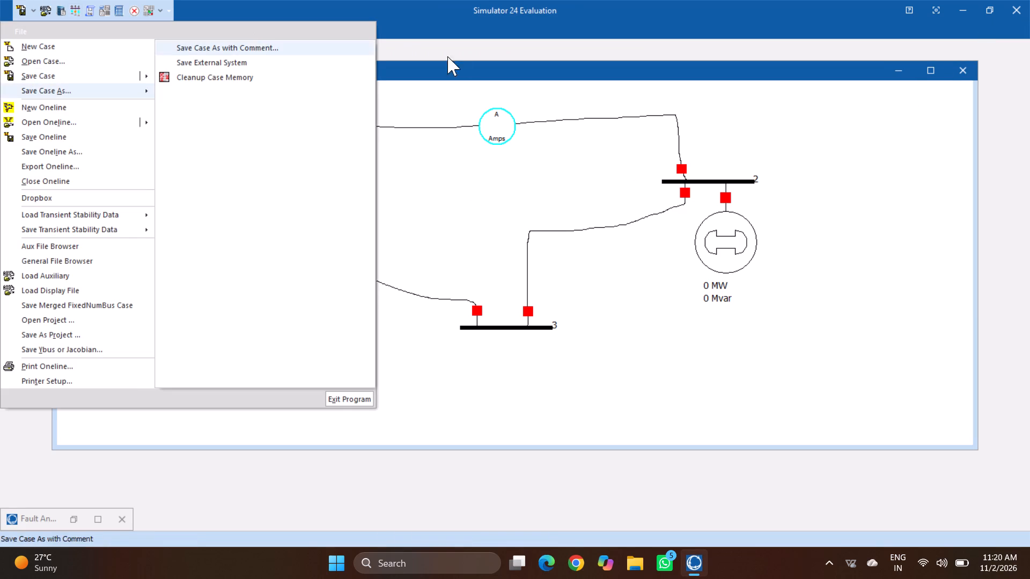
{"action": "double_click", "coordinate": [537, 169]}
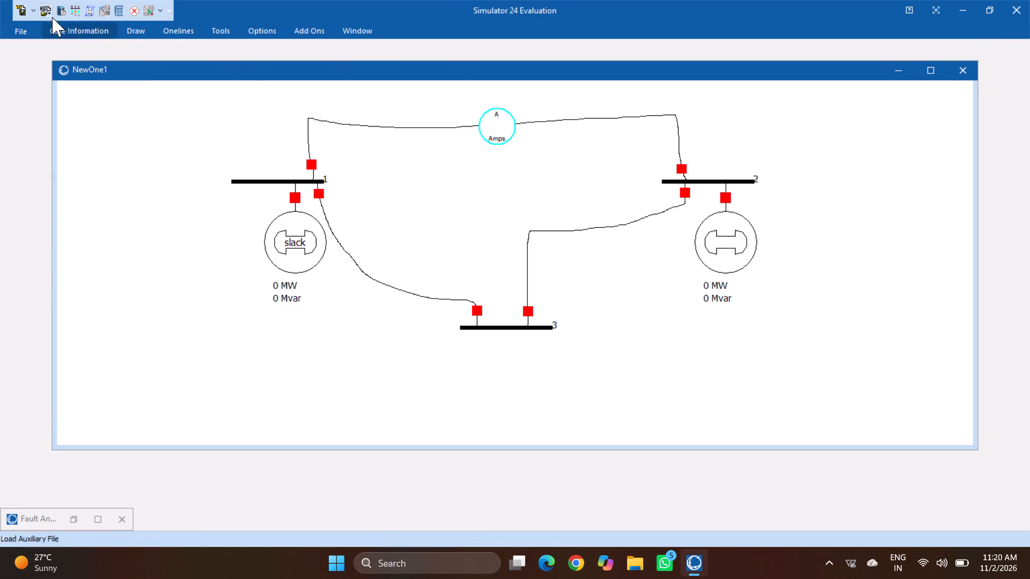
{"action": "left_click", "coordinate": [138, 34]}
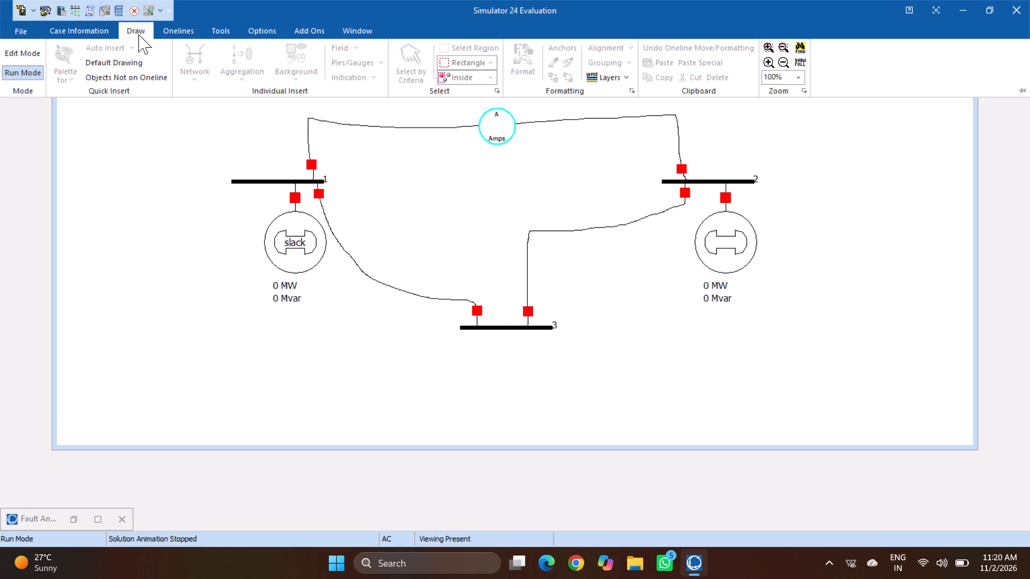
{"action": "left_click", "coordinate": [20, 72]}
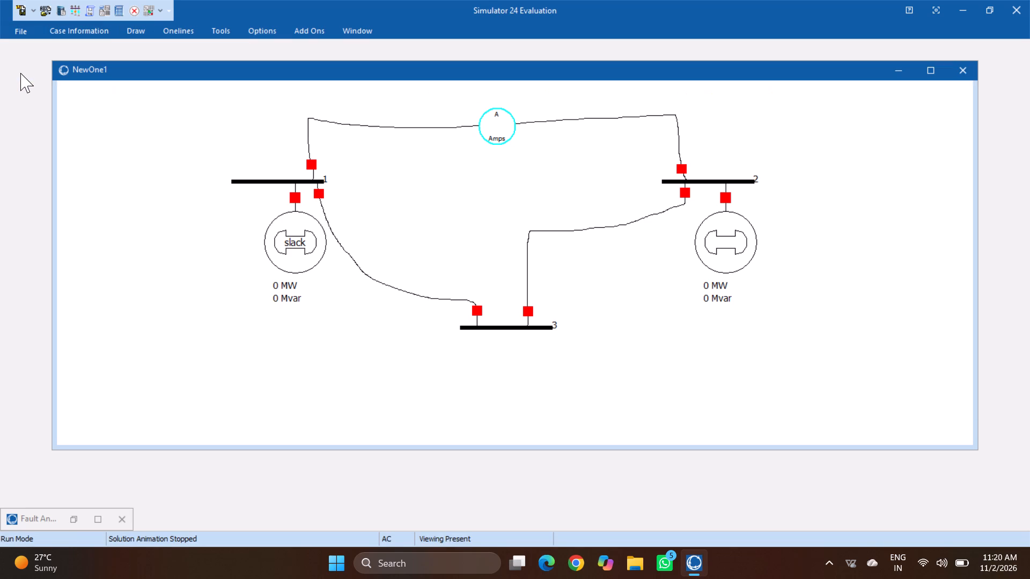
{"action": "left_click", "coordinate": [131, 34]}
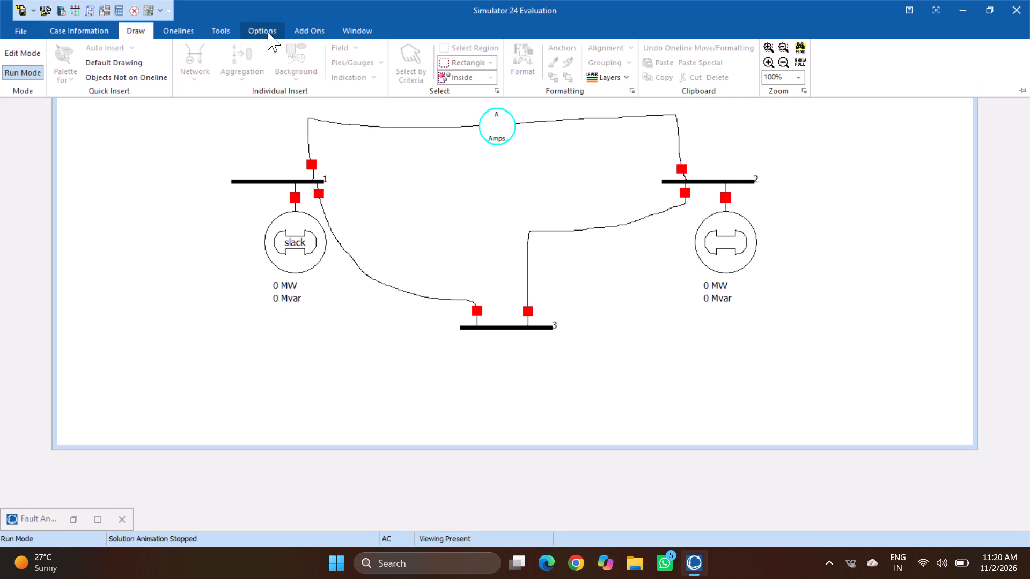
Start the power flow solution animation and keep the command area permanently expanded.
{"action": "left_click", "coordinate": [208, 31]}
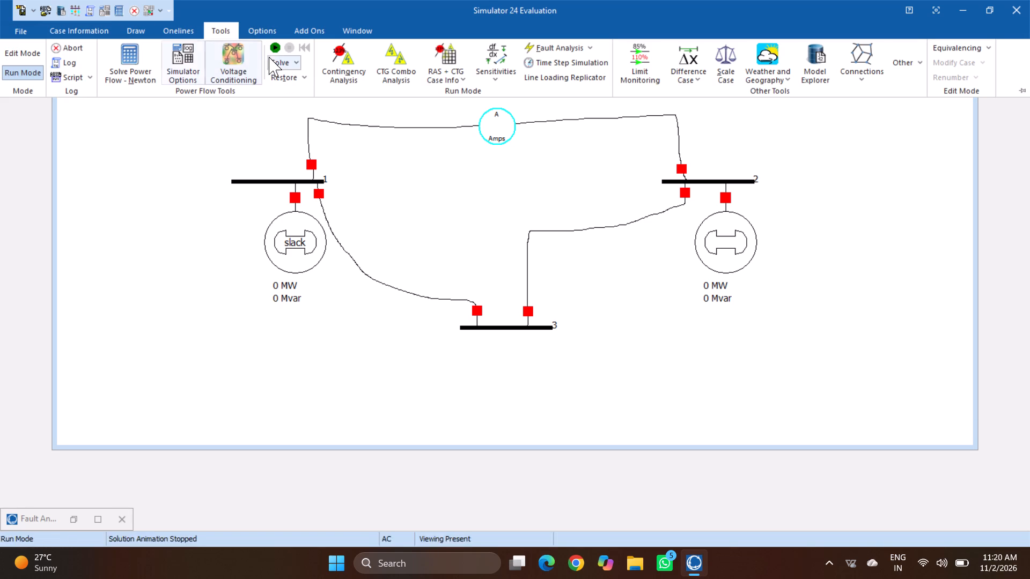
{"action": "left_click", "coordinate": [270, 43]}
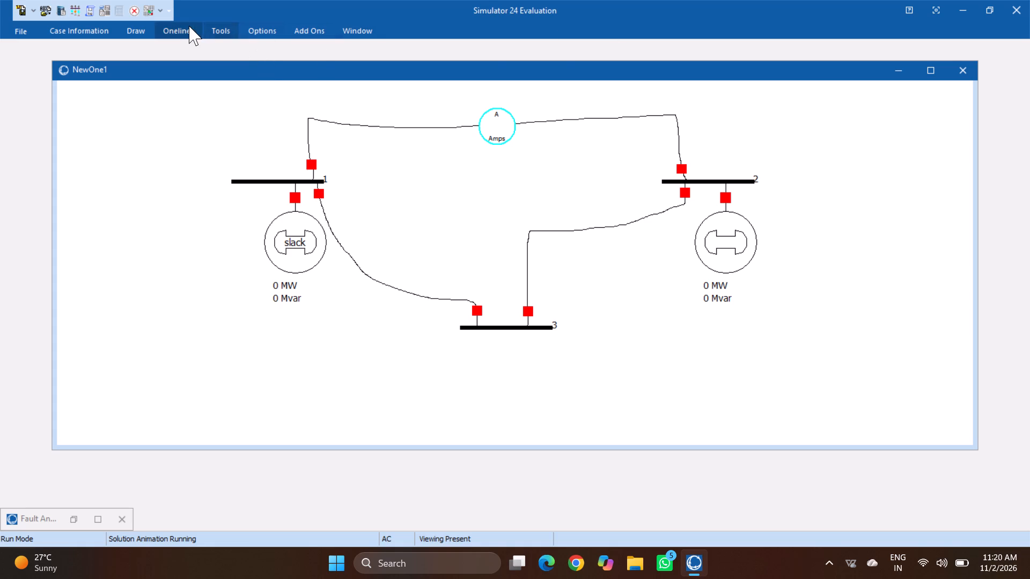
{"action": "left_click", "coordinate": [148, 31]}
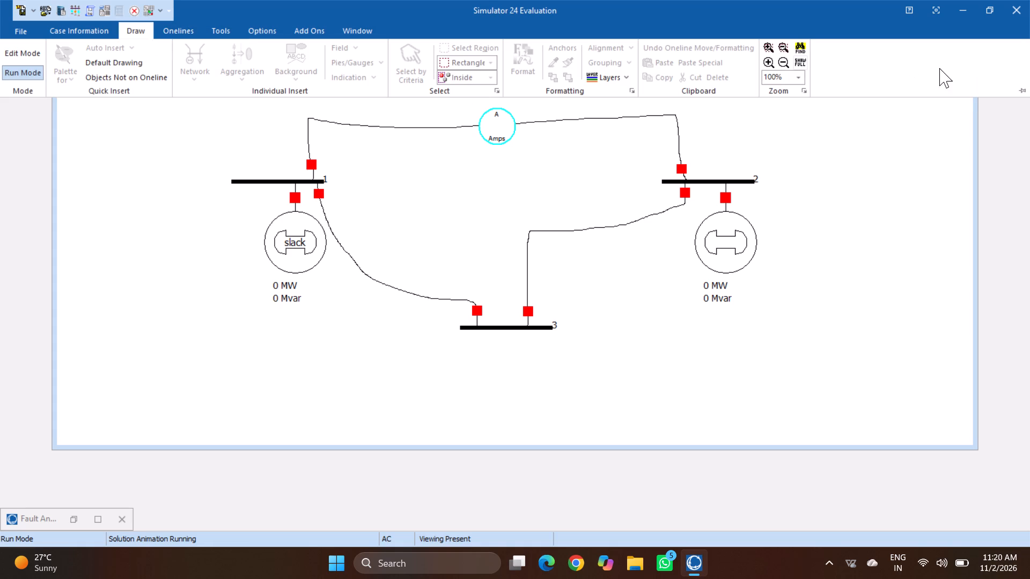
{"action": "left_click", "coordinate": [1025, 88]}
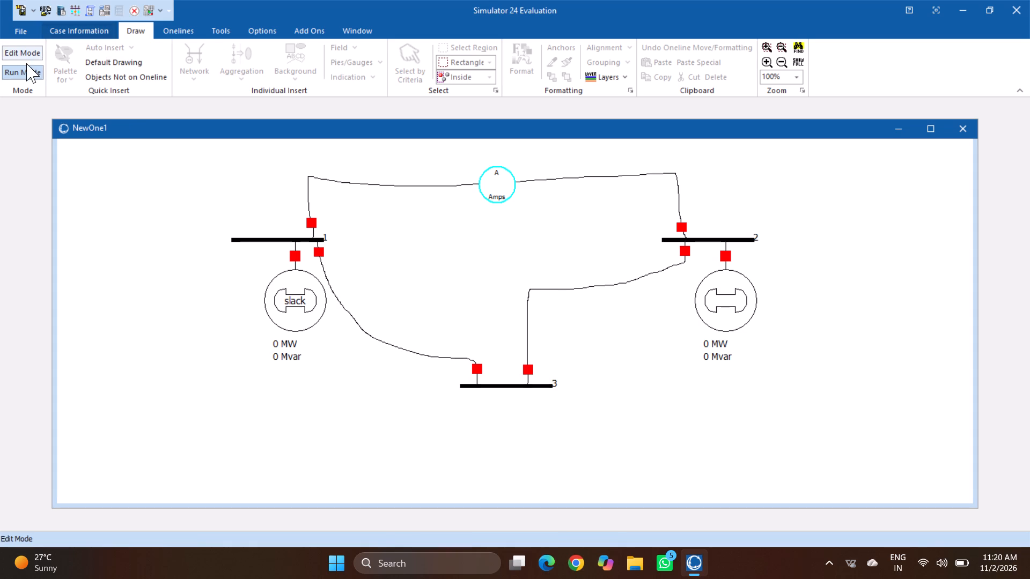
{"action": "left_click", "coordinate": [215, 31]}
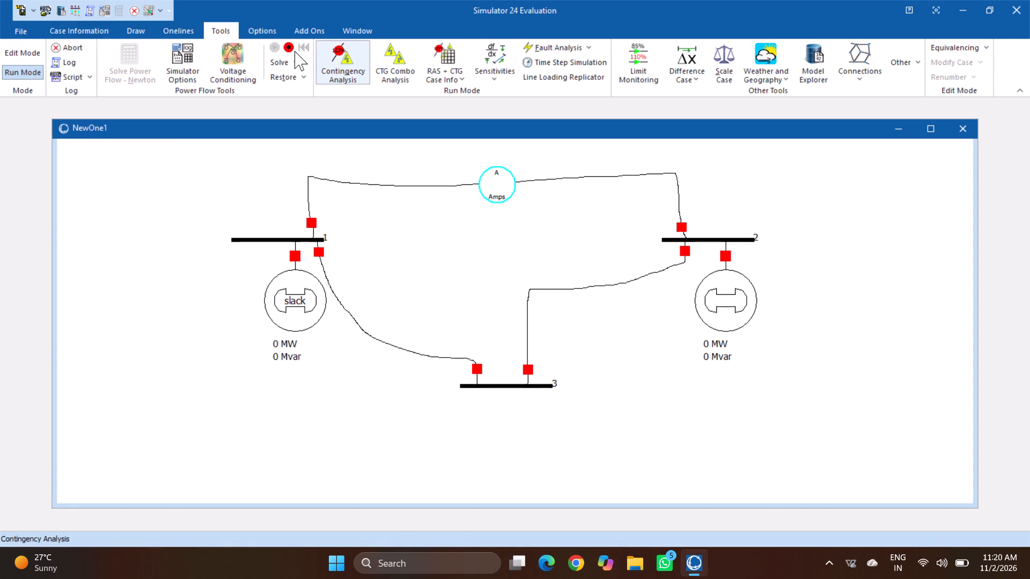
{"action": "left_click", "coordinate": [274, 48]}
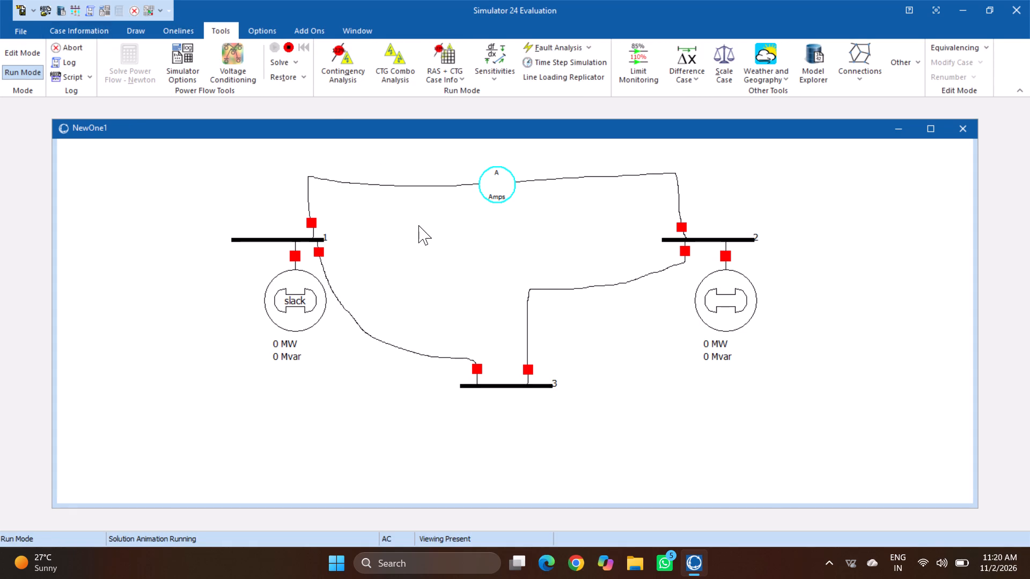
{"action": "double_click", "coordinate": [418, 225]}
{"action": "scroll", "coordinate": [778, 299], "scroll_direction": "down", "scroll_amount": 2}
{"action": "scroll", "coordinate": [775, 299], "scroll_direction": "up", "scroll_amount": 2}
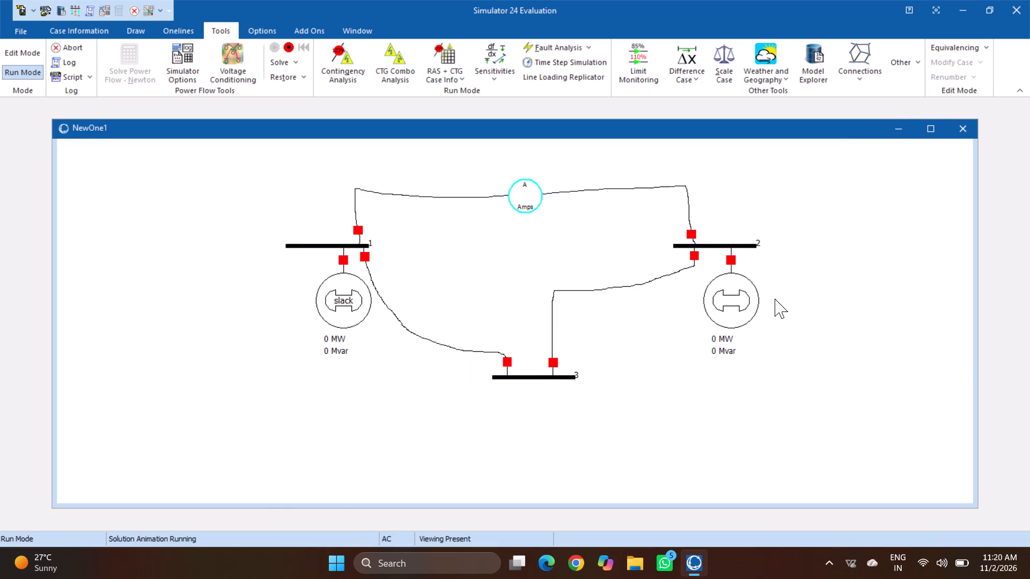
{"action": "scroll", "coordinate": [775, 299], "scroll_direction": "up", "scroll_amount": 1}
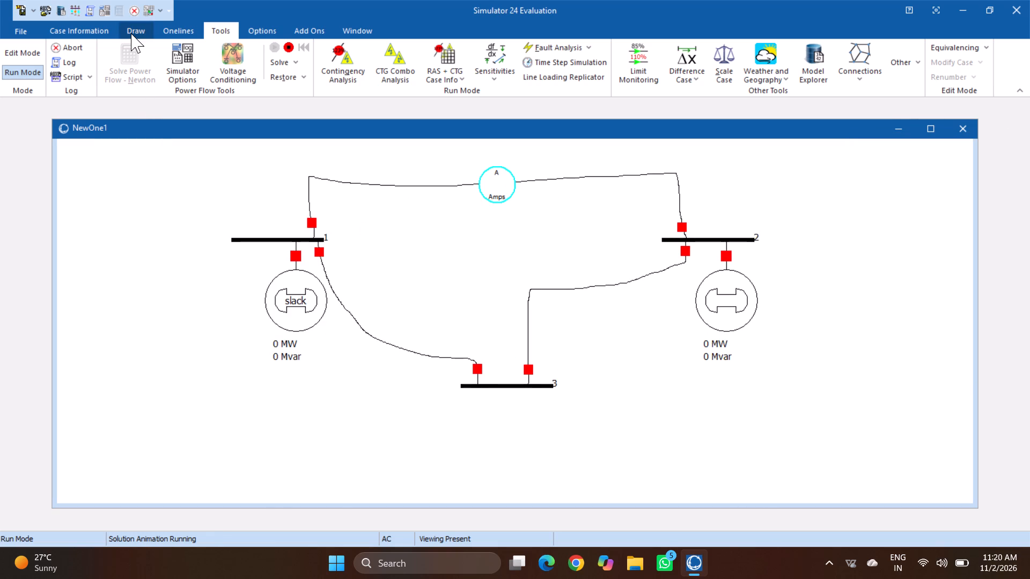
Switch the case to Edit Mode and back to Run Mode, restarting the power flow solution animation.
{"action": "left_click", "coordinate": [33, 53]}
{"action": "left_click", "coordinate": [474, 215]}
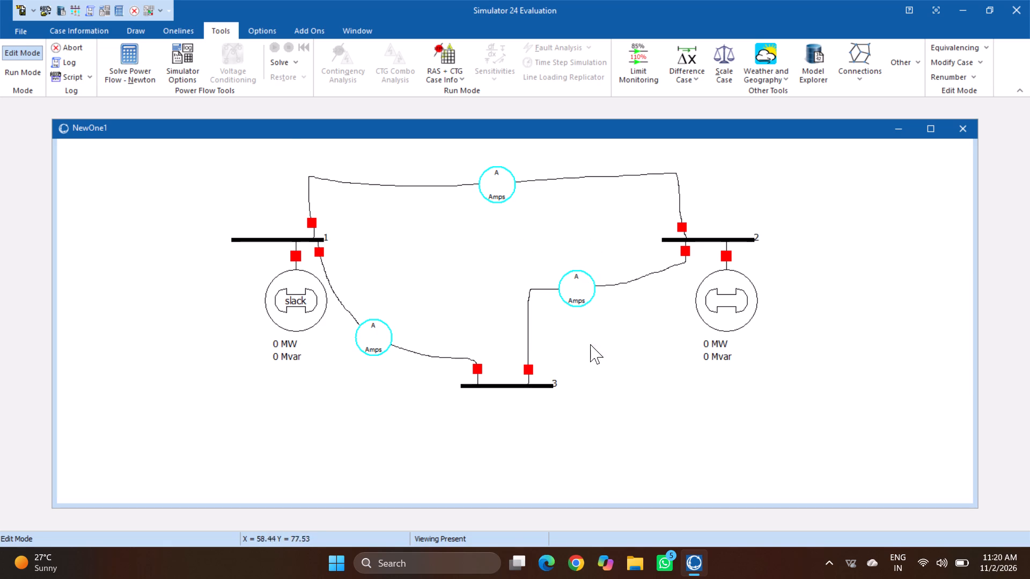
{"action": "left_click", "coordinate": [26, 68]}
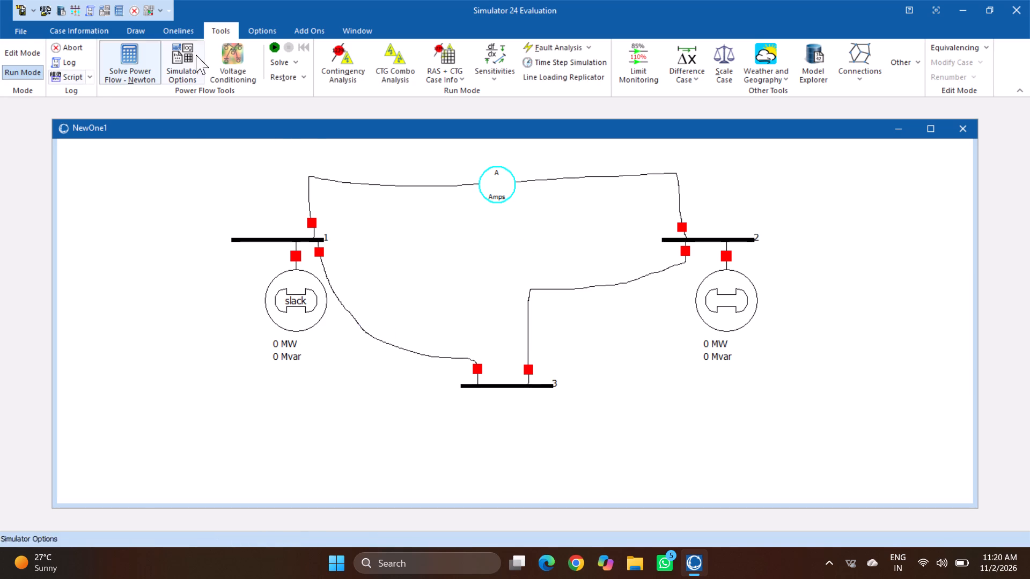
{"action": "left_click", "coordinate": [270, 46]}
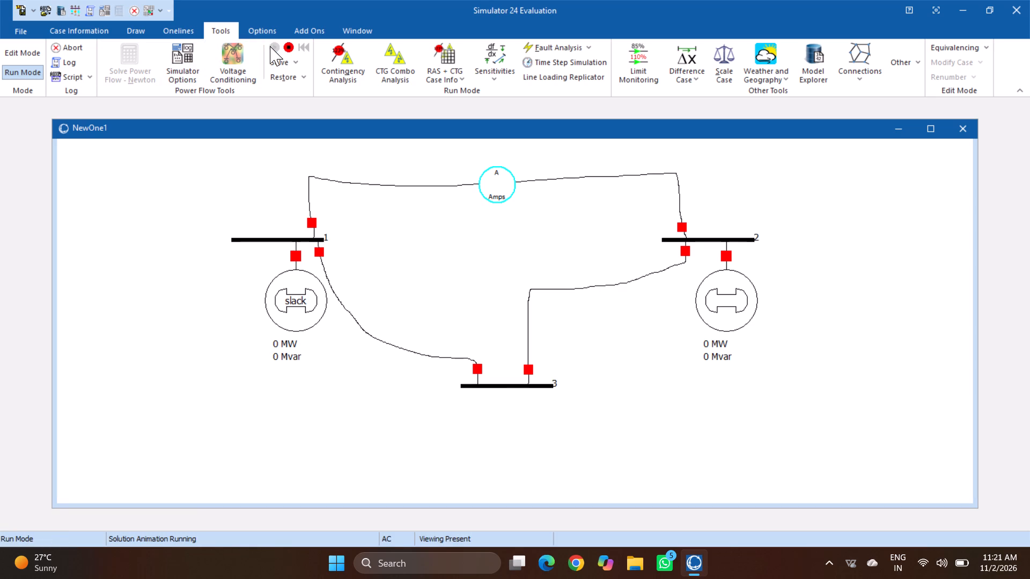
Reopen Fault Analysis for the three-bus case.
{"action": "left_click", "coordinate": [275, 64]}
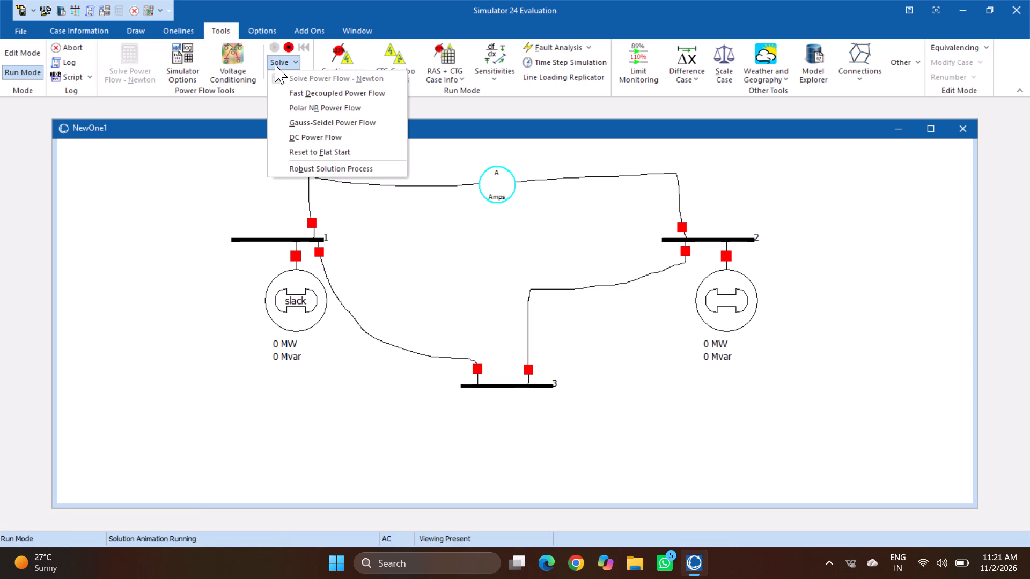
{"action": "left_click", "coordinate": [275, 64]}
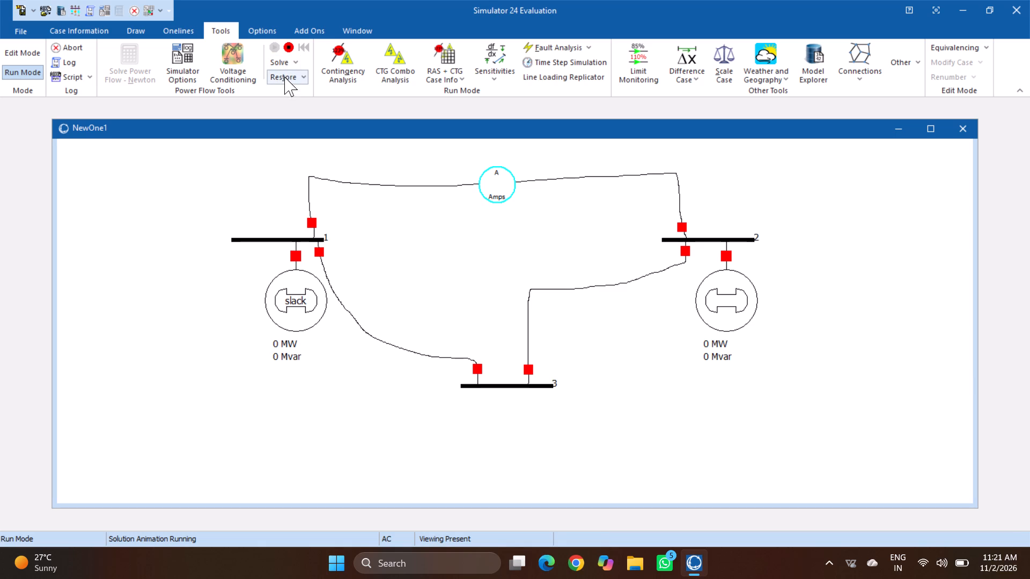
{"action": "left_click", "coordinate": [543, 46]}
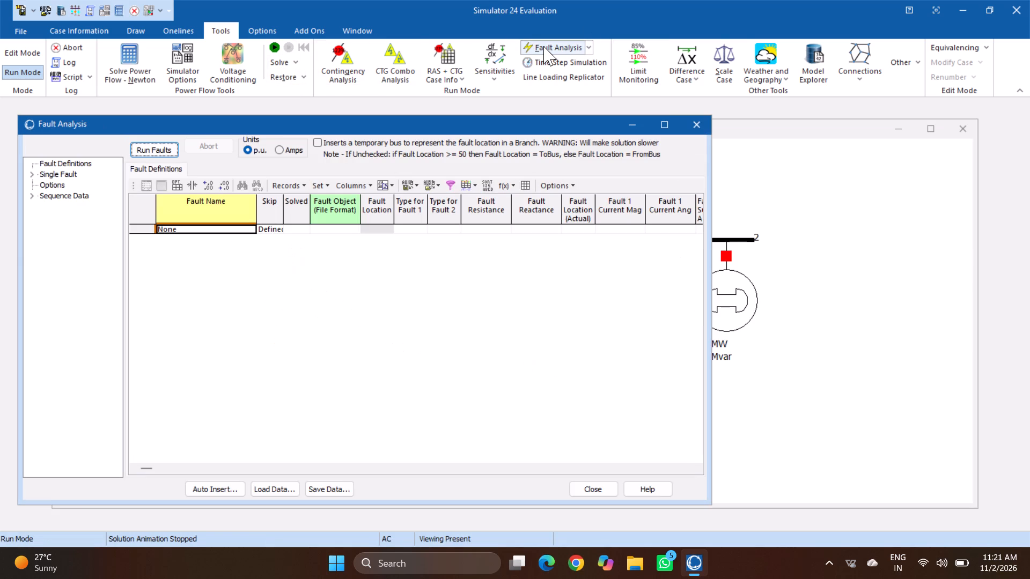
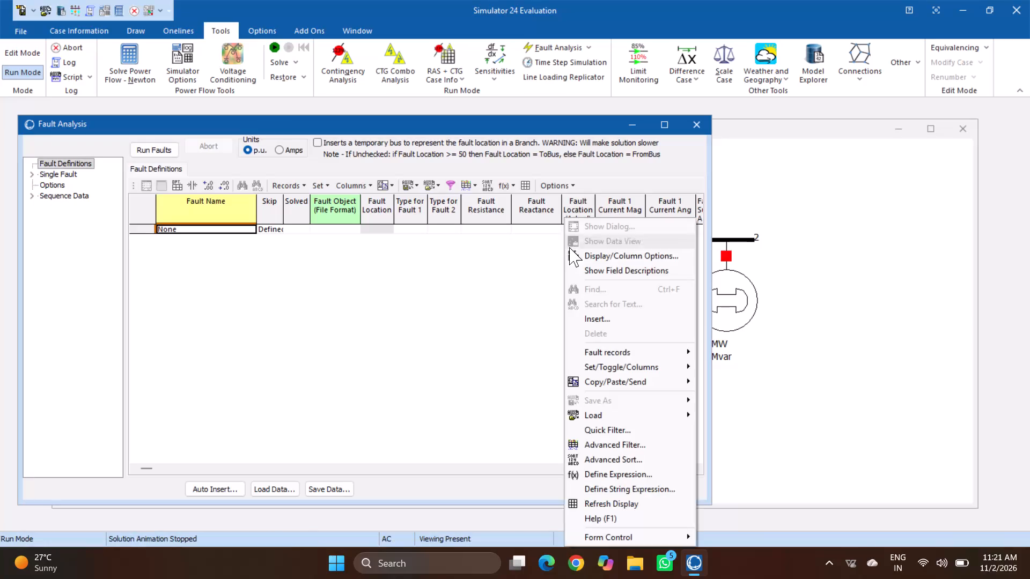
Widen the Fault Analysis window to fit the fault definition columns through Fault 1 Thev R.
{"action": "left_click", "coordinate": [411, 294]}
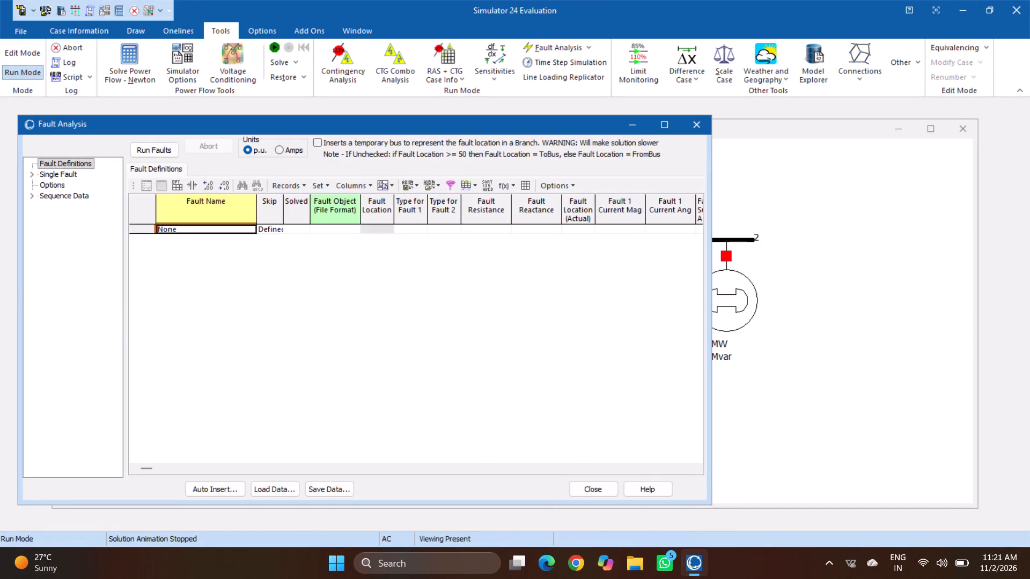
{"action": "left_click_drag", "start_coordinate": [125, 314], "coordinate": [128, 320]}
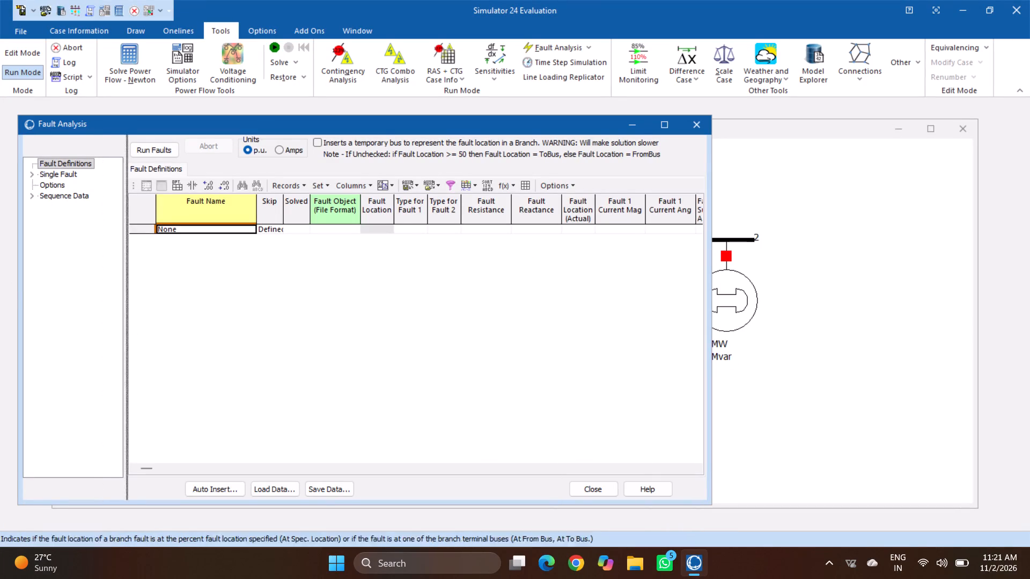
{"action": "left_click_drag", "start_coordinate": [128, 320], "coordinate": [125, 320]}
{"action": "left_click_drag", "start_coordinate": [707, 300], "coordinate": [730, 322]}
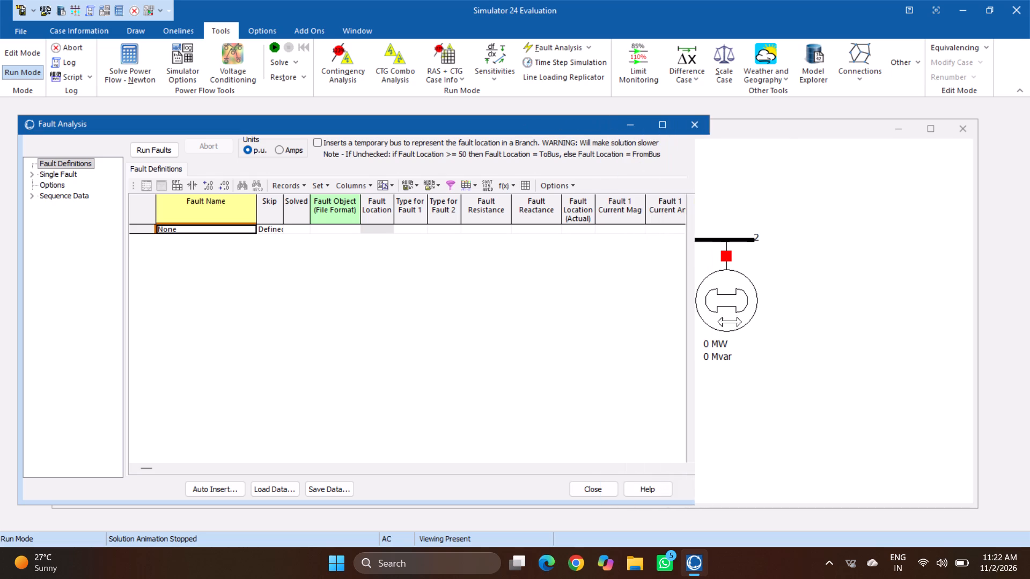
{"action": "left_click_drag", "start_coordinate": [730, 322], "coordinate": [1019, 293]}
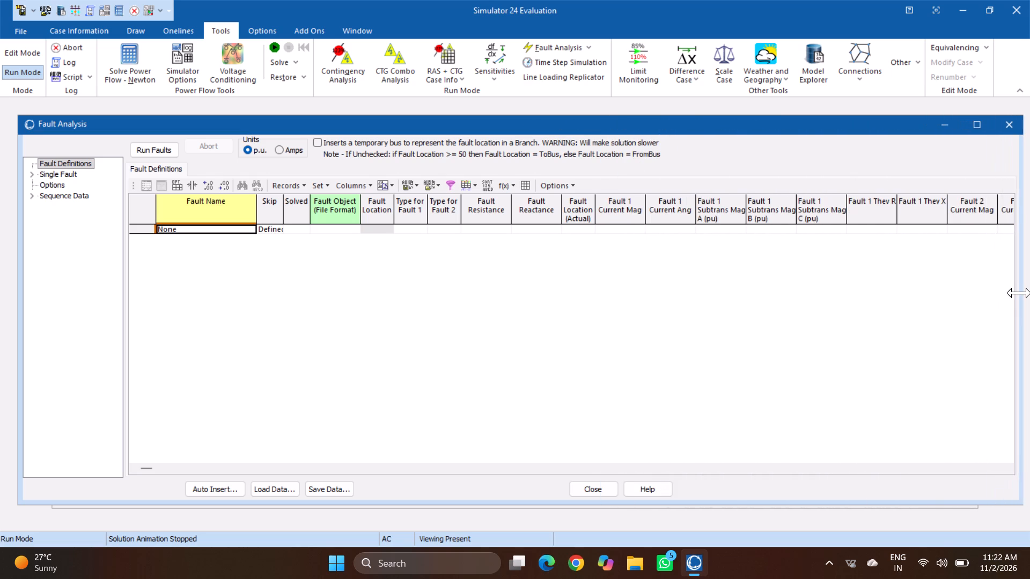
{"action": "left_click_drag", "start_coordinate": [1019, 293], "coordinate": [897, 306]}
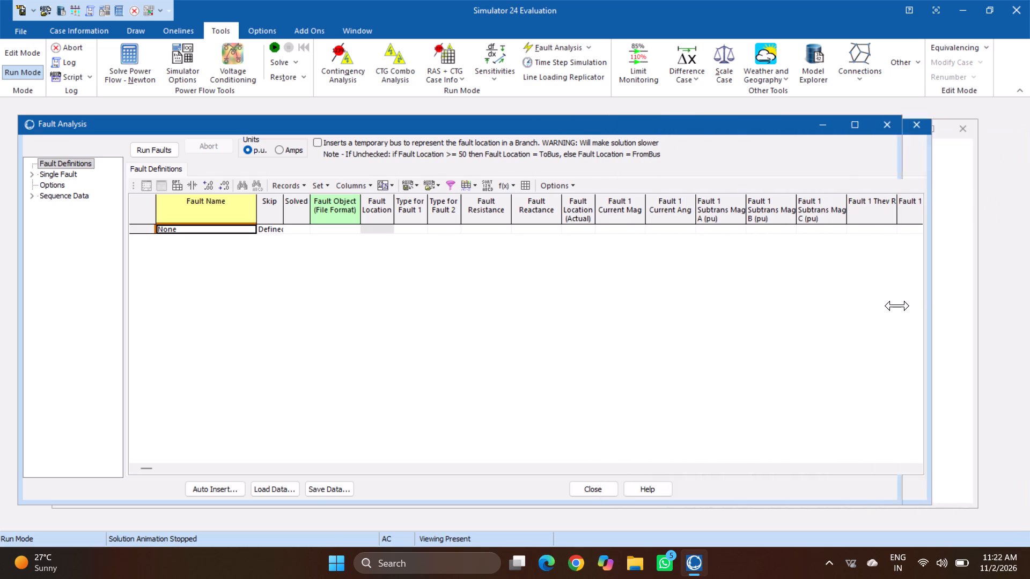
{"action": "left_click_drag", "start_coordinate": [897, 306], "coordinate": [935, 301]}
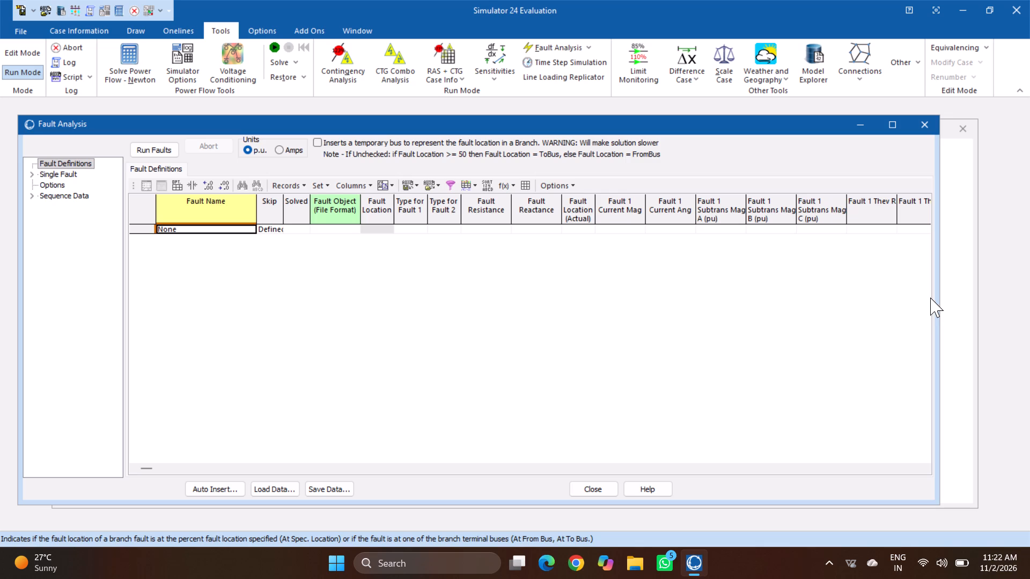
Minimize the Fault Analysis window to get back to the one-line diagram.
{"action": "left_click", "coordinate": [852, 128]}
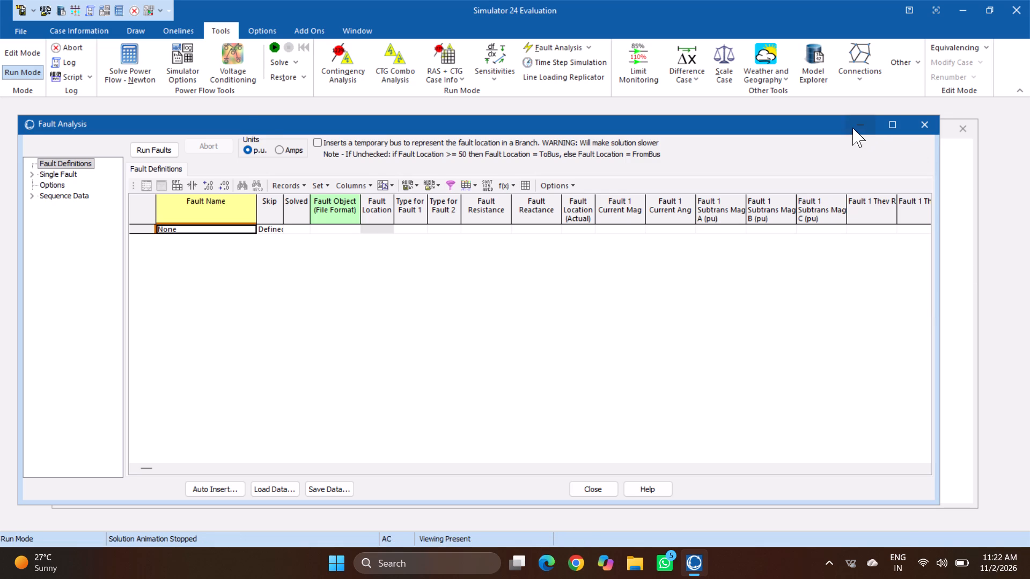
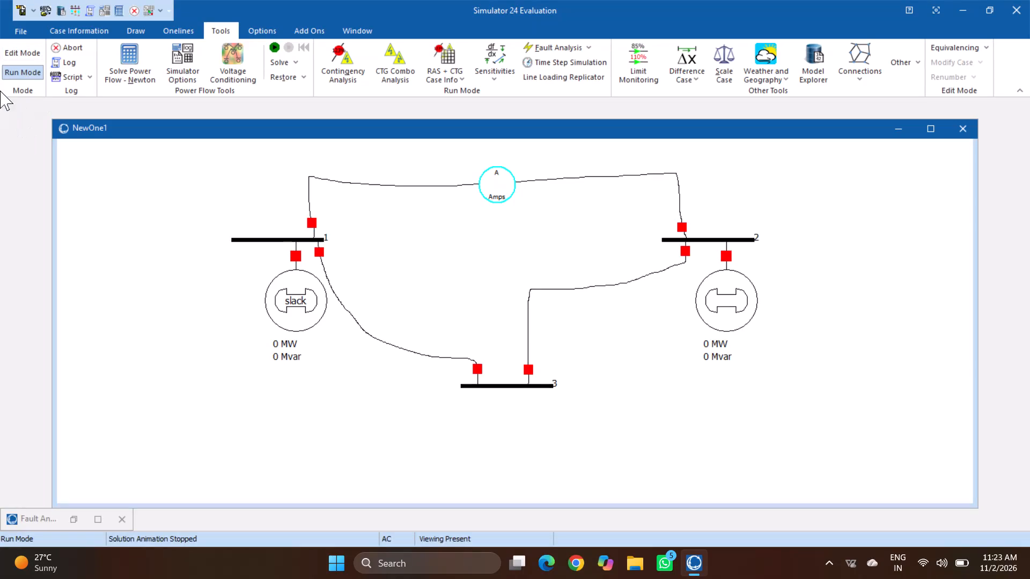
Switch the three-bus case from Run Mode back to Edit Mode.
{"action": "left_click", "coordinate": [17, 57]}
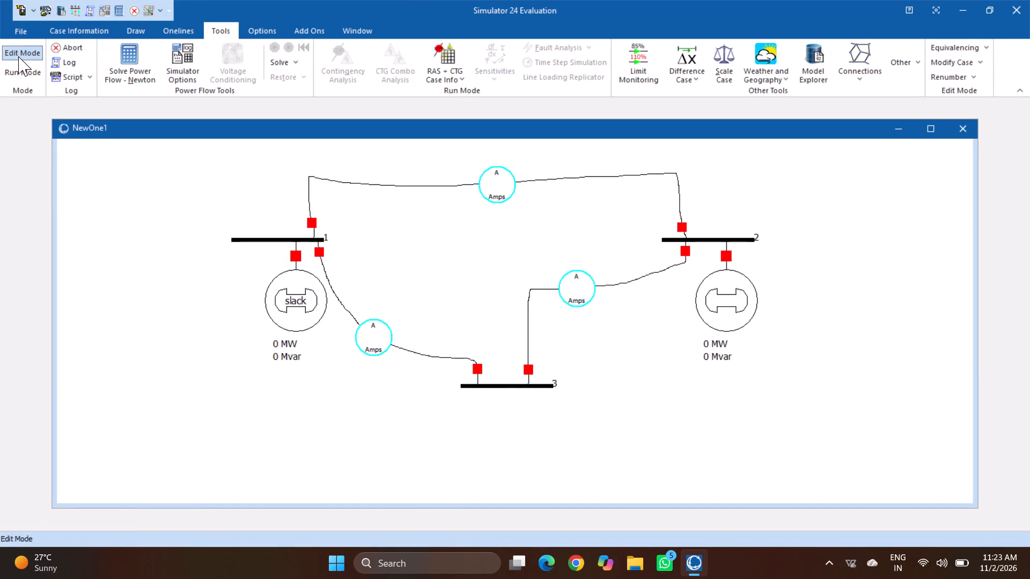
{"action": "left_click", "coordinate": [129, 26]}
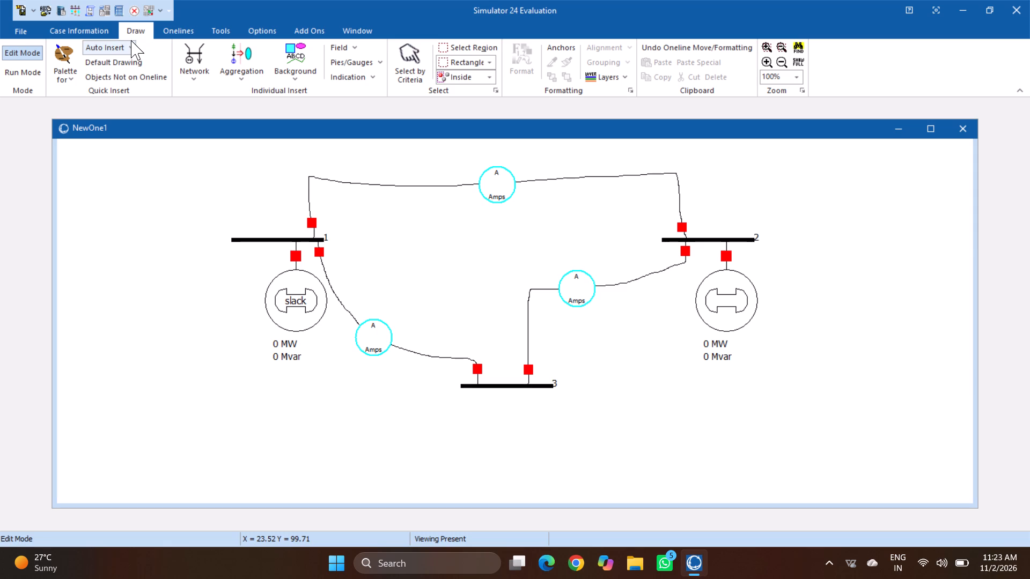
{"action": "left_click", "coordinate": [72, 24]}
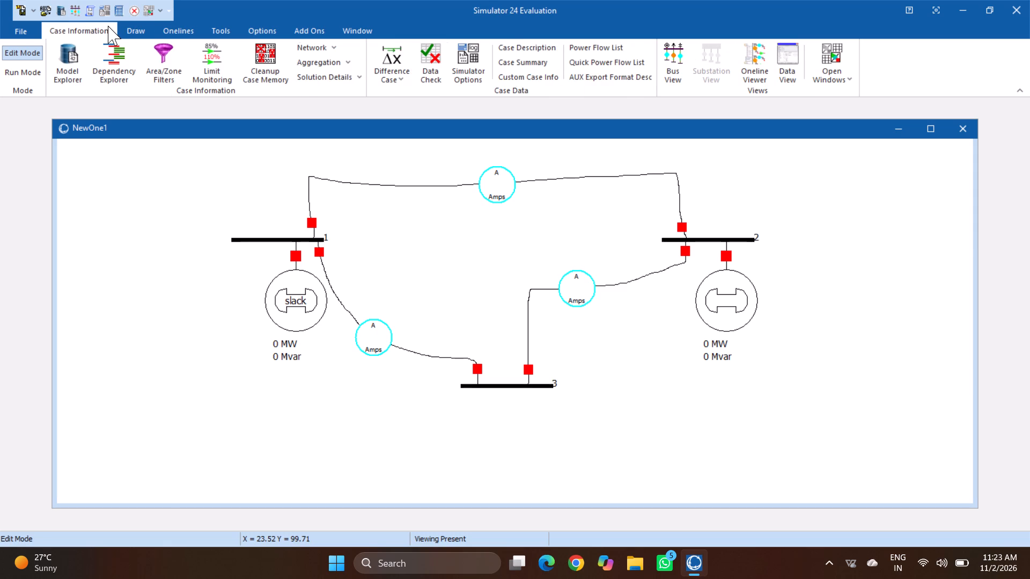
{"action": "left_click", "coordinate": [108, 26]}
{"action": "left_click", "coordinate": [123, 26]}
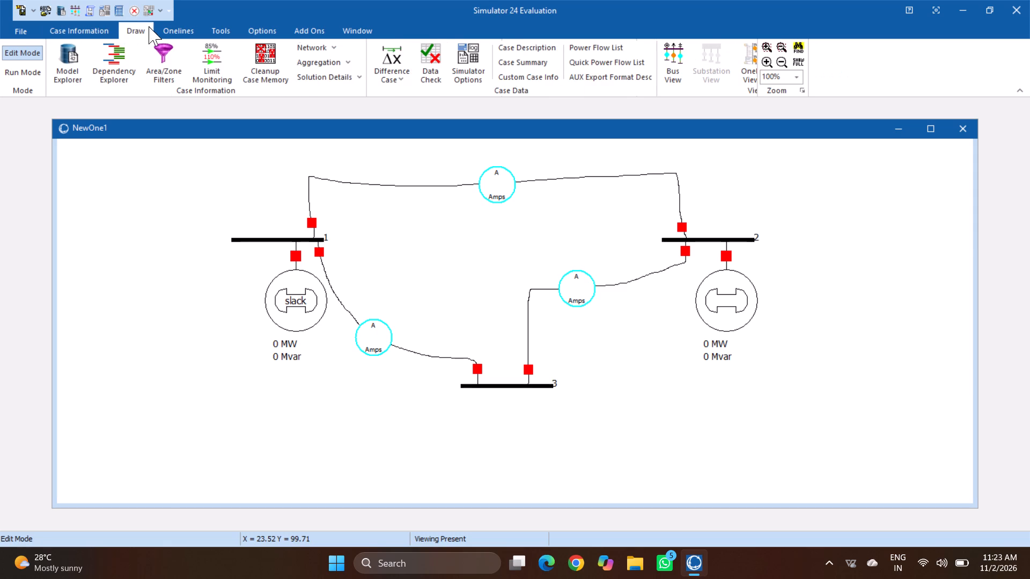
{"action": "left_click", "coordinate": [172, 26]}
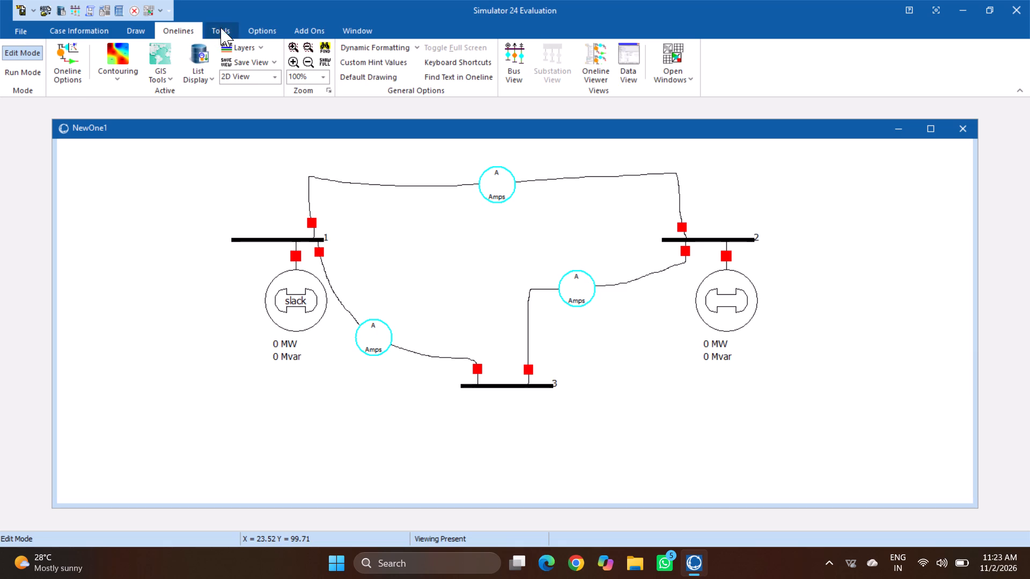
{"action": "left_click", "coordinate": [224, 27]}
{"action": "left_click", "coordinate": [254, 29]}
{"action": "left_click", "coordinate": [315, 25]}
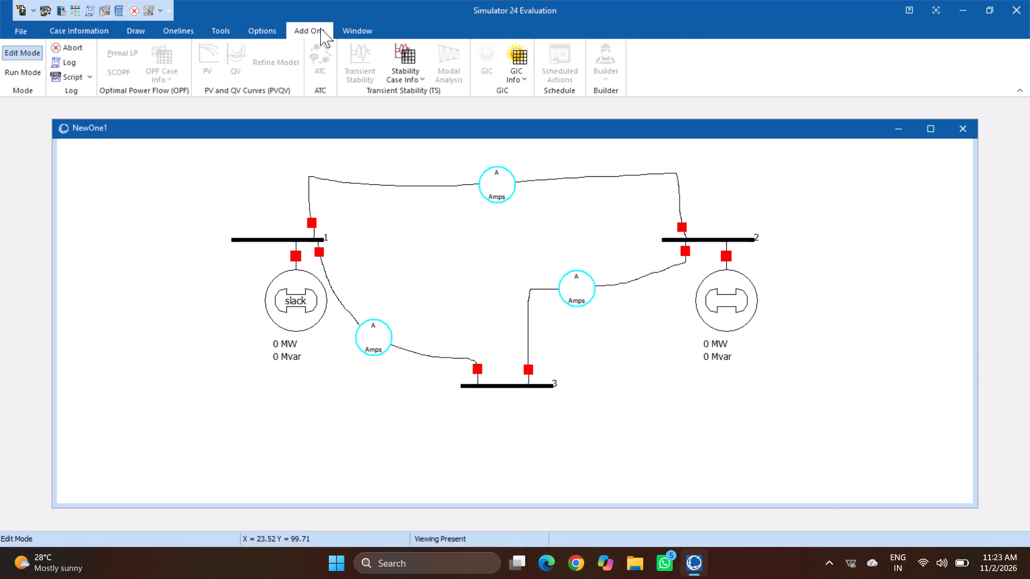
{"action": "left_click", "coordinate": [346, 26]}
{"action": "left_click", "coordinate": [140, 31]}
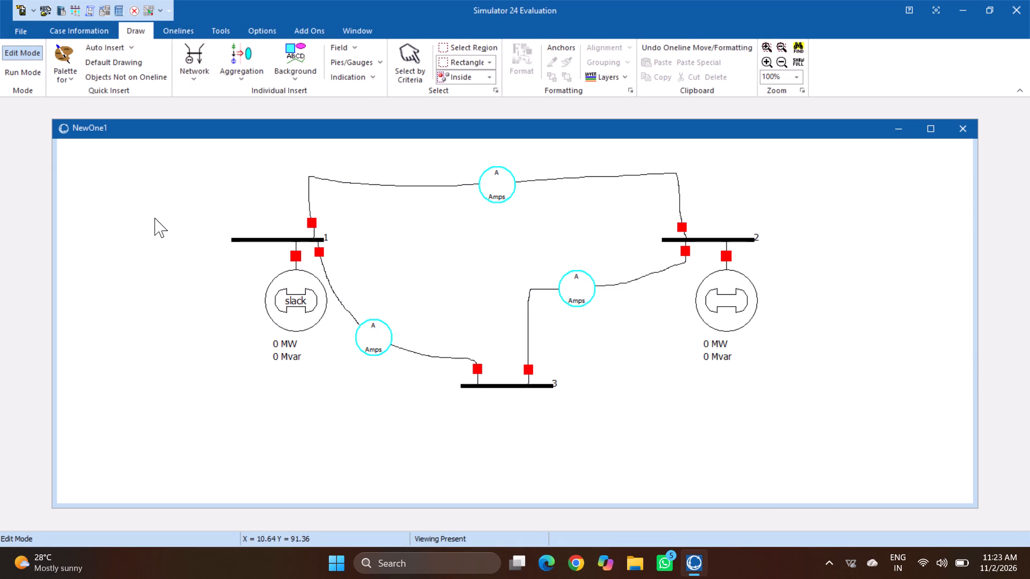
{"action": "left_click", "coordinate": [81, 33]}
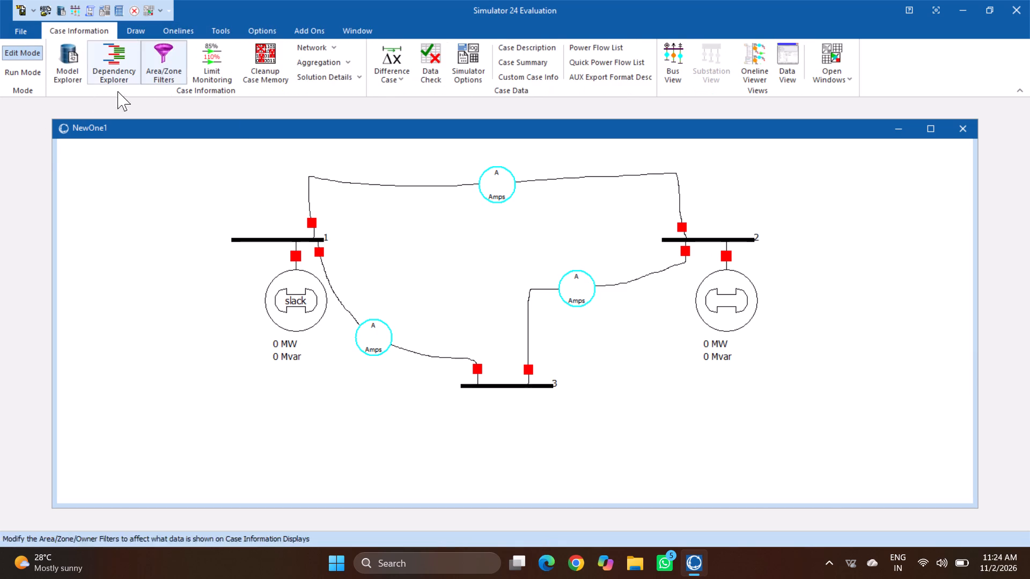
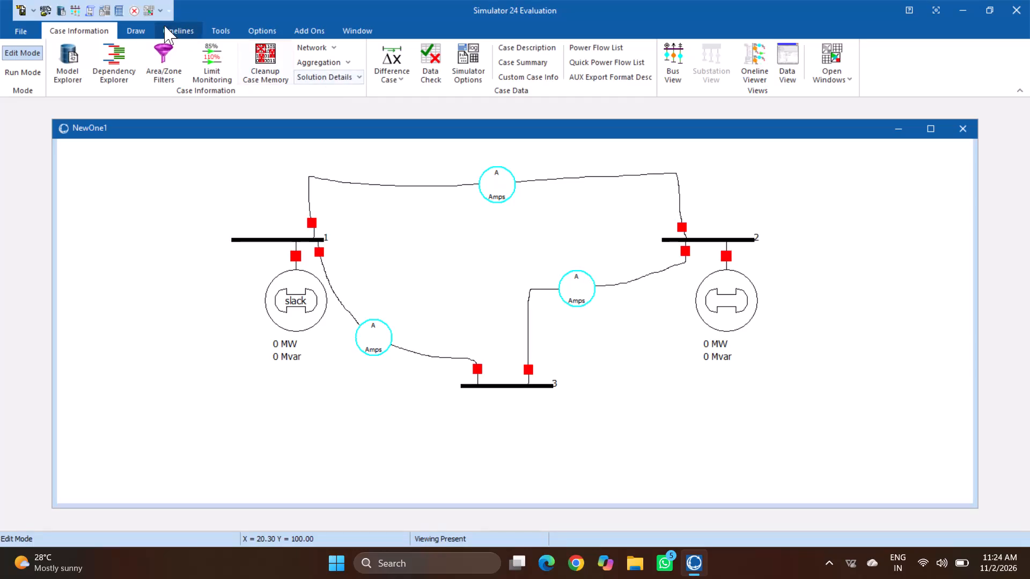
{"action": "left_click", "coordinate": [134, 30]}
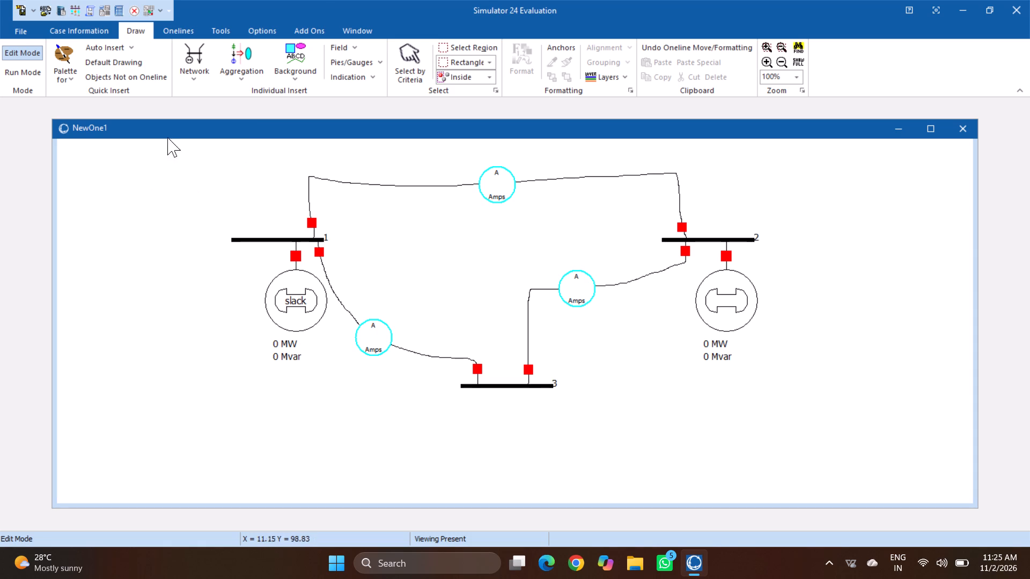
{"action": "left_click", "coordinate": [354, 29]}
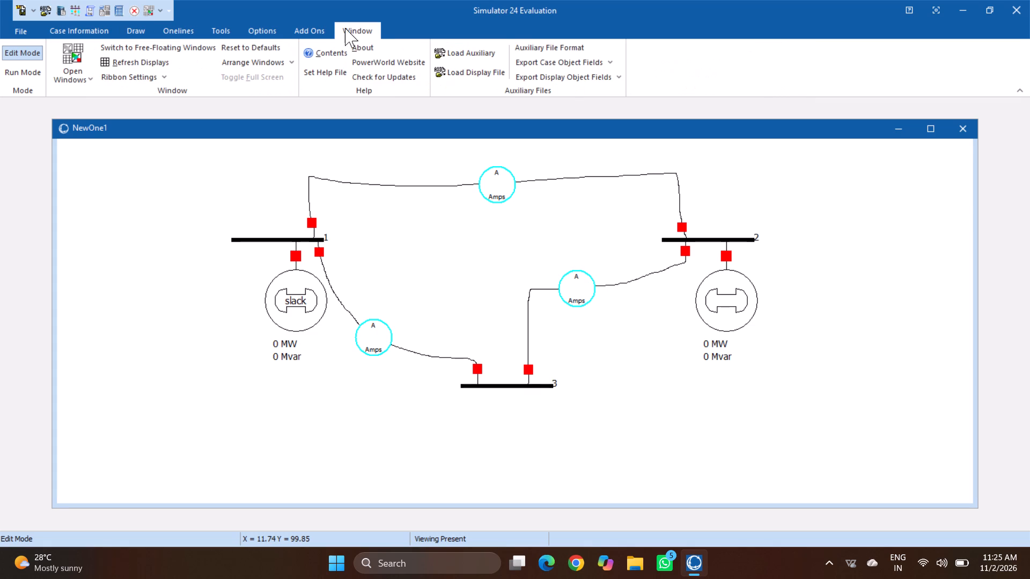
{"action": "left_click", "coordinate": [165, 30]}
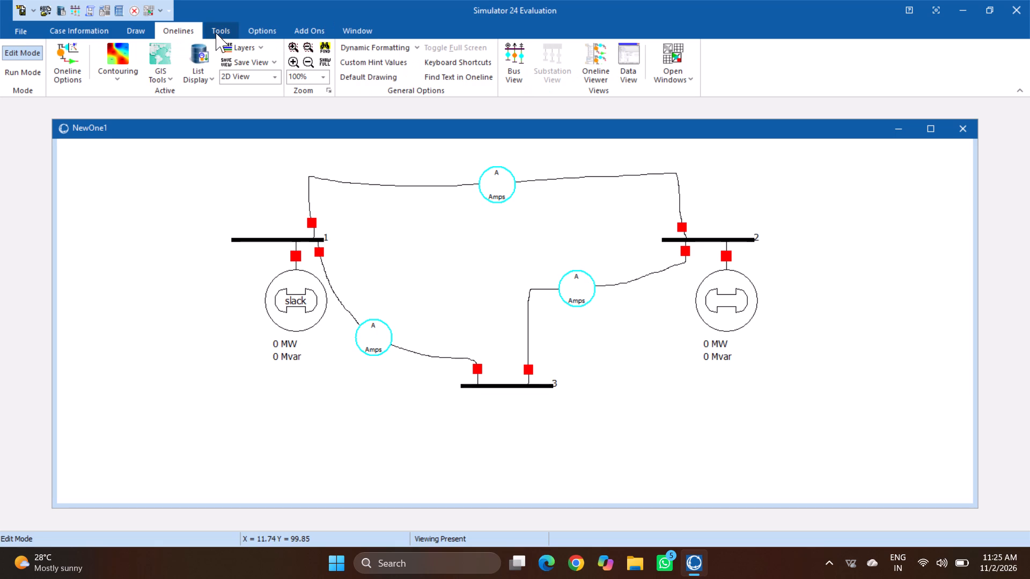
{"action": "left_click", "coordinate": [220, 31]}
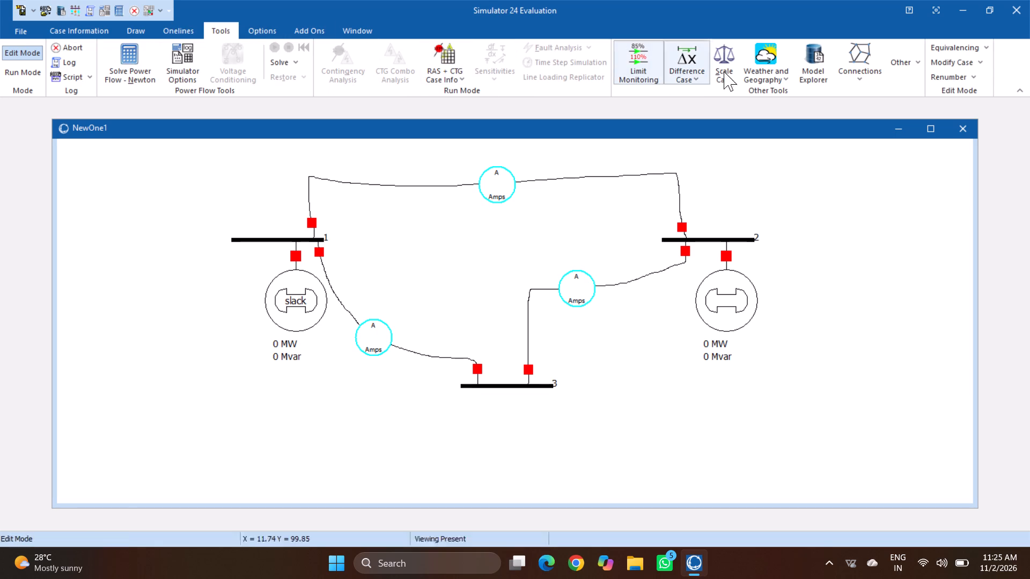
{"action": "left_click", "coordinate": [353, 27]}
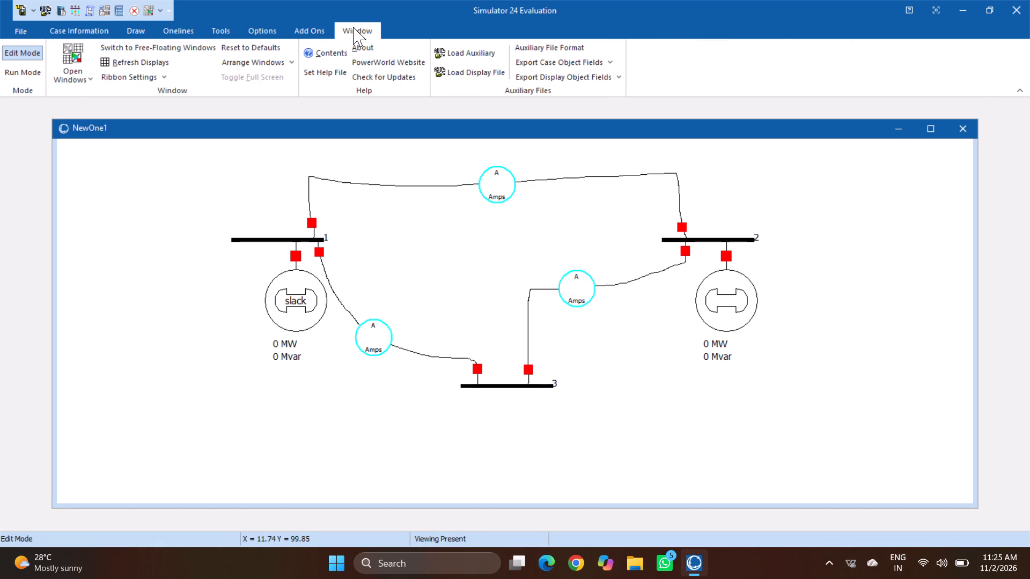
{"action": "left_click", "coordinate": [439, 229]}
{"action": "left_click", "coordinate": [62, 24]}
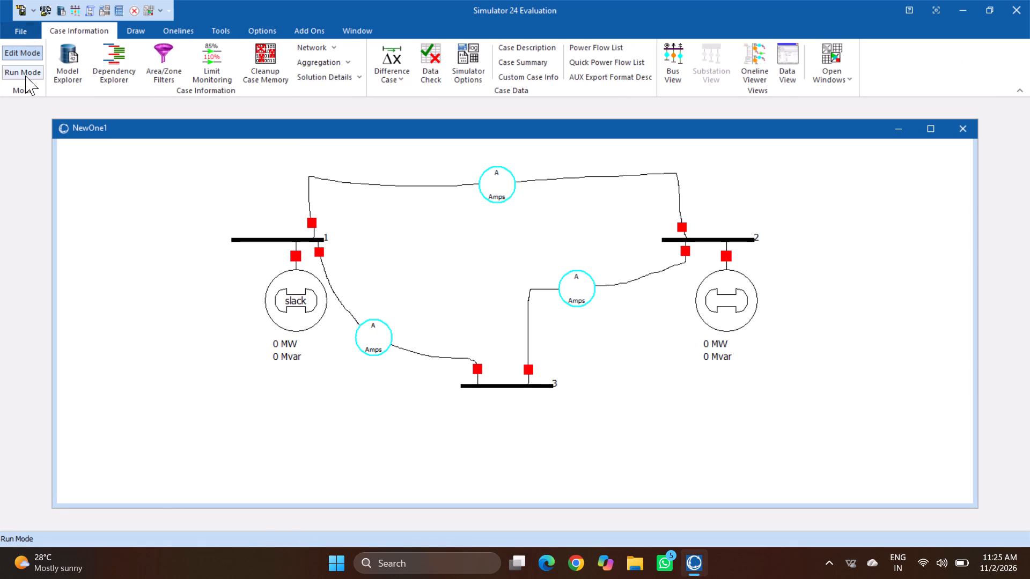
Switch the three-bus case from Edit Mode to Run Mode.
{"action": "left_click", "coordinate": [25, 76]}
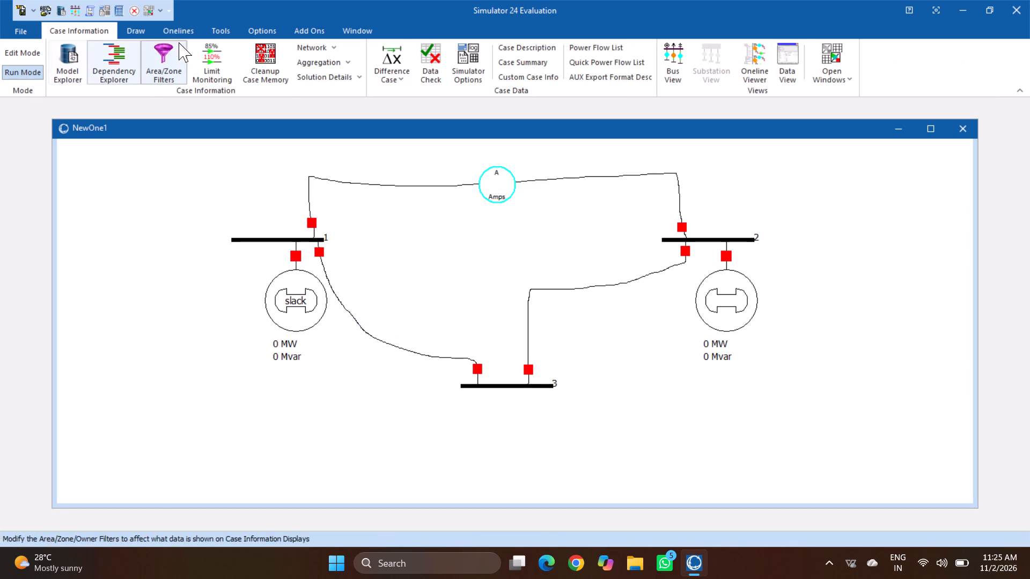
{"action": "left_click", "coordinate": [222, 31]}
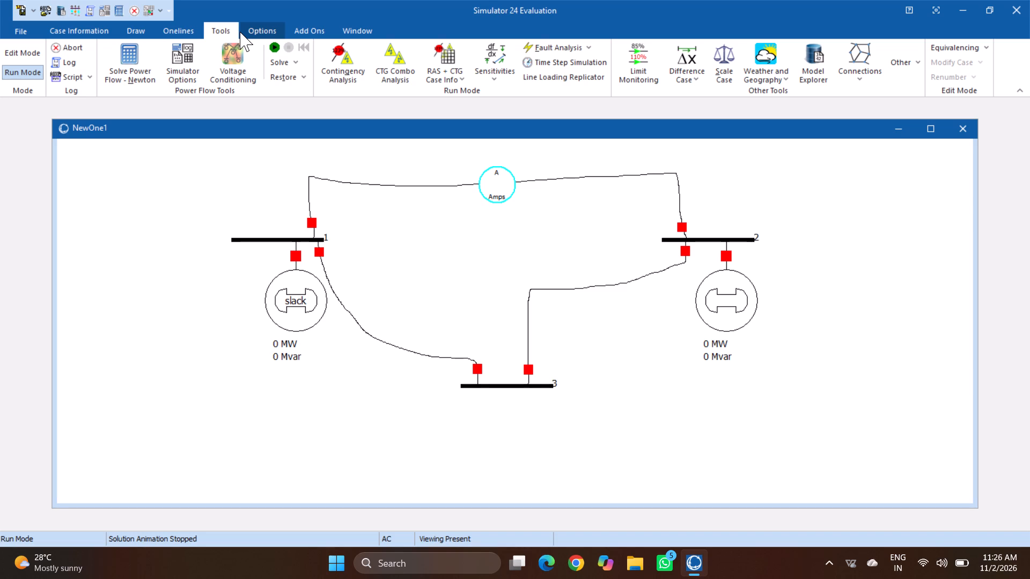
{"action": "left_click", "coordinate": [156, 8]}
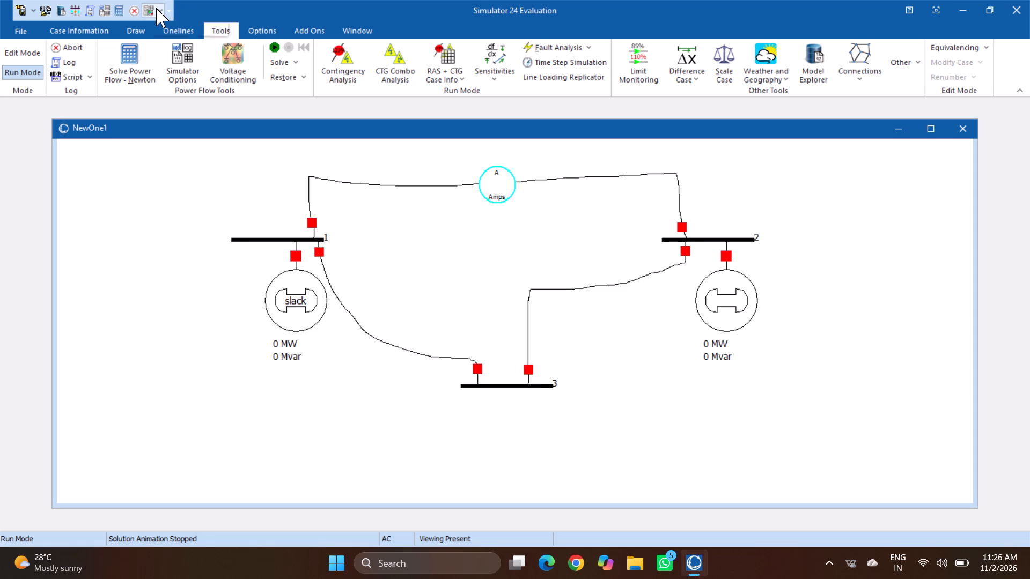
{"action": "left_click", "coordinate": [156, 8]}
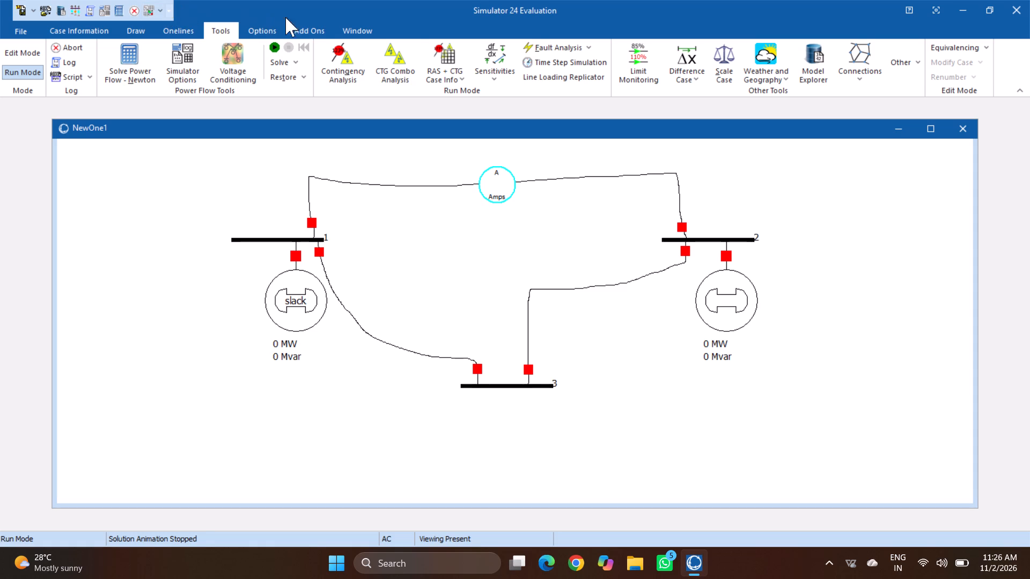
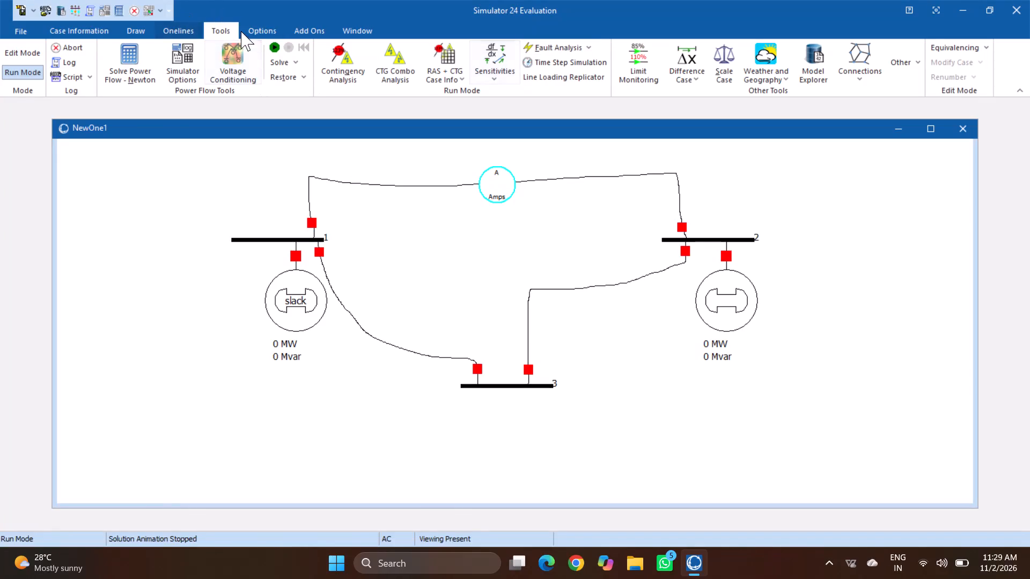
Start the power flow solution animation for the three-bus case.
{"action": "left_click", "coordinate": [274, 45]}
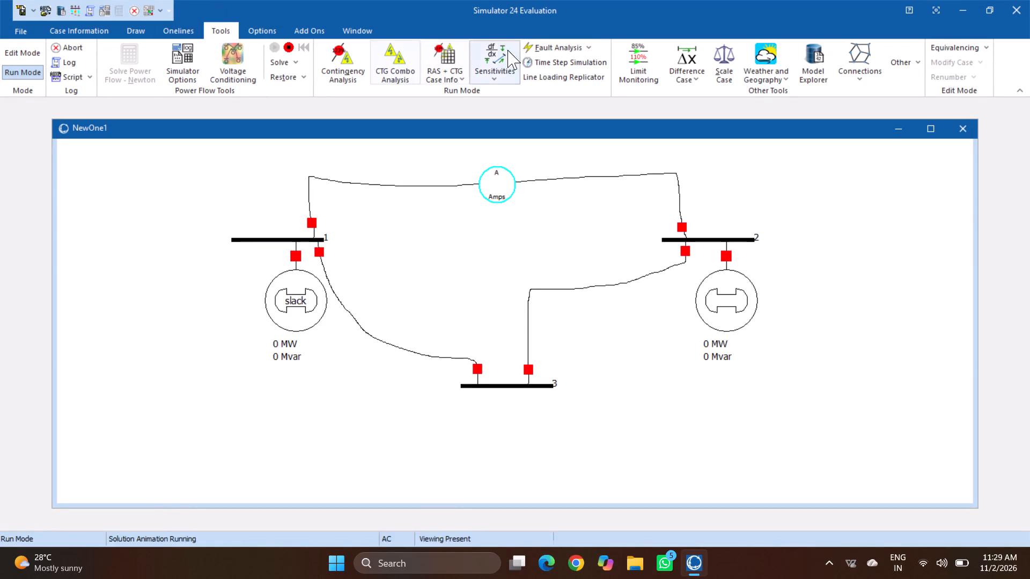
Open the Fault Analysis tool at its fault definitions for the three-bus case.
{"action": "left_click", "coordinate": [562, 45]}
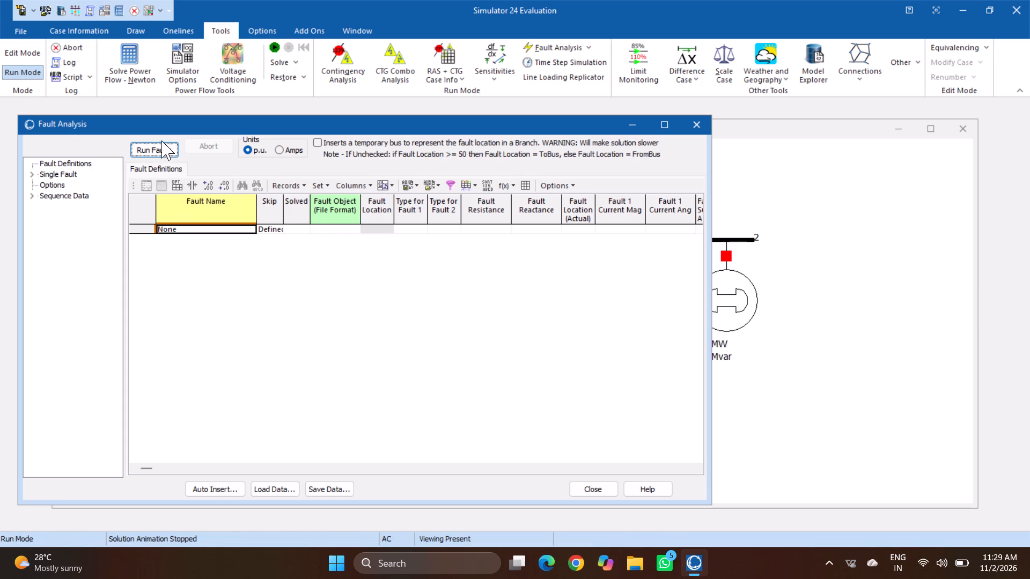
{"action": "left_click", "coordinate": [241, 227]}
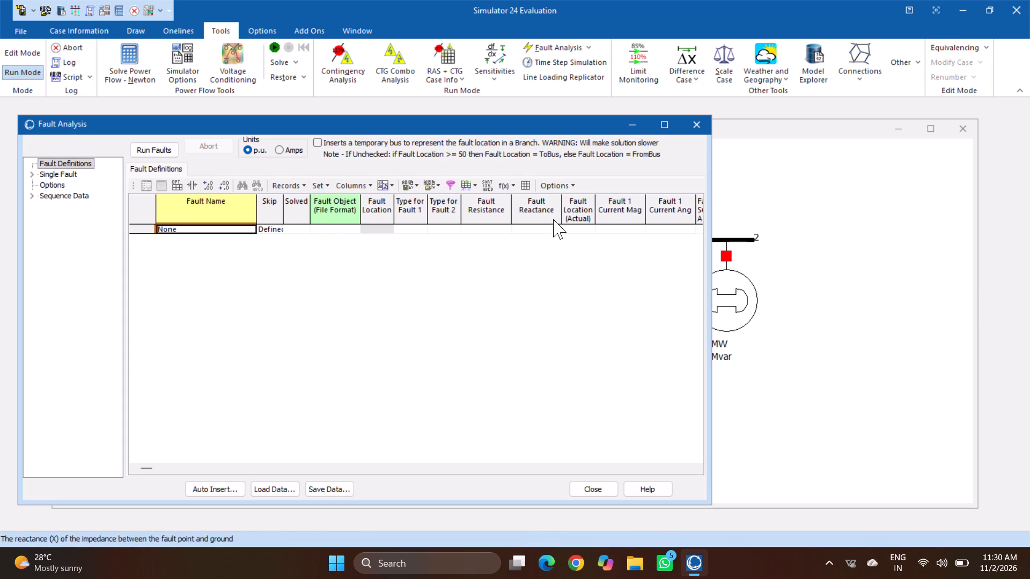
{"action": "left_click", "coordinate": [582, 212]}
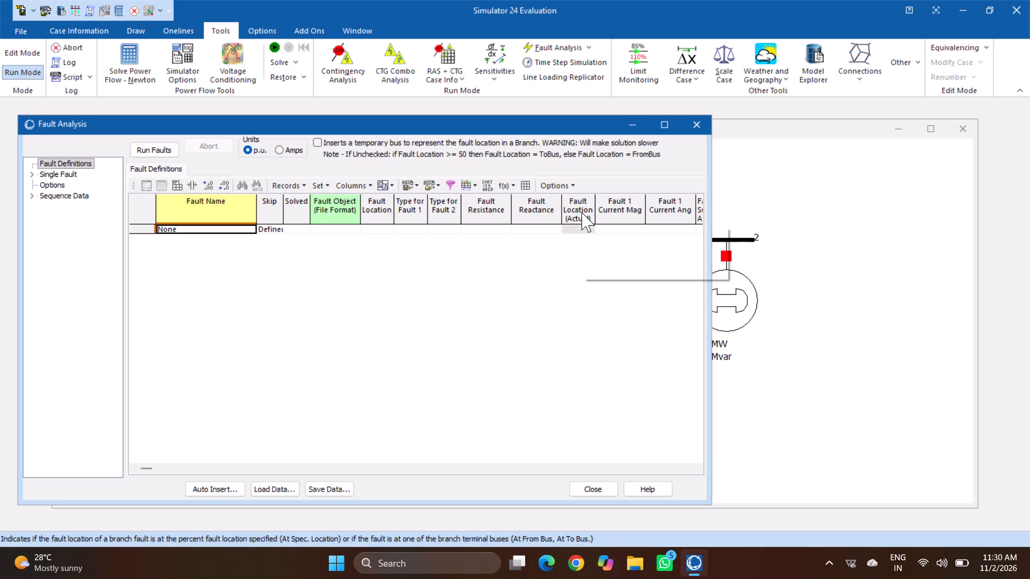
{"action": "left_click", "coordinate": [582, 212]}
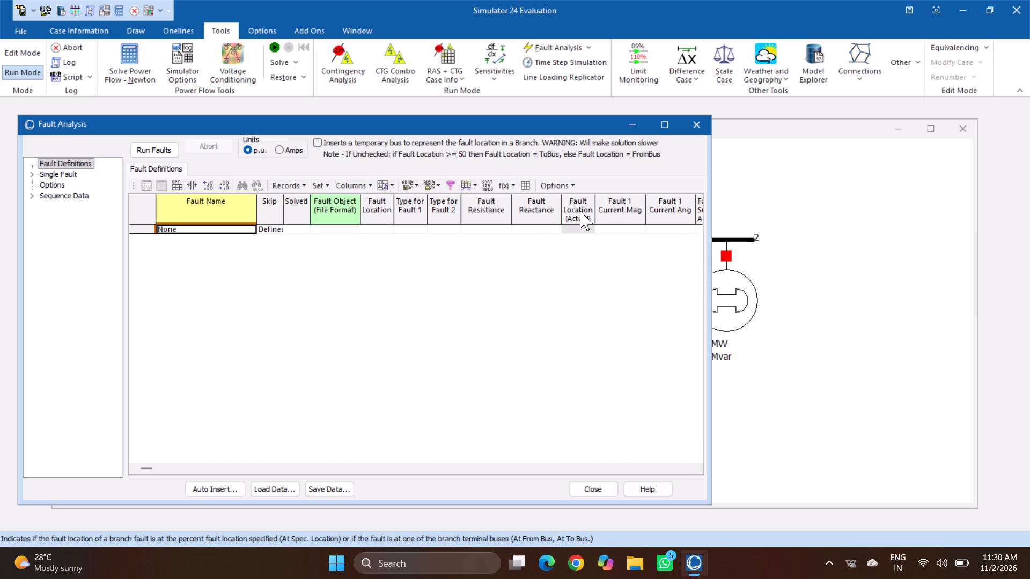
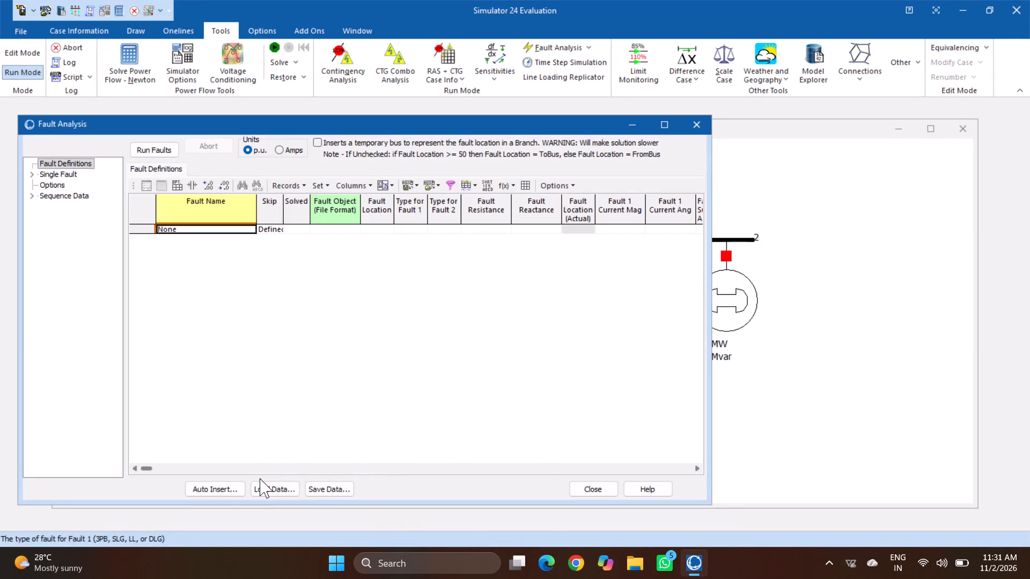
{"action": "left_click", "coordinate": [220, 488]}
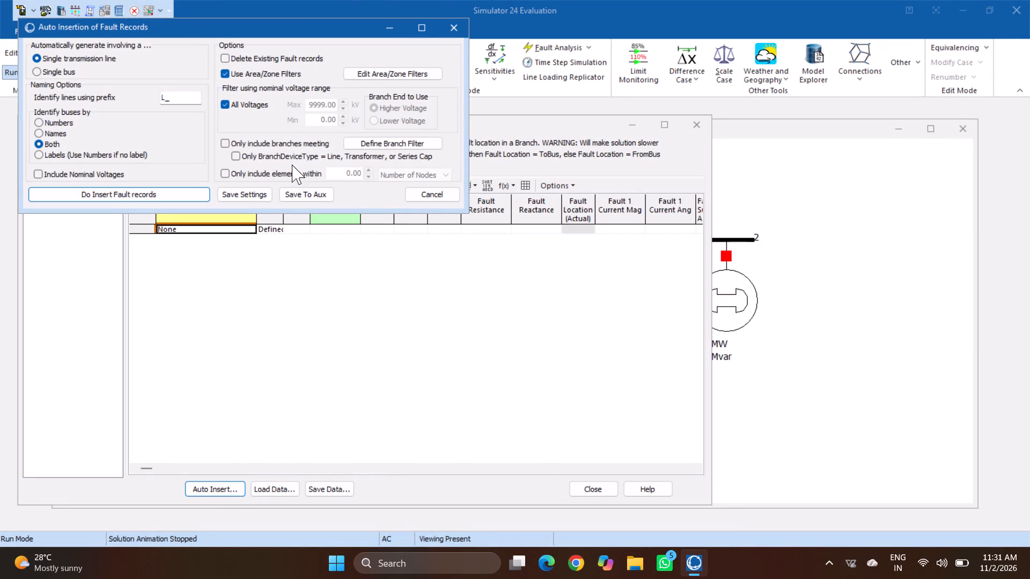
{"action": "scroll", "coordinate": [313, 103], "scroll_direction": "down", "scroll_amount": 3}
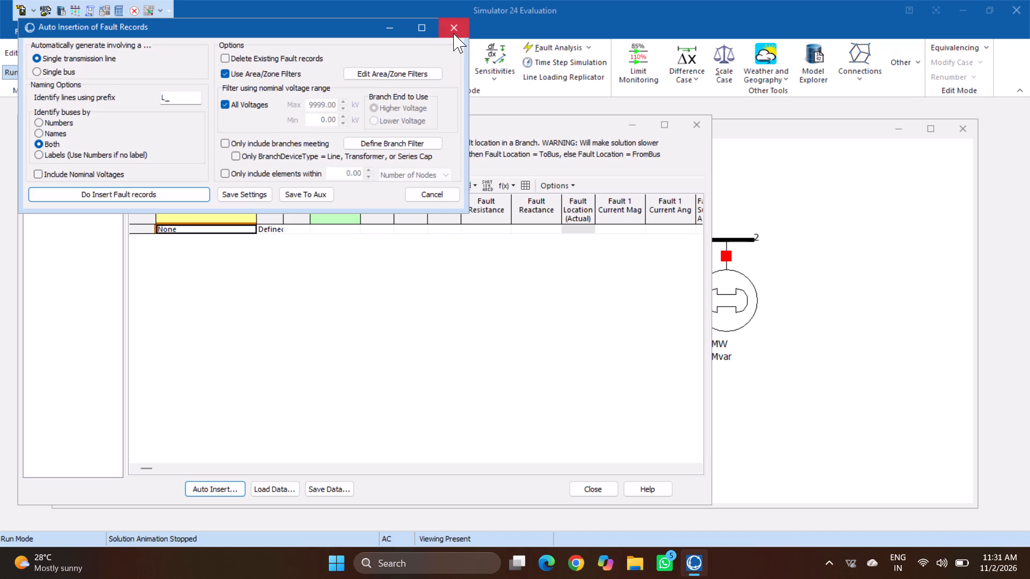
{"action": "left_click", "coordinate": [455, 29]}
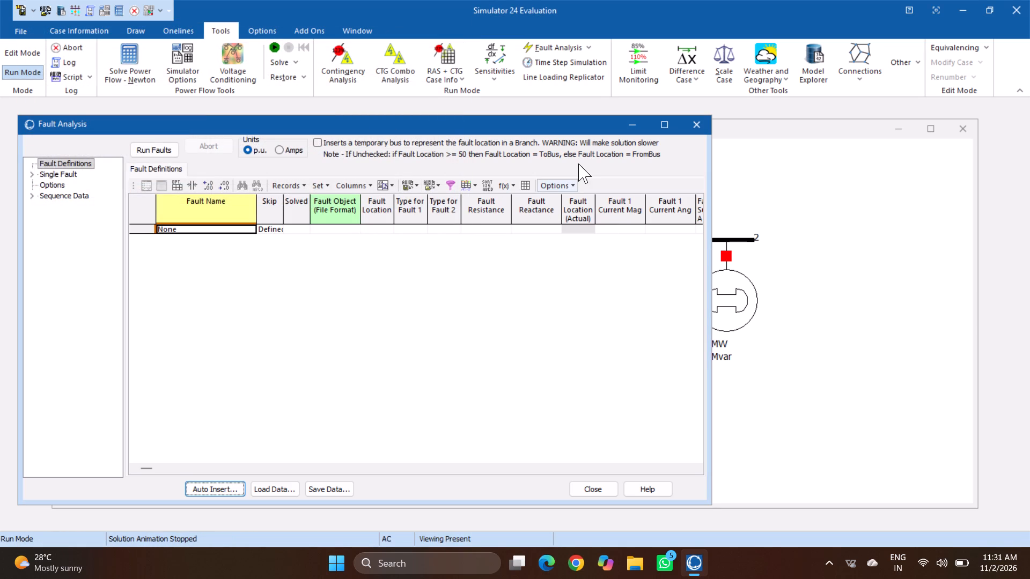
Maximize the Fault Analysis window so the fault definitions table fills the workspace.
{"action": "scroll", "coordinate": [578, 163], "scroll_direction": "down", "scroll_amount": 2}
{"action": "scroll", "coordinate": [571, 162], "scroll_direction": "up", "scroll_amount": 2}
{"action": "left_click", "coordinate": [669, 123]}
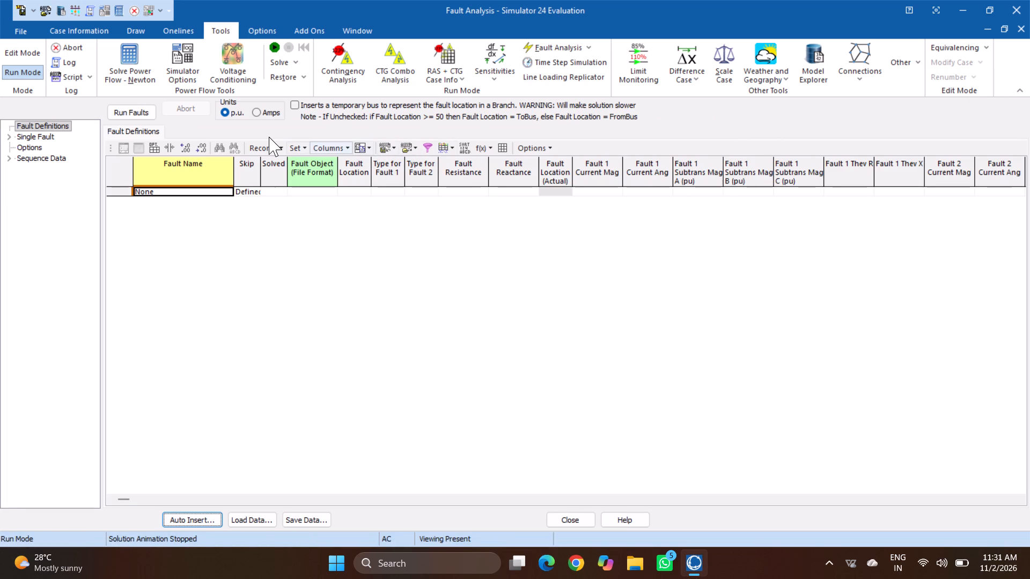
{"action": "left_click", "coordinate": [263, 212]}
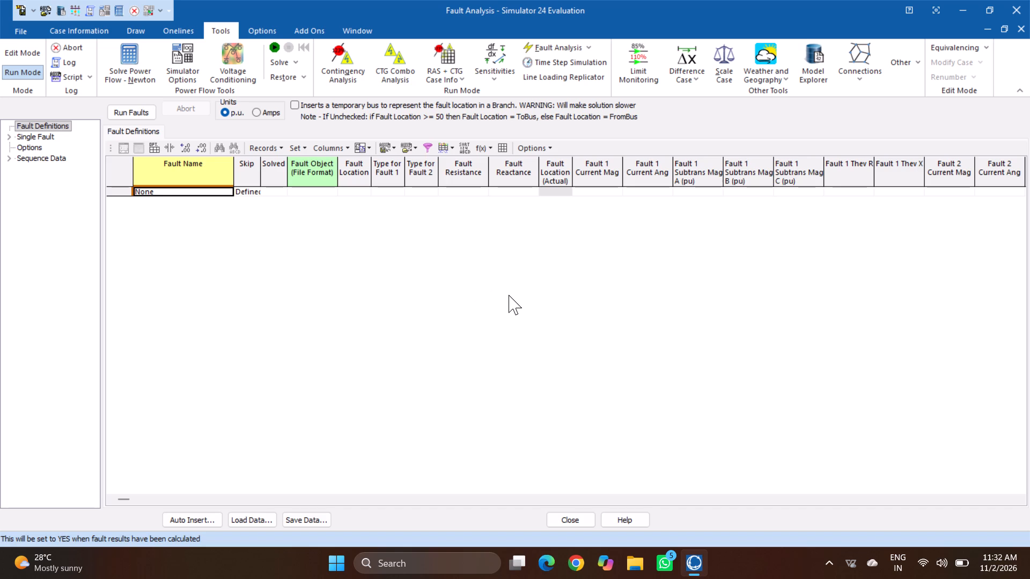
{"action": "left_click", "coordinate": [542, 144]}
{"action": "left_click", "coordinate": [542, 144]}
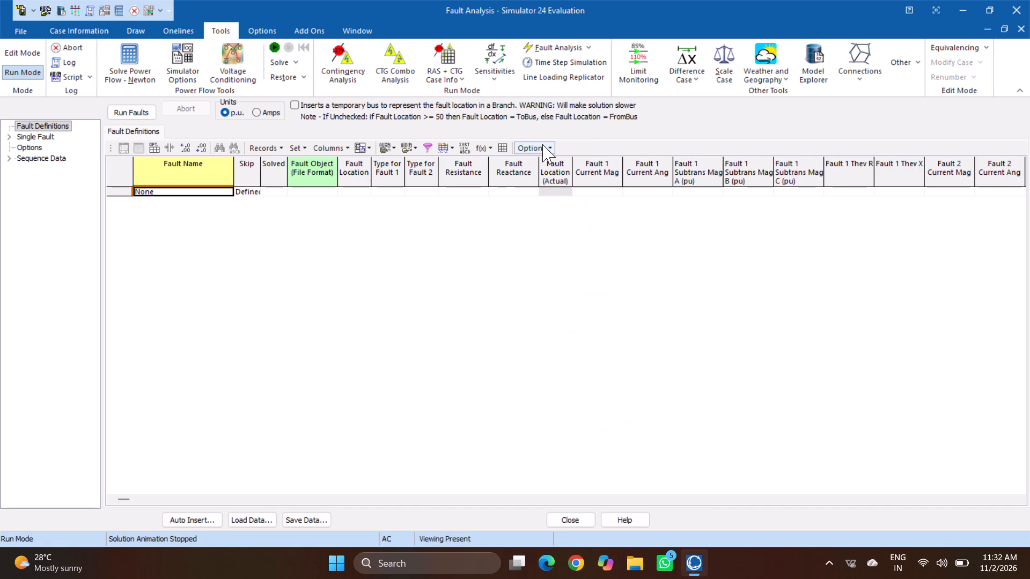
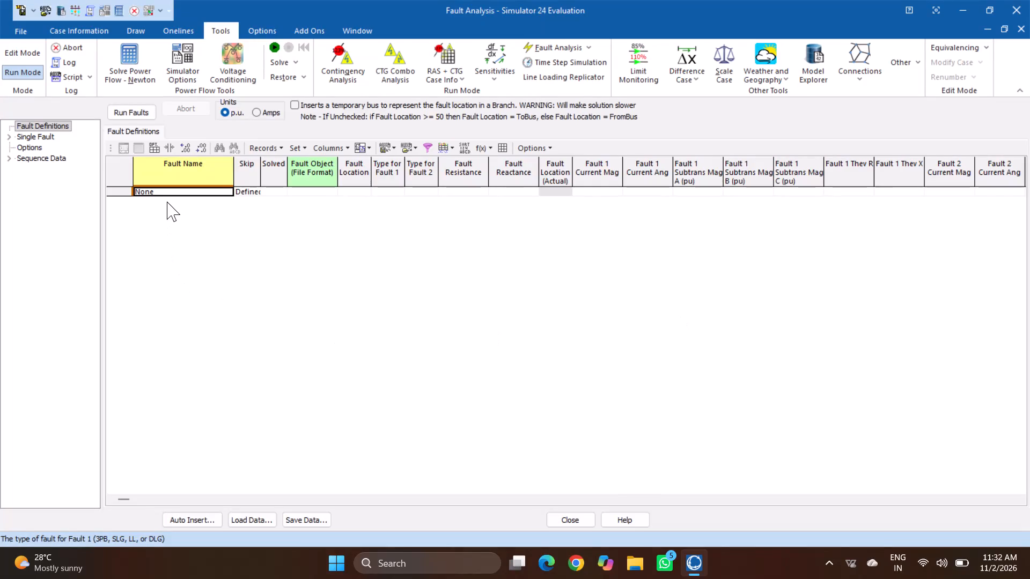
Insert a new fault definition in the empty fault table and choose bus 3 as the faulted object.
{"action": "right_click", "coordinate": [169, 190]}
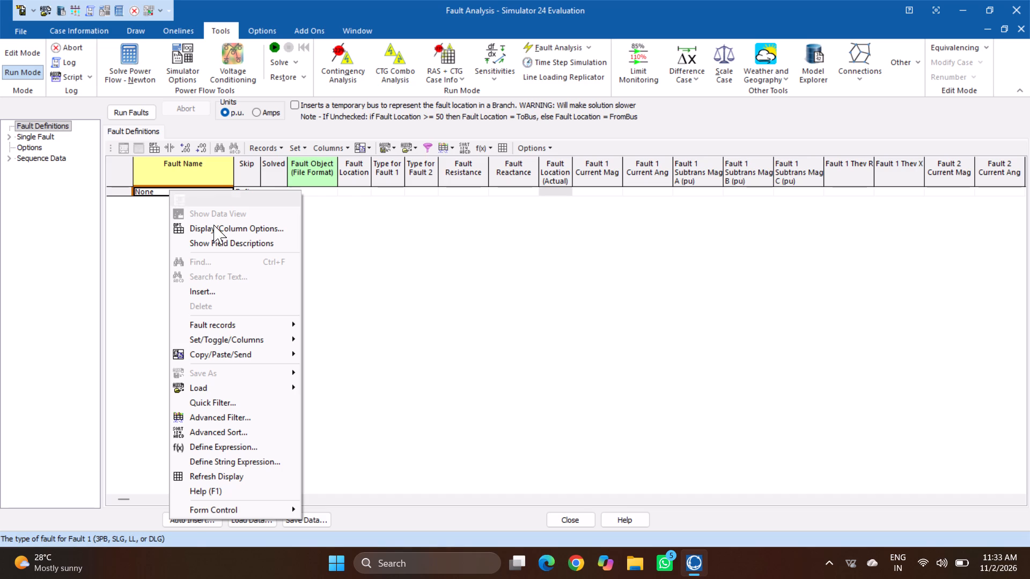
{"action": "left_click", "coordinate": [221, 286]}
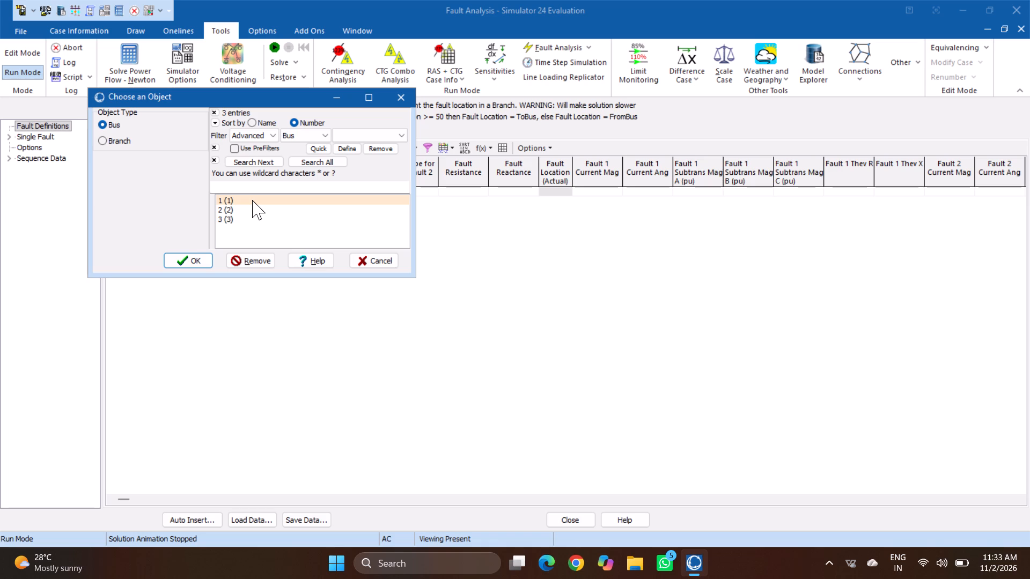
{"action": "double_click", "coordinate": [232, 220]}
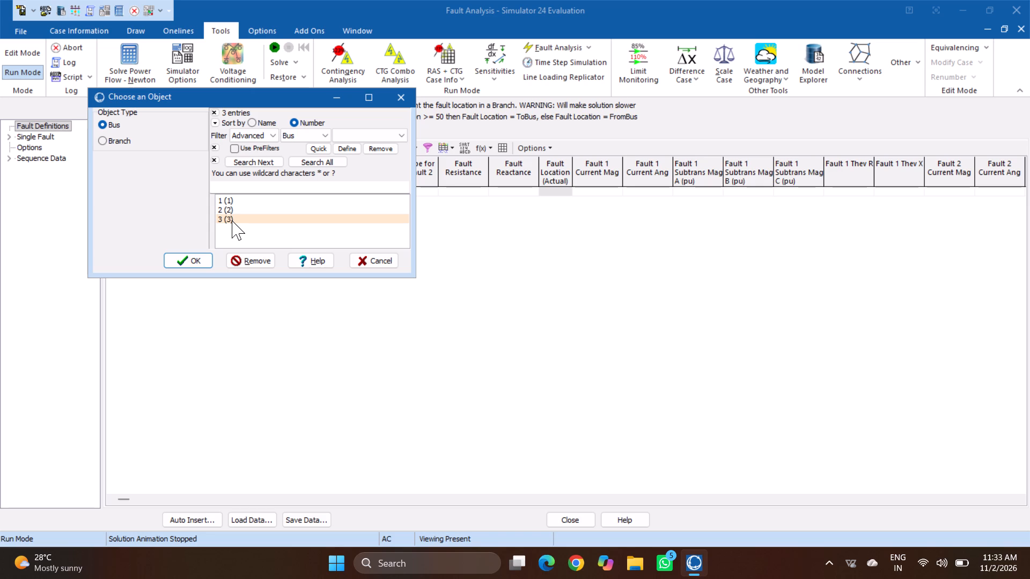
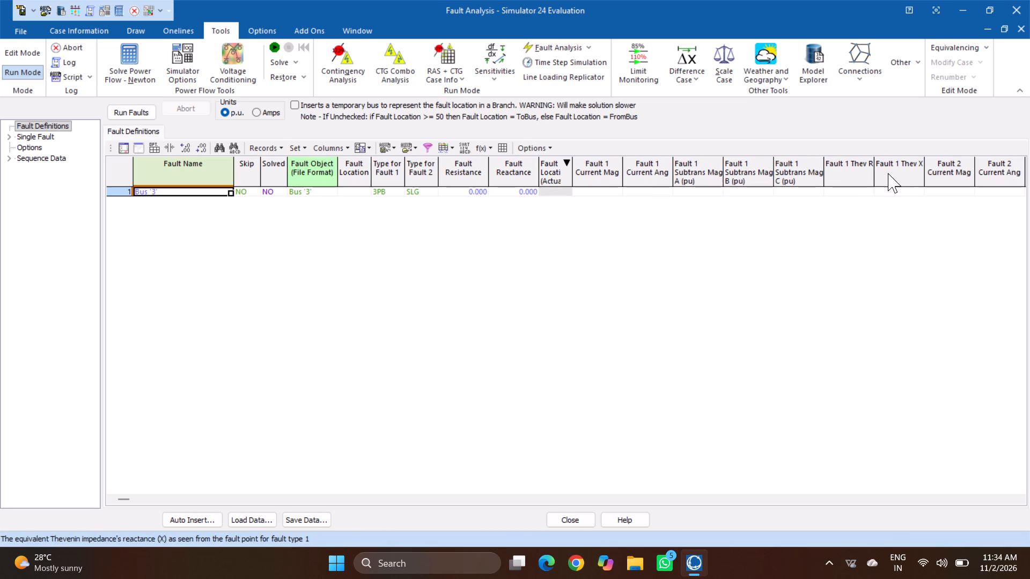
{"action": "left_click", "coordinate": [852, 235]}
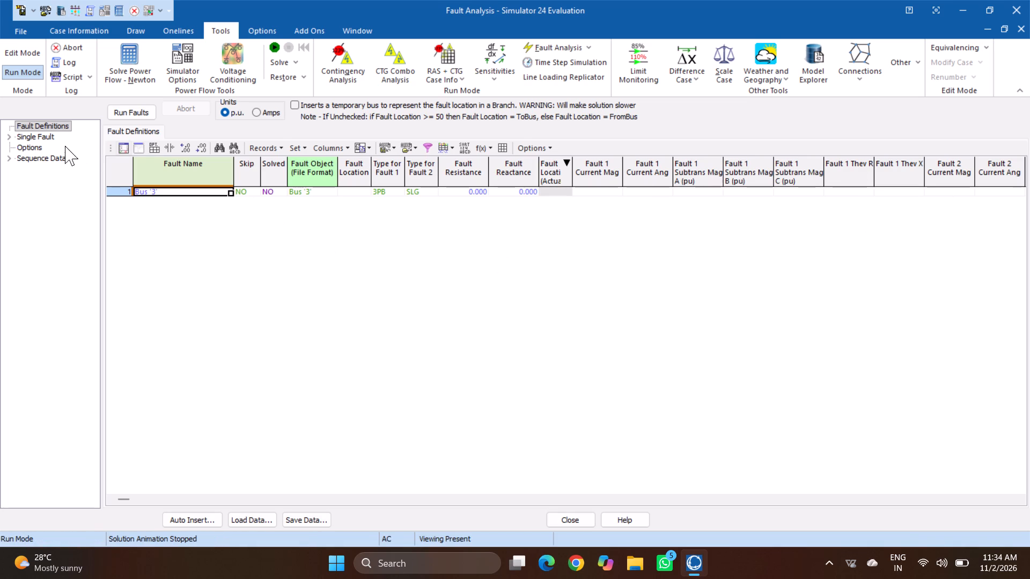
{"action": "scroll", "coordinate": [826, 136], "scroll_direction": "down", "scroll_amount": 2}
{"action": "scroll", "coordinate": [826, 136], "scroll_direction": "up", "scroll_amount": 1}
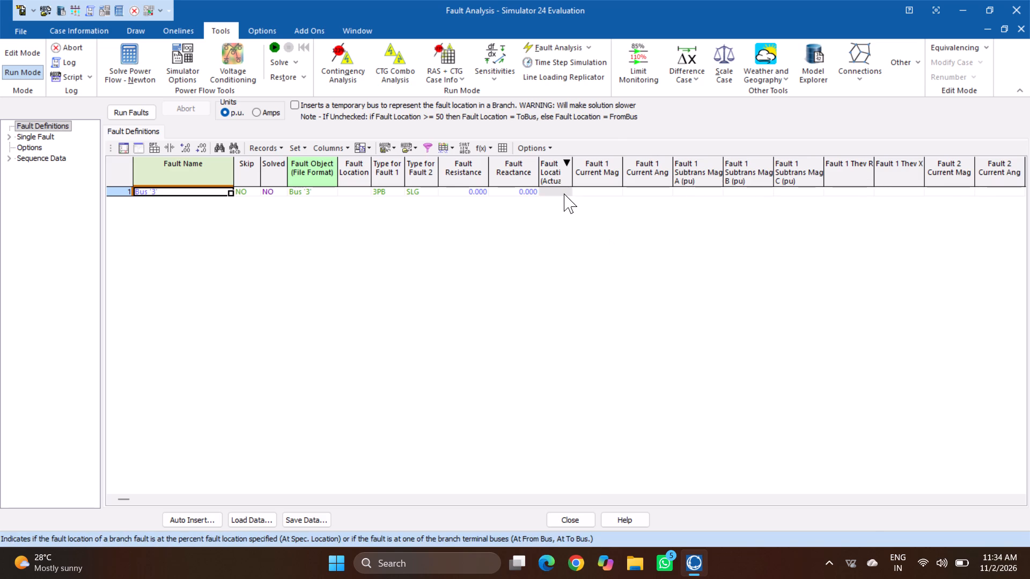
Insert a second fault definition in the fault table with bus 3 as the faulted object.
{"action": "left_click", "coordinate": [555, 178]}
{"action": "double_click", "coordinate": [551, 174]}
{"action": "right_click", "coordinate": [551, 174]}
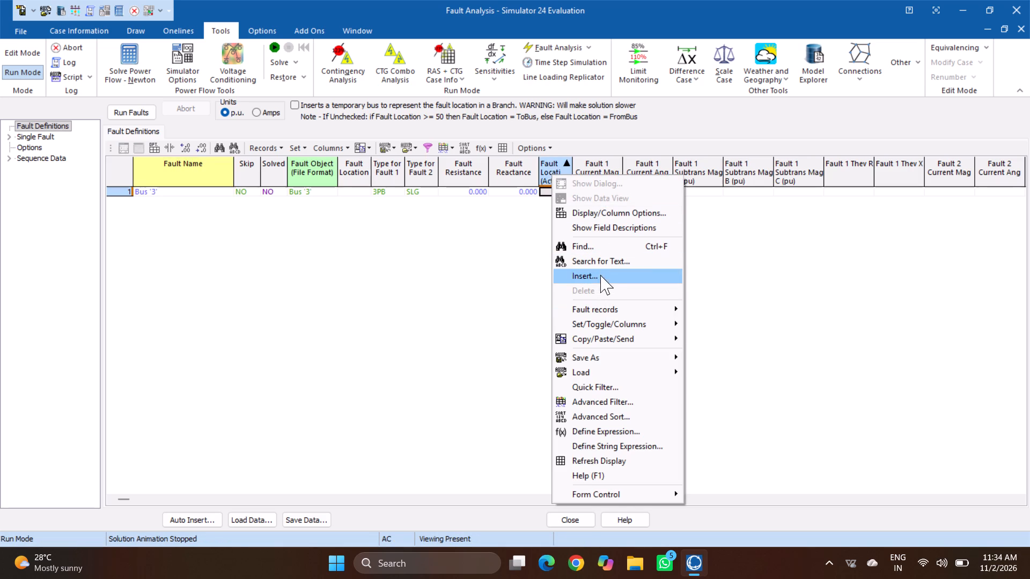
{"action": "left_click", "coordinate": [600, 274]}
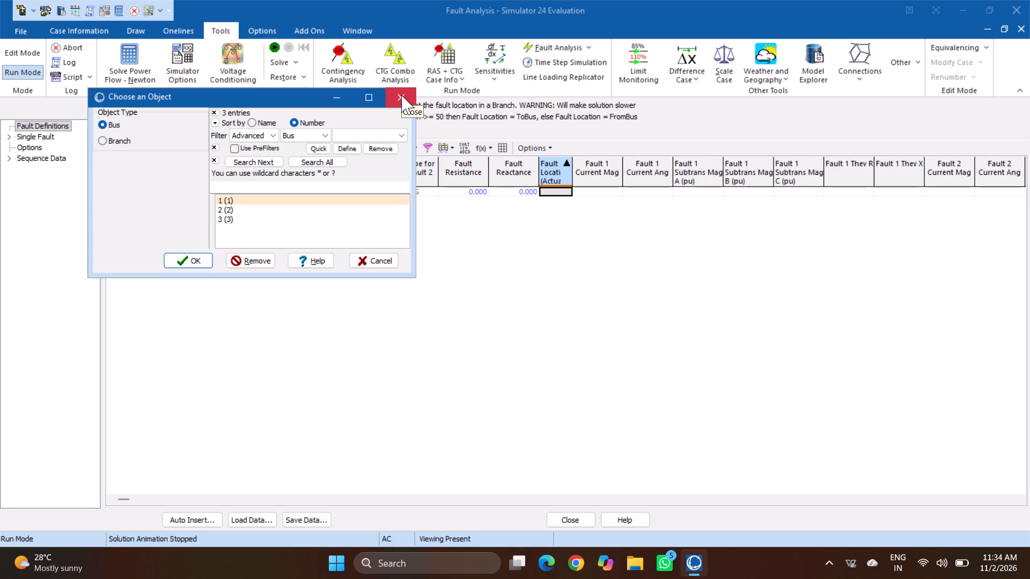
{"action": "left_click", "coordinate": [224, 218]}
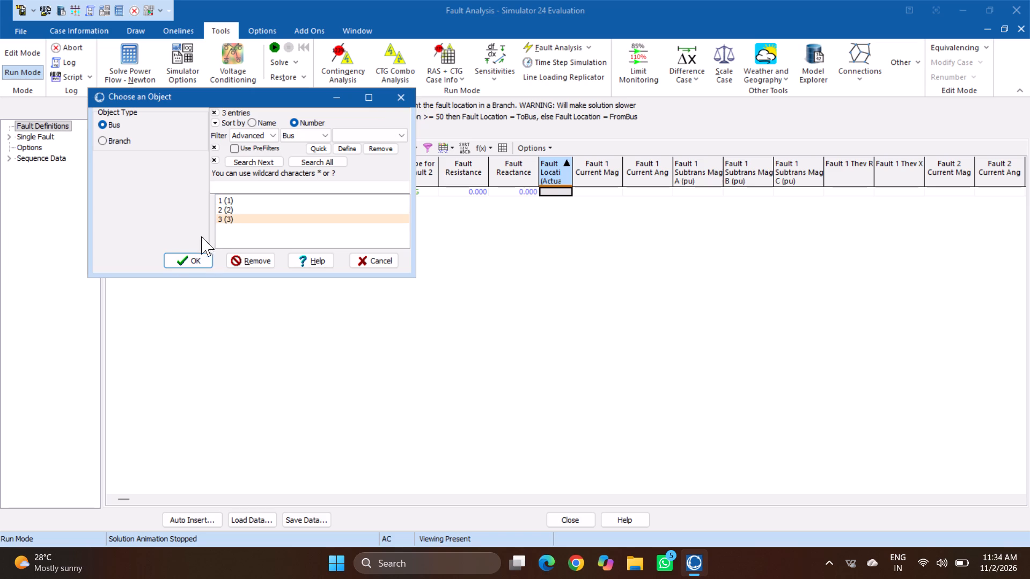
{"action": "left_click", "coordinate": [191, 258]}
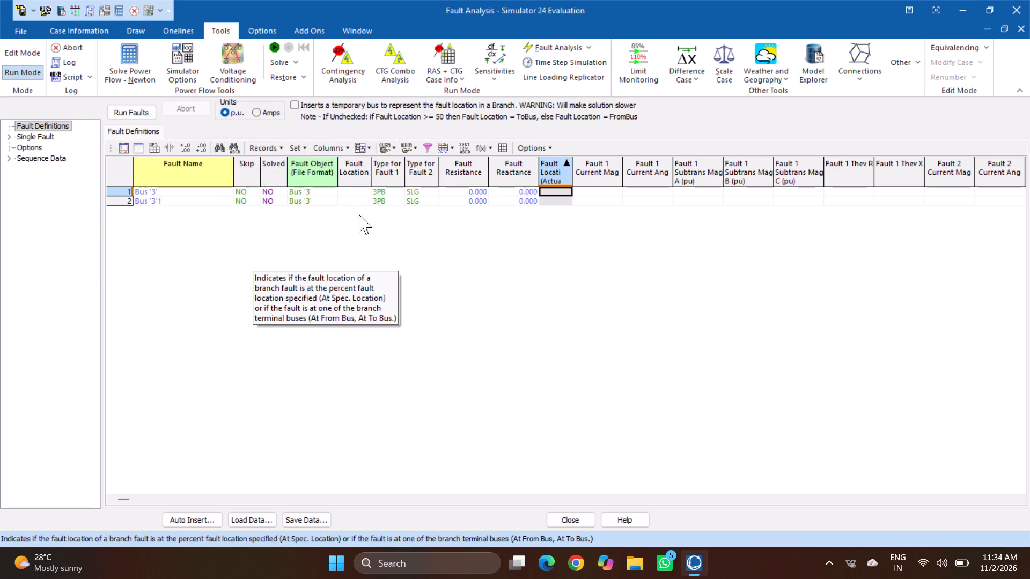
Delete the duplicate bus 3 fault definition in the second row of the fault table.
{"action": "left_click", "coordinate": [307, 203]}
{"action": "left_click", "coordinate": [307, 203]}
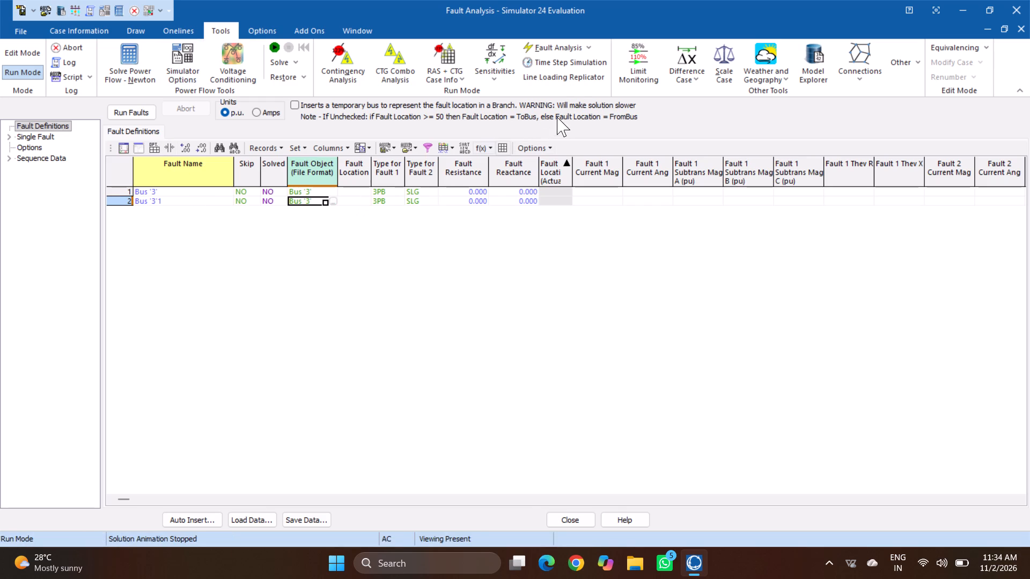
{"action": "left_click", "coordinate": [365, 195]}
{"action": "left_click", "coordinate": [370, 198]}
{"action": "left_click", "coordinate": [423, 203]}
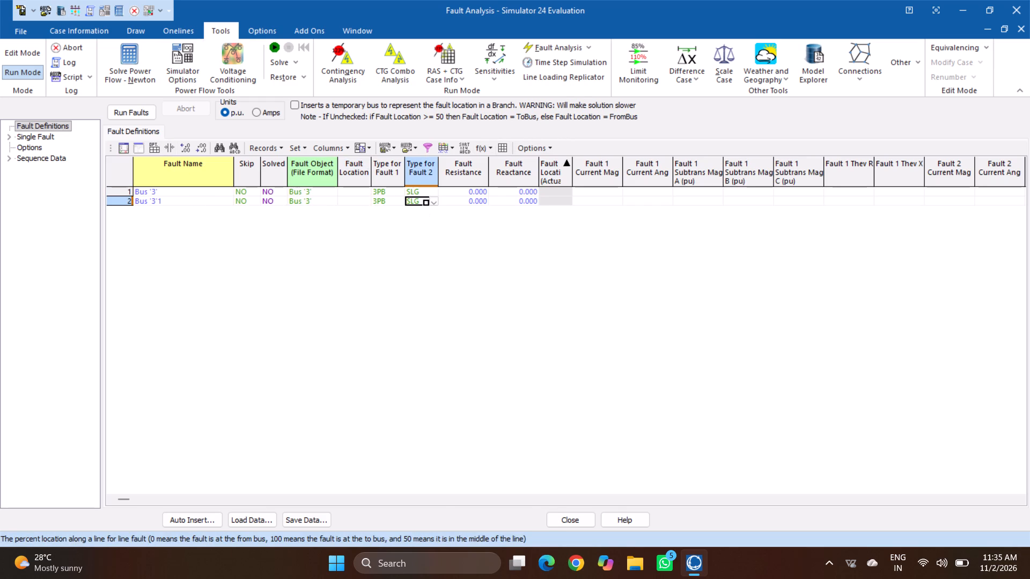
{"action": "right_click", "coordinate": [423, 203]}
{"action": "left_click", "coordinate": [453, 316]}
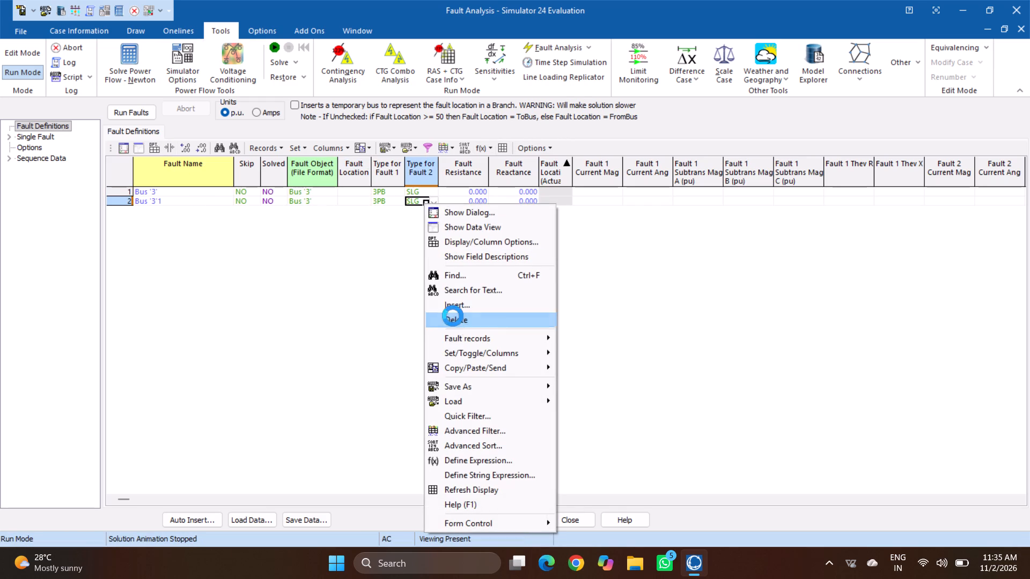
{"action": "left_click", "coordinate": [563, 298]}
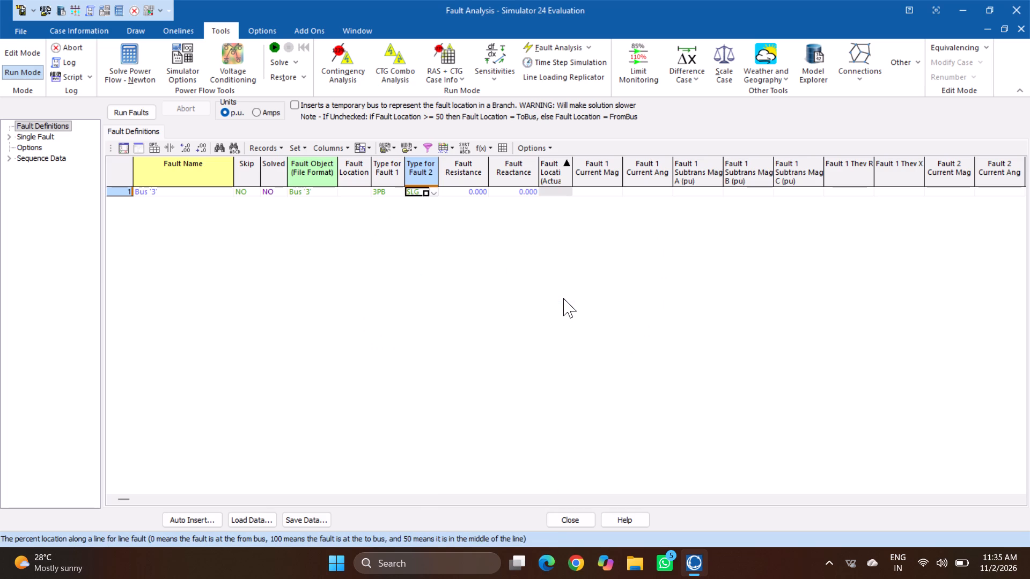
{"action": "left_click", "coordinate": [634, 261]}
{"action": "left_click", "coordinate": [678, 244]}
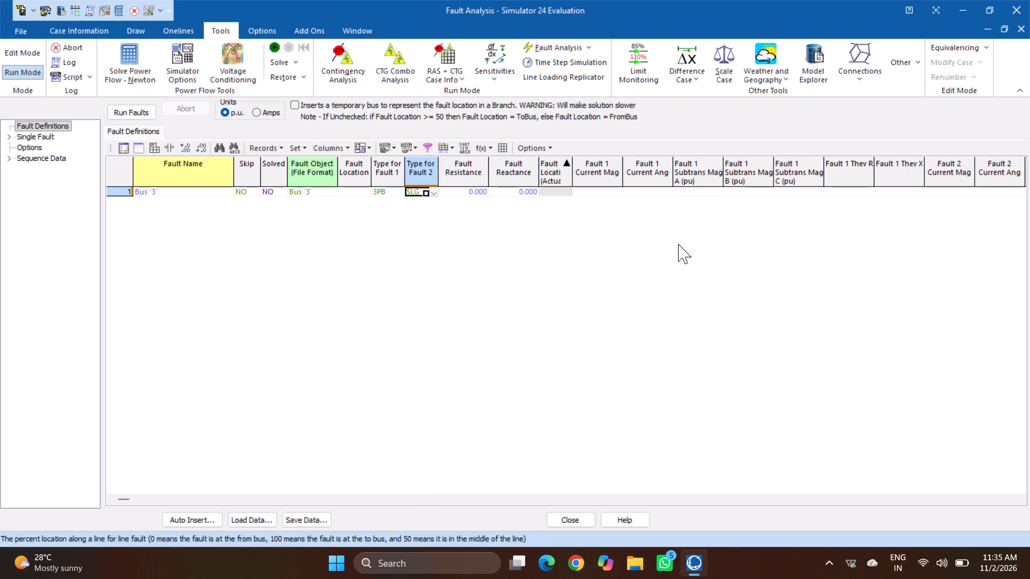
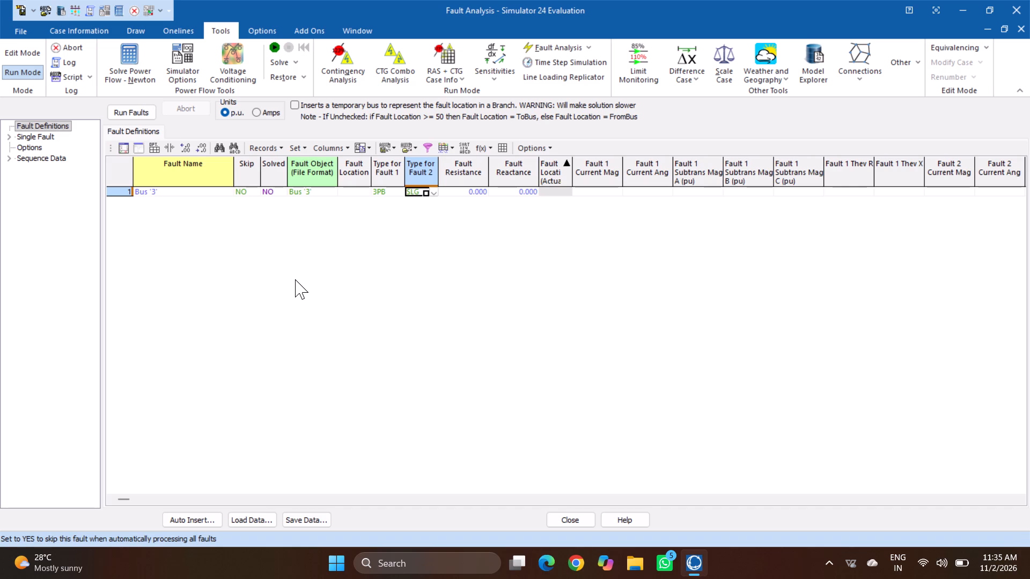
Run the fault calculation for the bus 3 definition with its 3PB and SLG fault types.
{"action": "left_click", "coordinate": [115, 109]}
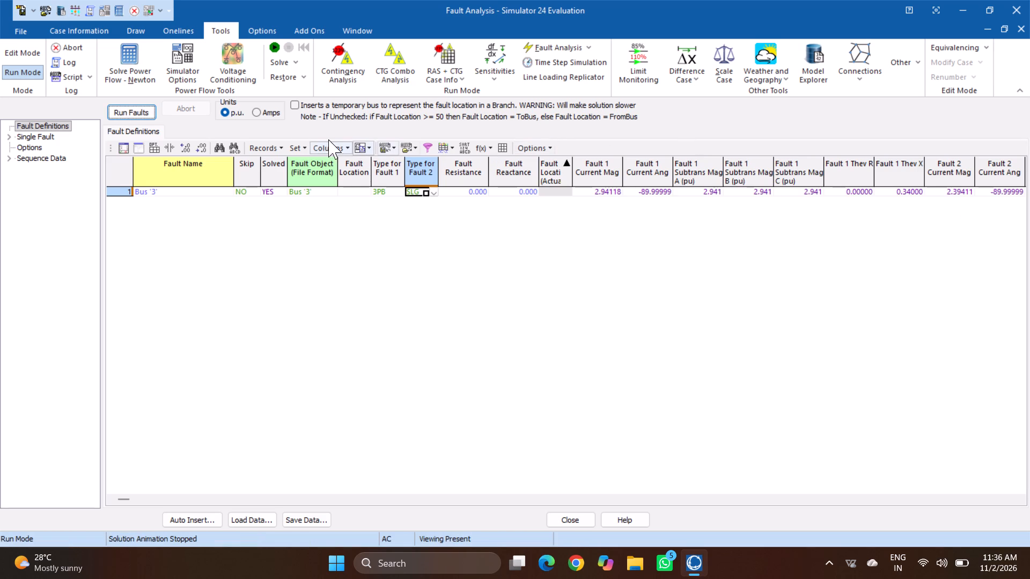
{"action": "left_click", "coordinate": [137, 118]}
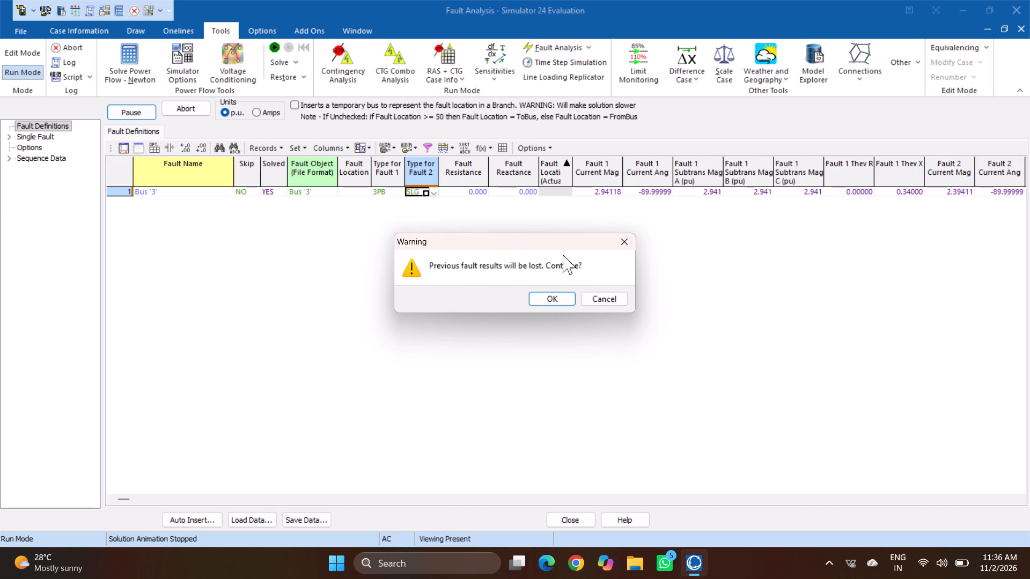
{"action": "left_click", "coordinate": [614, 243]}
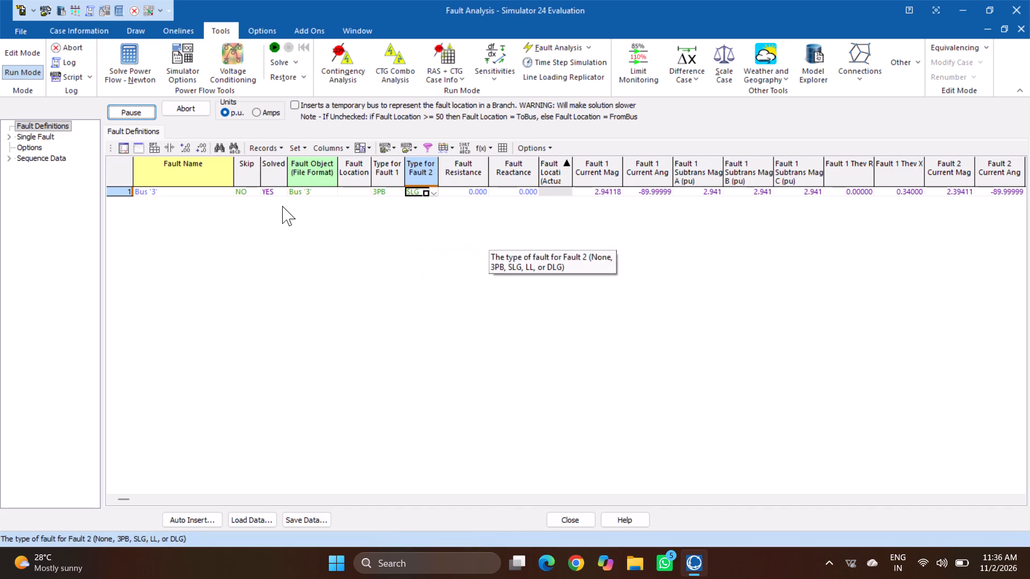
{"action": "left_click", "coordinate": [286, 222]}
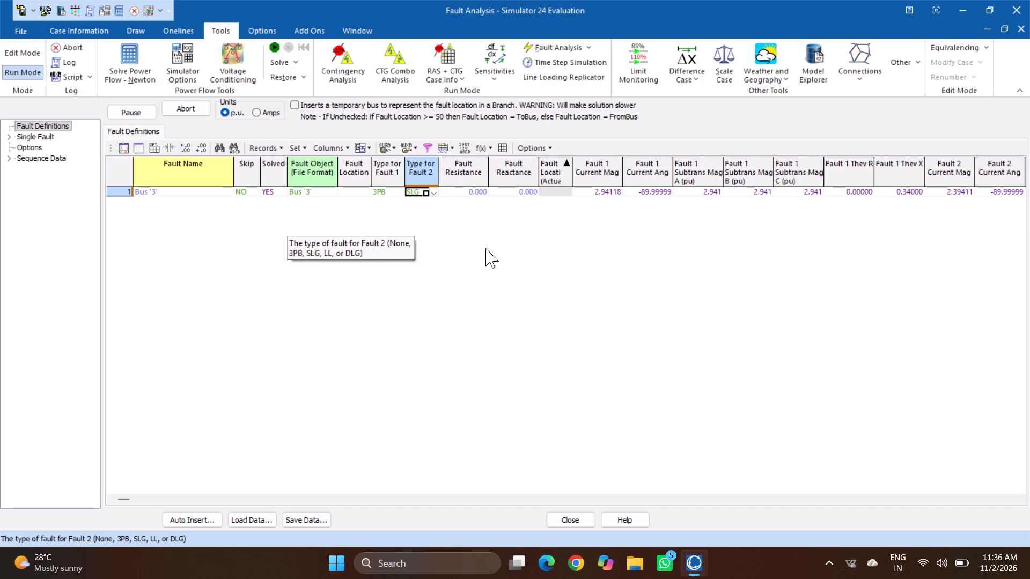
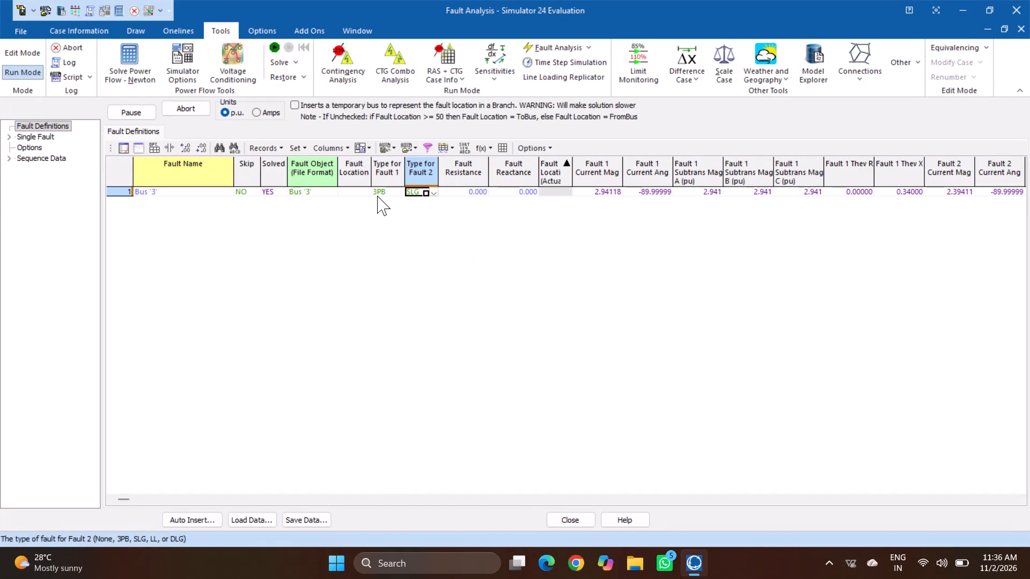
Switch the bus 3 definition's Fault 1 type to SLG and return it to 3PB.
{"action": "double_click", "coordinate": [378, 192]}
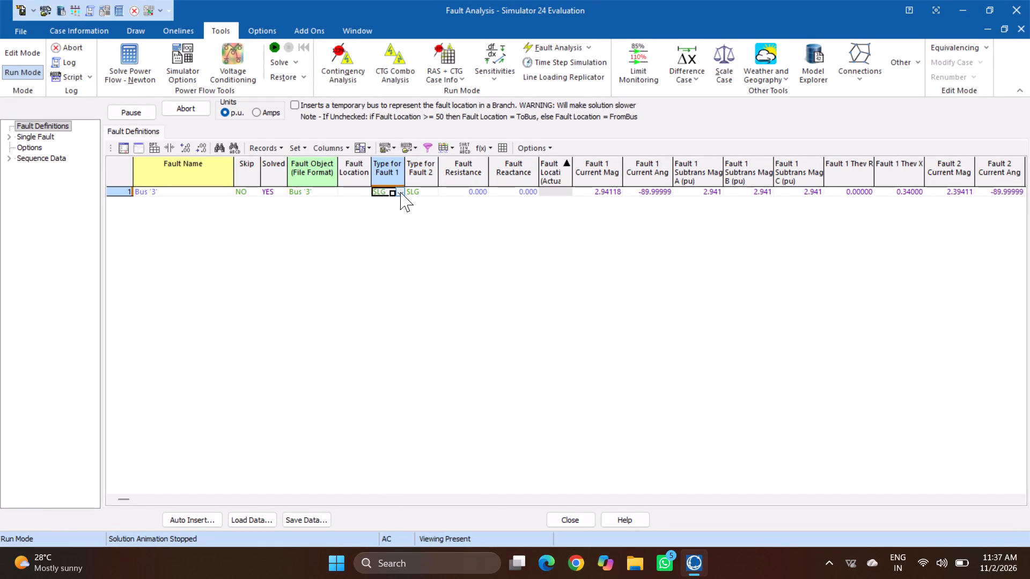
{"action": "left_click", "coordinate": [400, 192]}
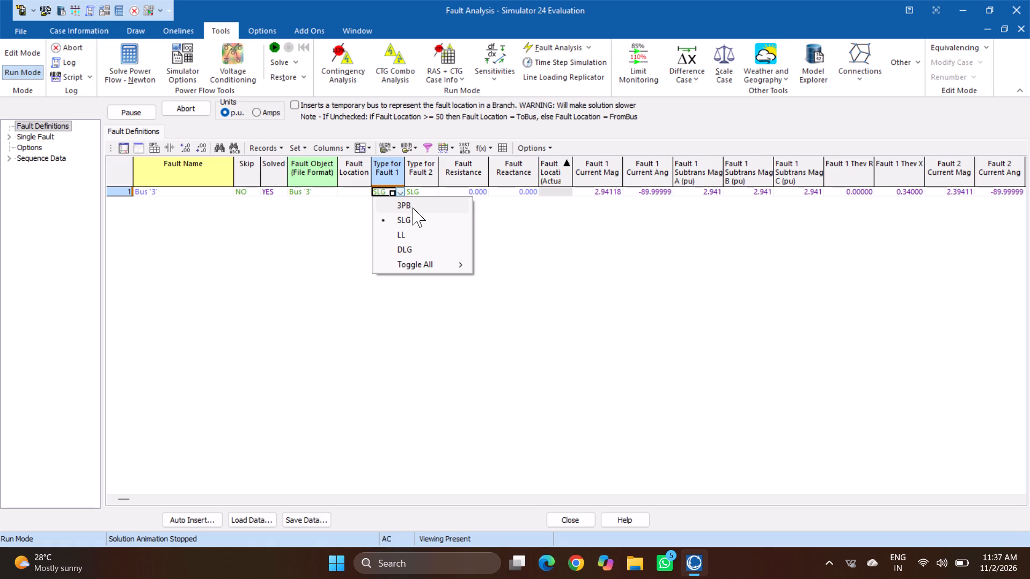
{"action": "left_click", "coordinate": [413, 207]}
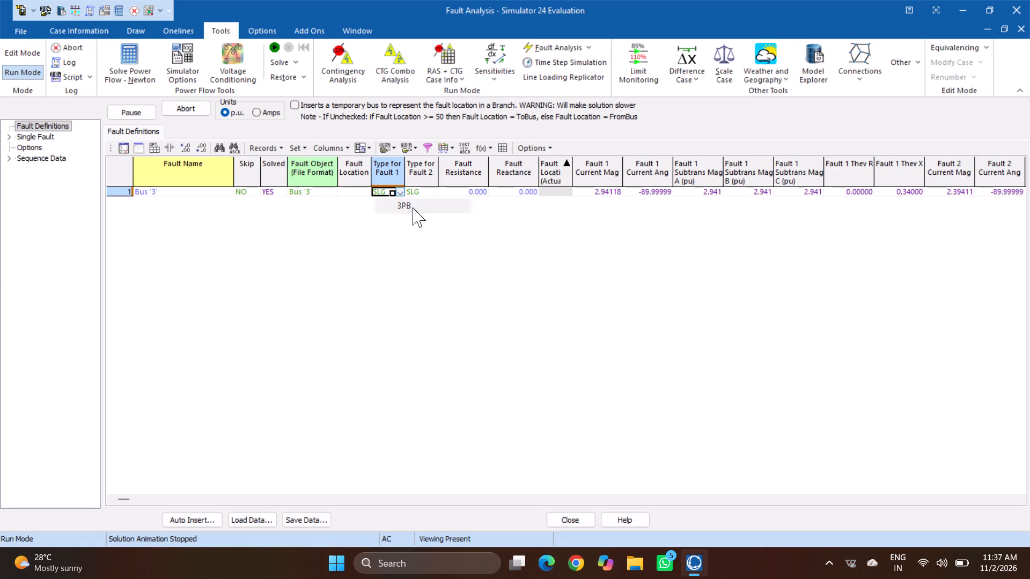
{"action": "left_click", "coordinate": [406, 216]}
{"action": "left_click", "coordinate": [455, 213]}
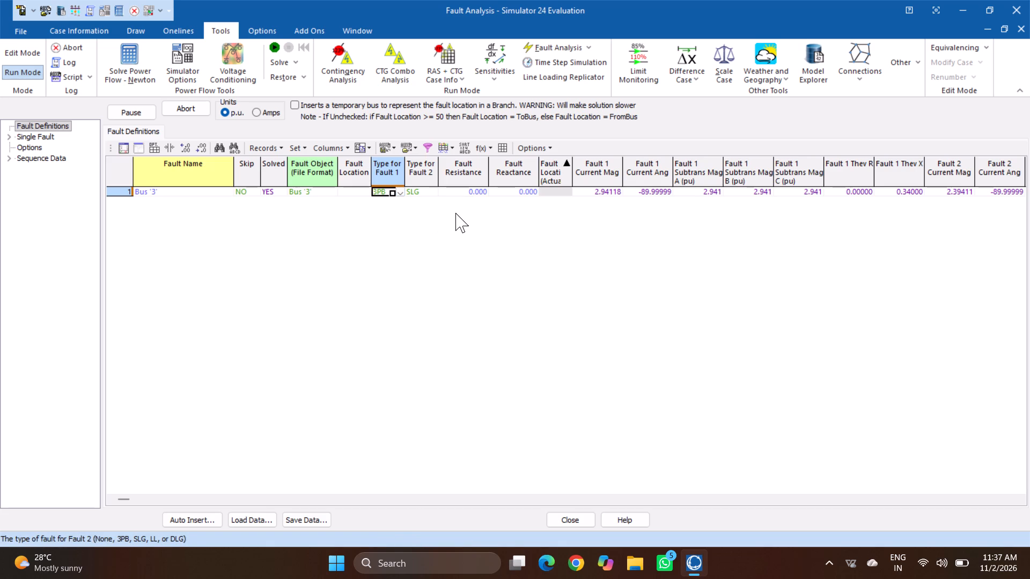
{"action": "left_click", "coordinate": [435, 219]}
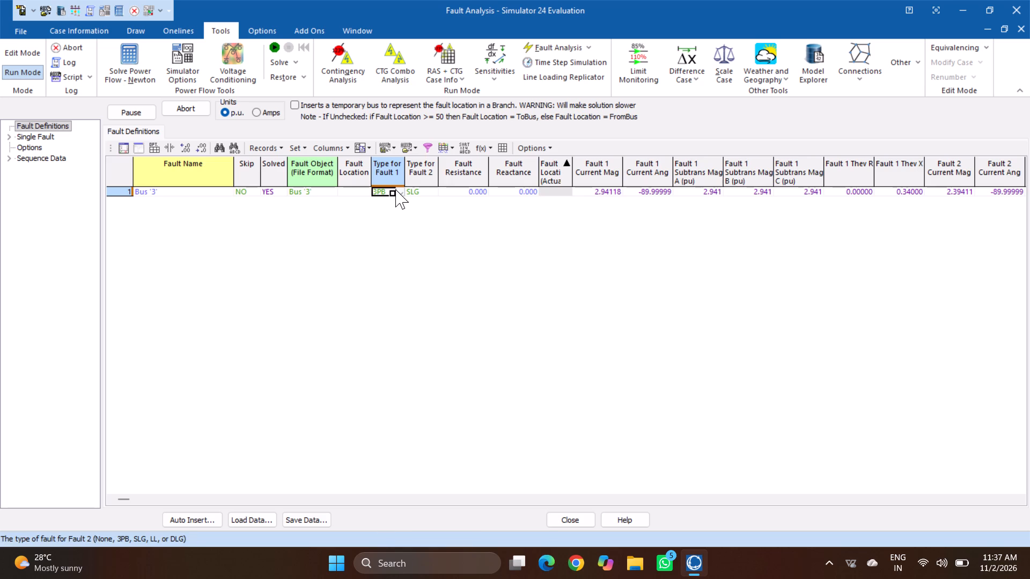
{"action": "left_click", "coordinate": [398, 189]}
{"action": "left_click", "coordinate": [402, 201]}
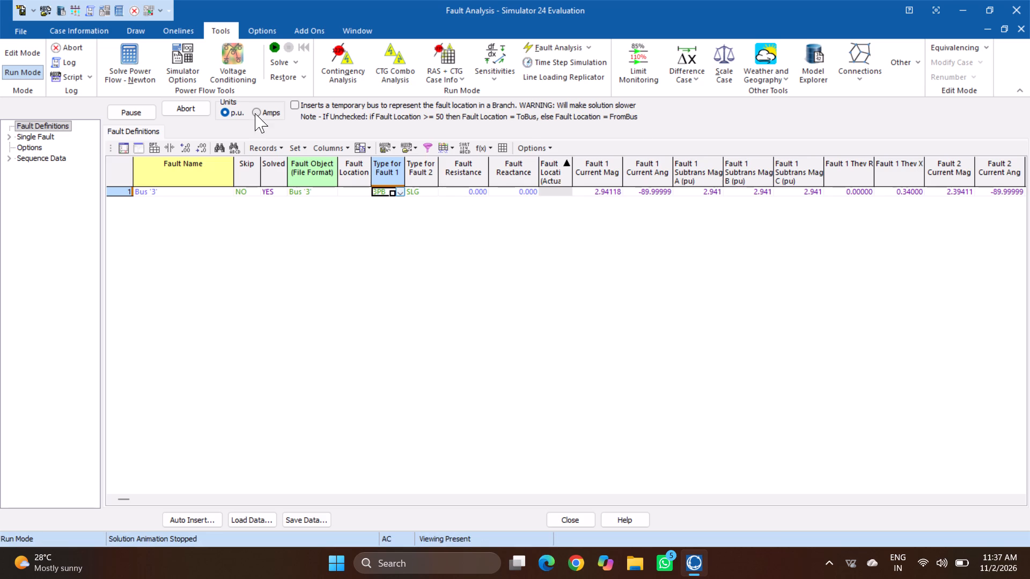
Rerun the fault calculation for the bus 3 definition, accepting the loss of previous results each time.
{"action": "left_click", "coordinate": [149, 114]}
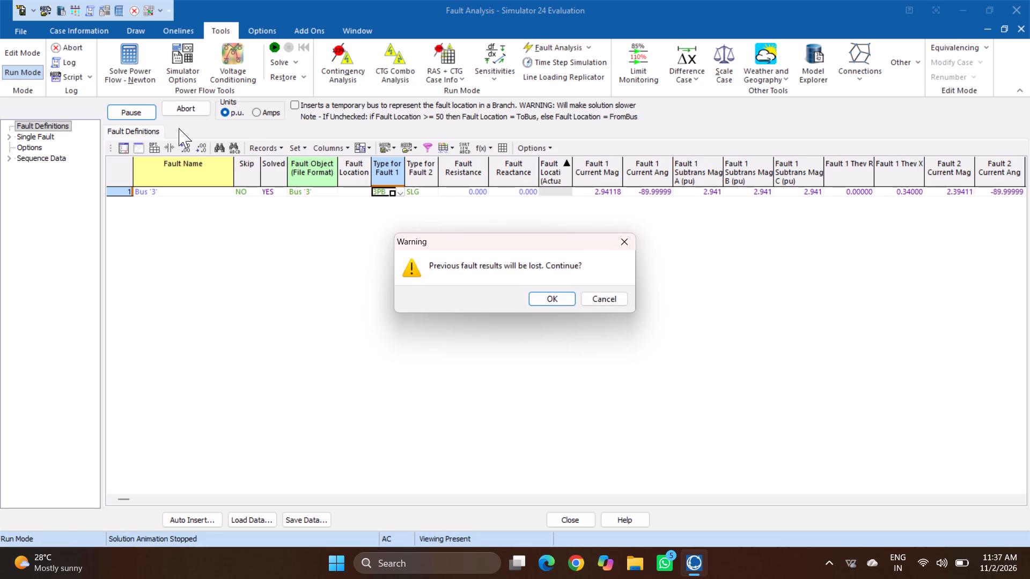
{"action": "left_click", "coordinate": [541, 296]}
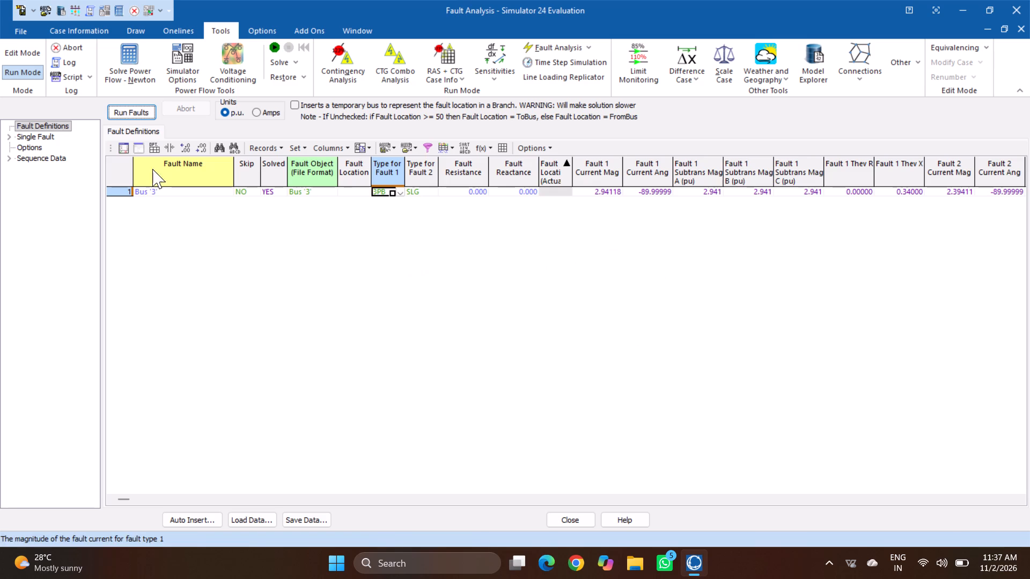
{"action": "left_click", "coordinate": [139, 109]}
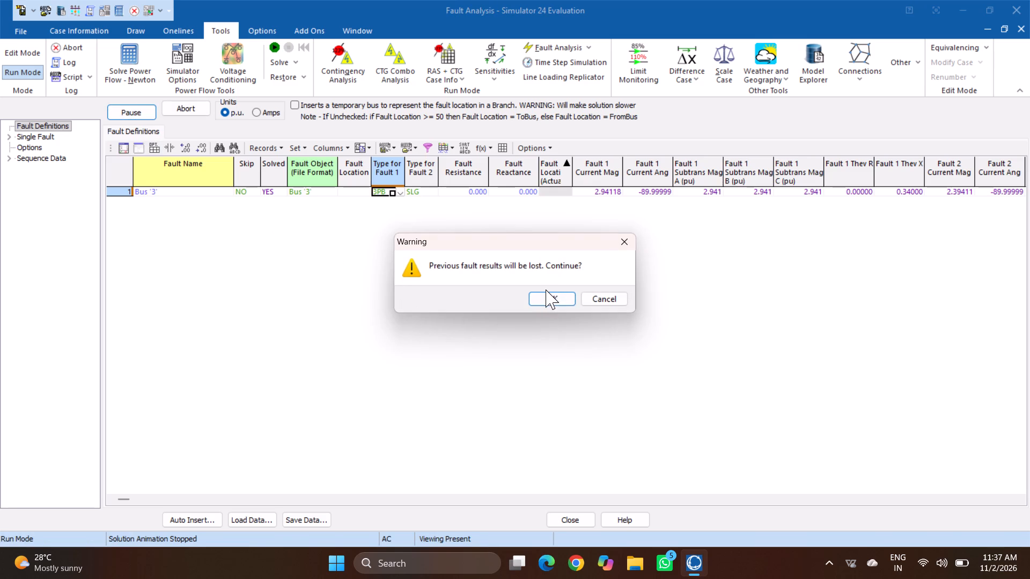
{"action": "left_click", "coordinate": [547, 288]}
{"action": "left_click", "coordinate": [549, 295]}
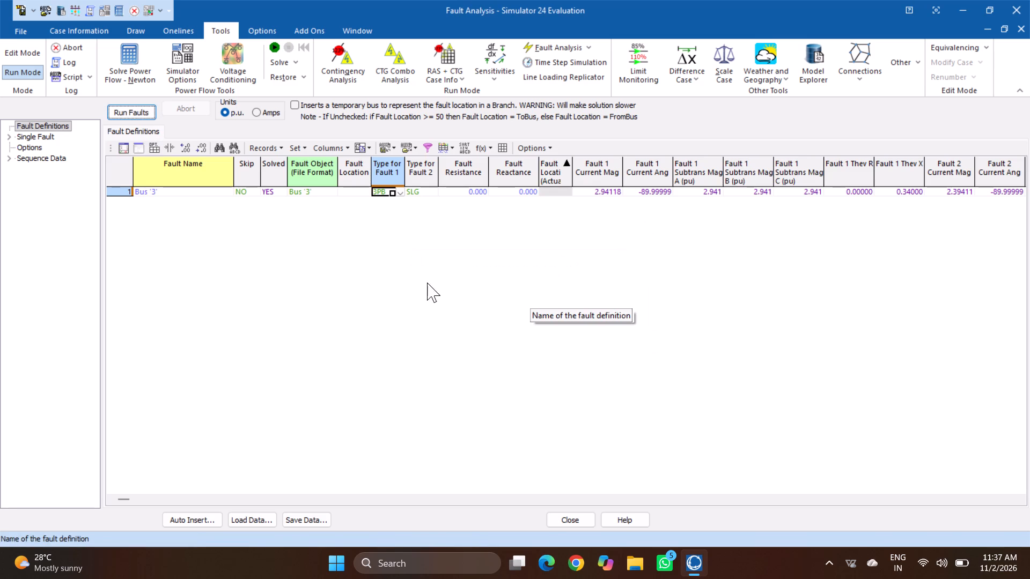
{"action": "left_click", "coordinate": [135, 114]}
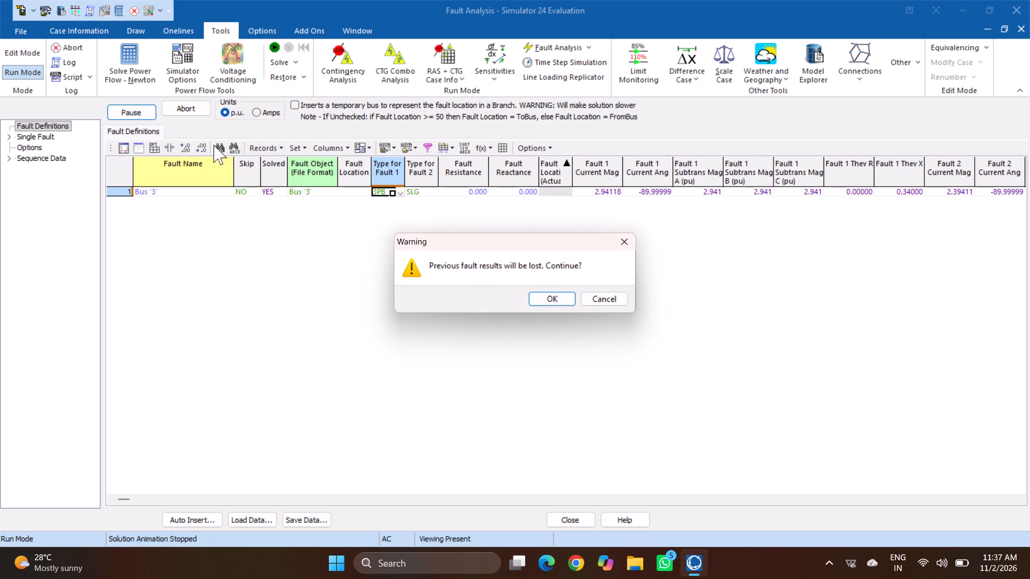
{"action": "left_click", "coordinate": [554, 305]}
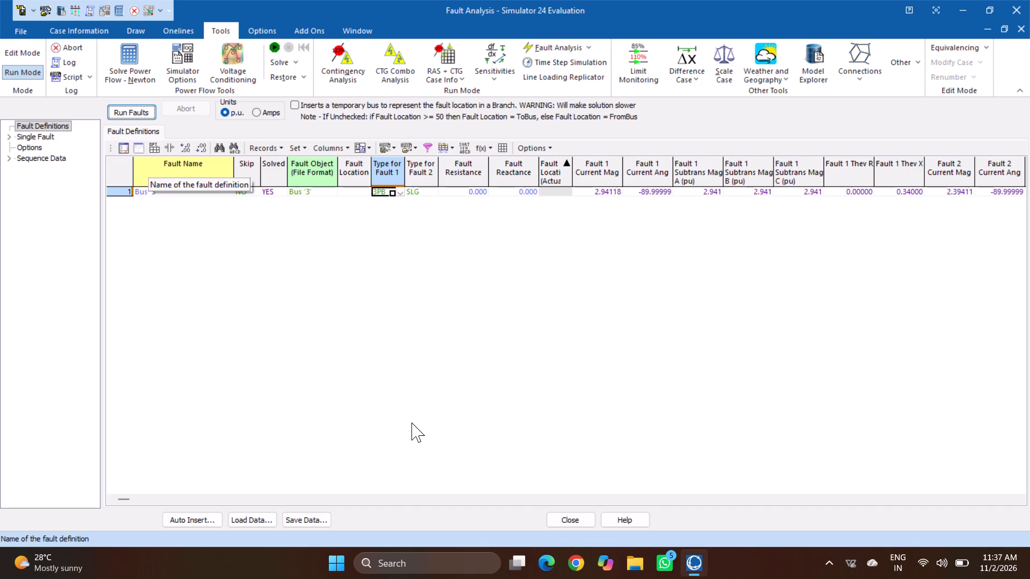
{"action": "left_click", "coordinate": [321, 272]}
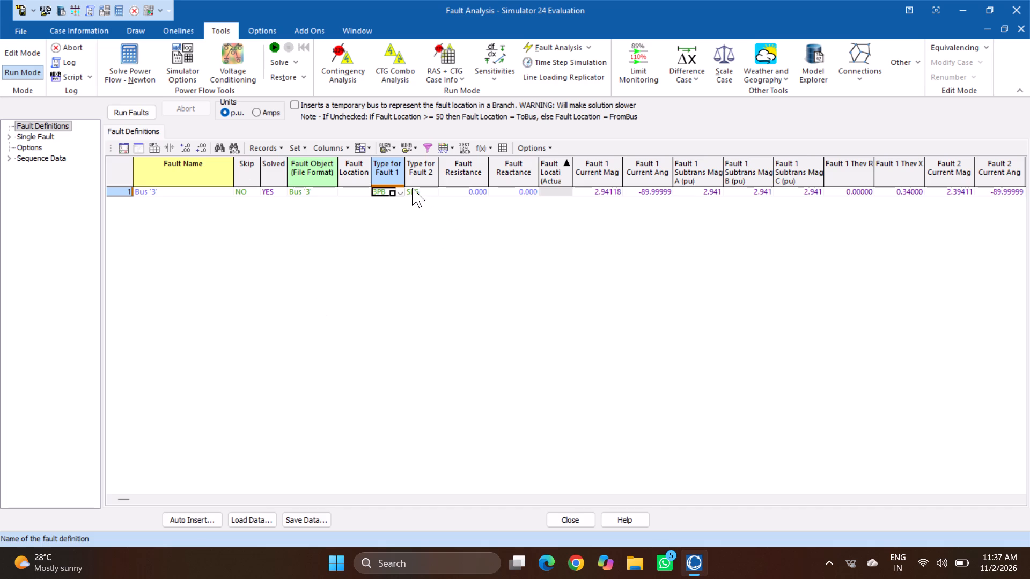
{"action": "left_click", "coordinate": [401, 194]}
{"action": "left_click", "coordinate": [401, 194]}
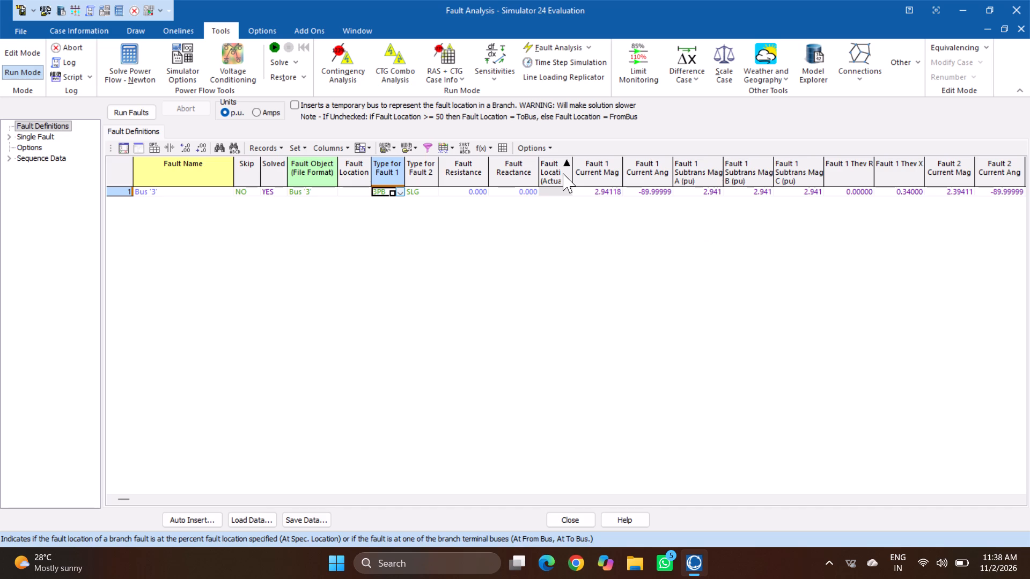
Calculate a 3 Phase Balanced single fault at bus 1, with Bus Fault as the fault location.
{"action": "double_click", "coordinate": [33, 137]}
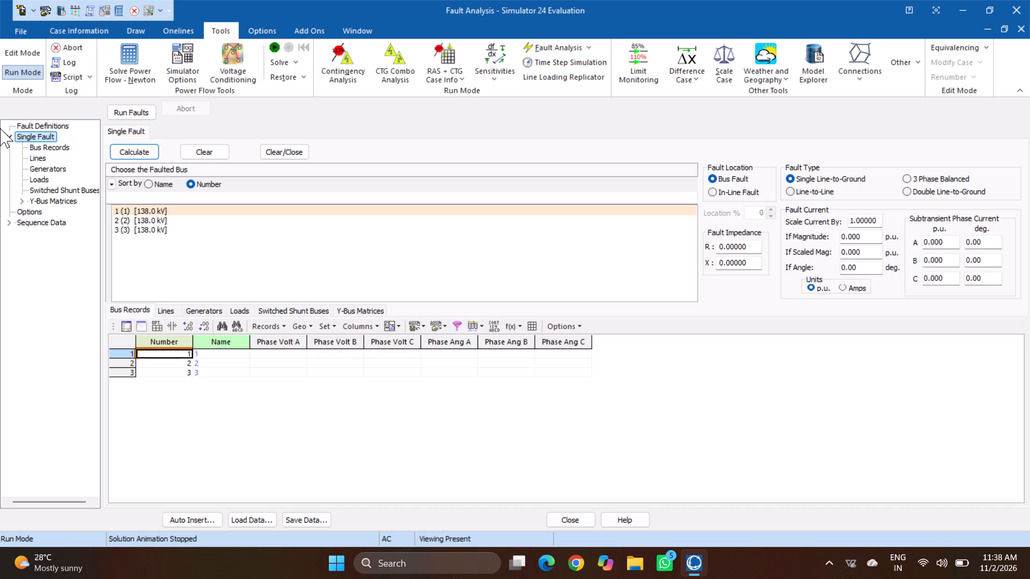
{"action": "left_click", "coordinate": [31, 127]}
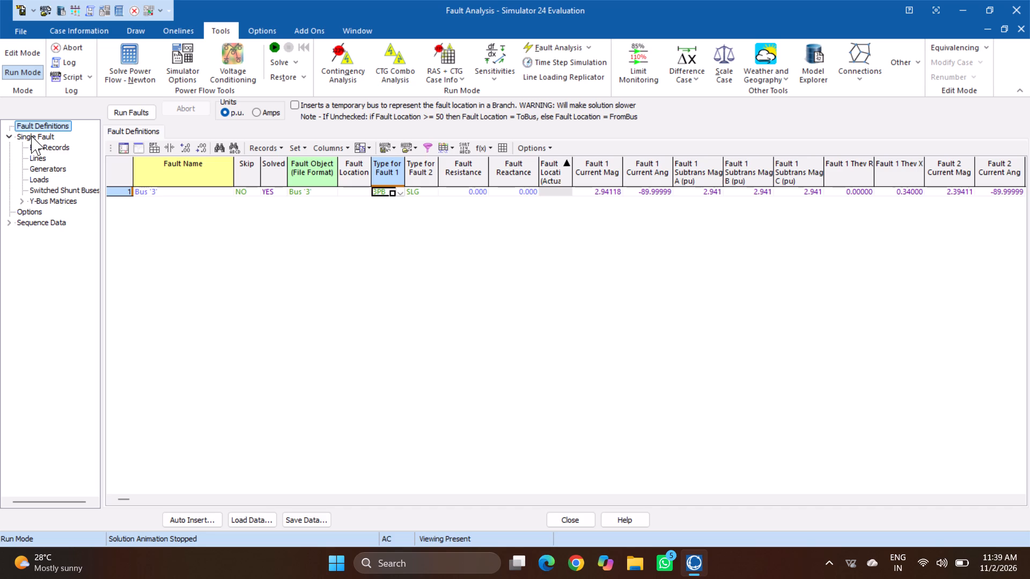
{"action": "left_click", "coordinate": [31, 136]}
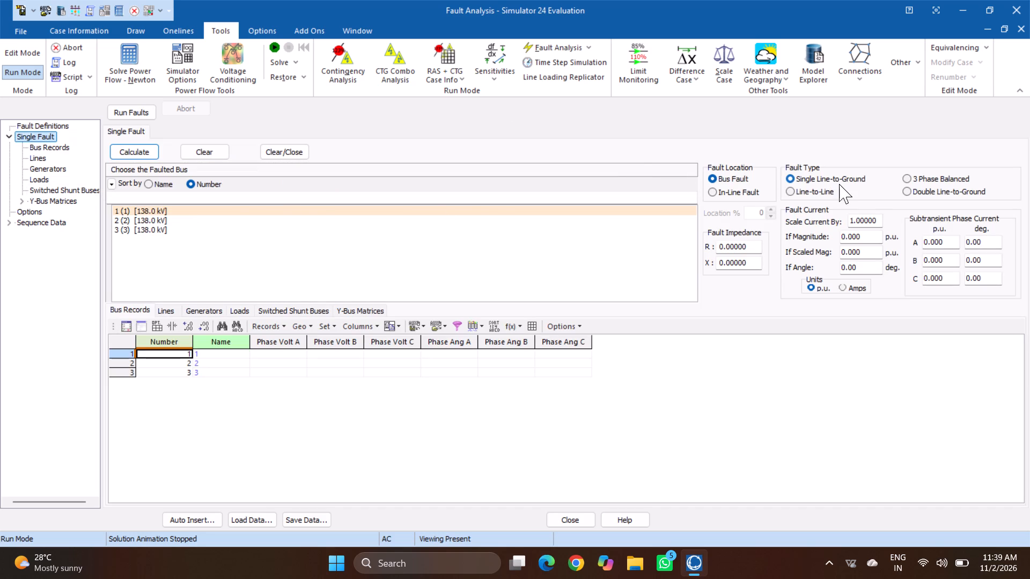
{"action": "left_click", "coordinate": [910, 181]}
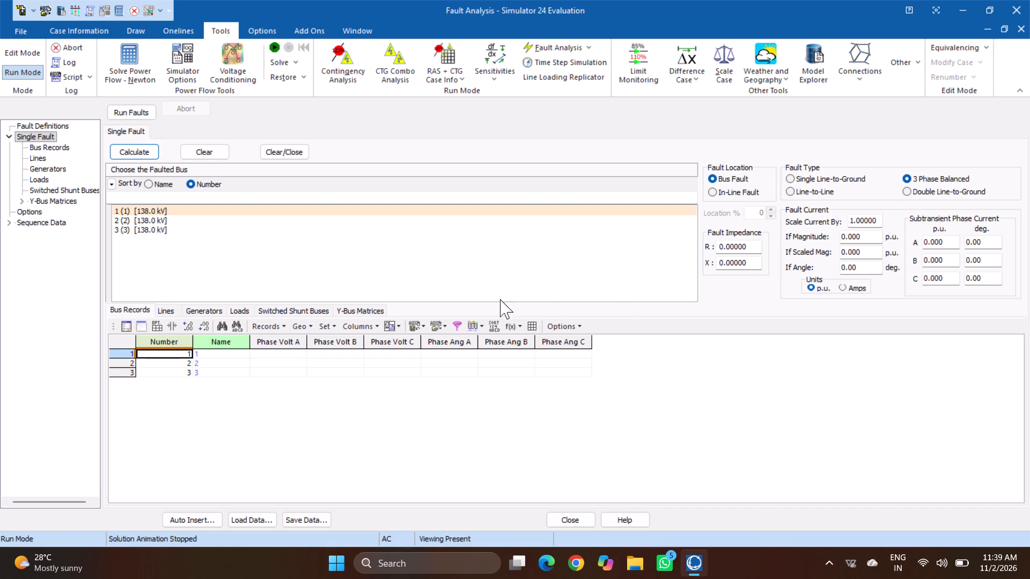
{"action": "left_click", "coordinate": [128, 152]}
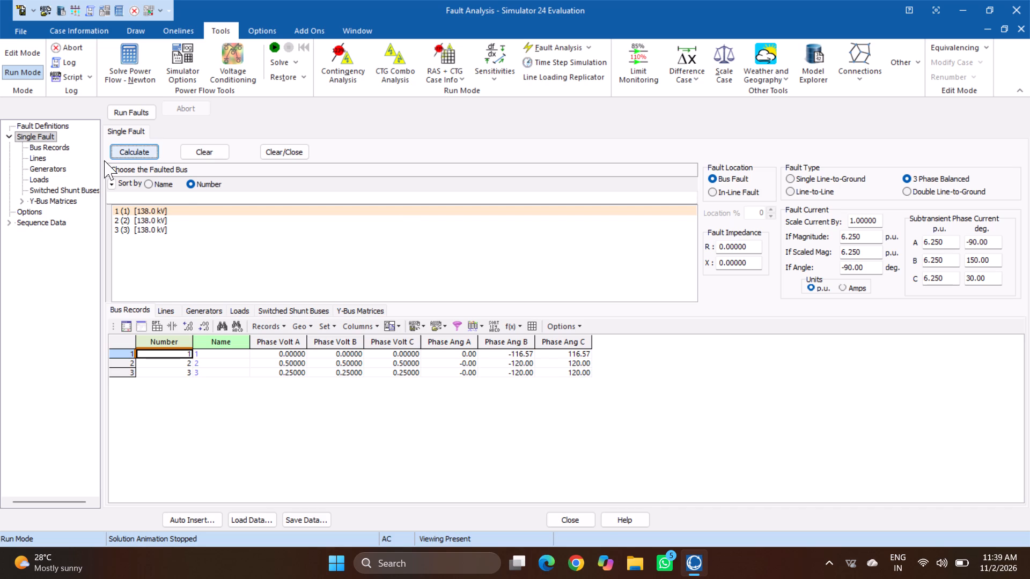
Choose bus 3 as the faulted bus for the single fault calculation.
{"action": "left_click", "coordinate": [179, 232]}
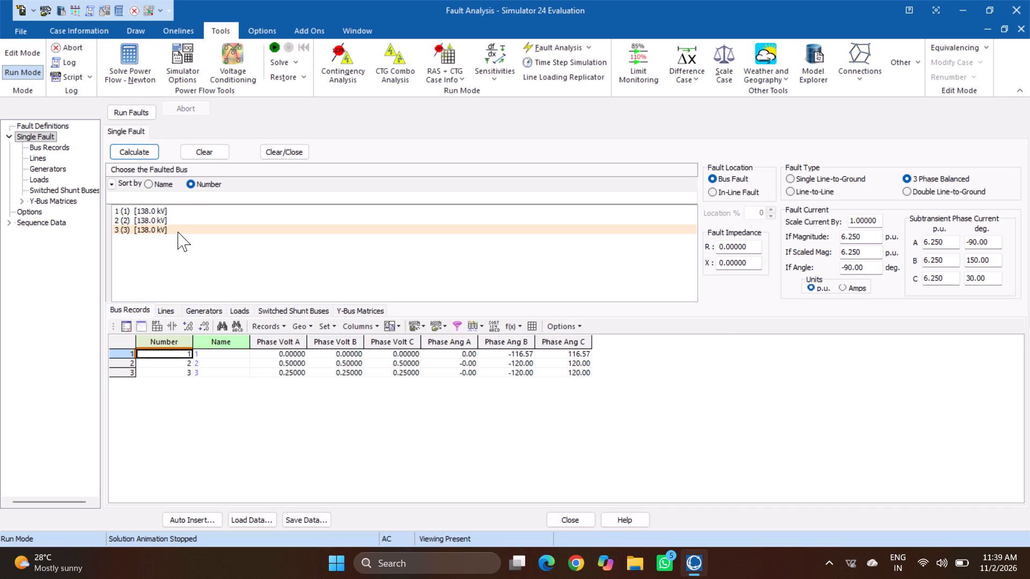
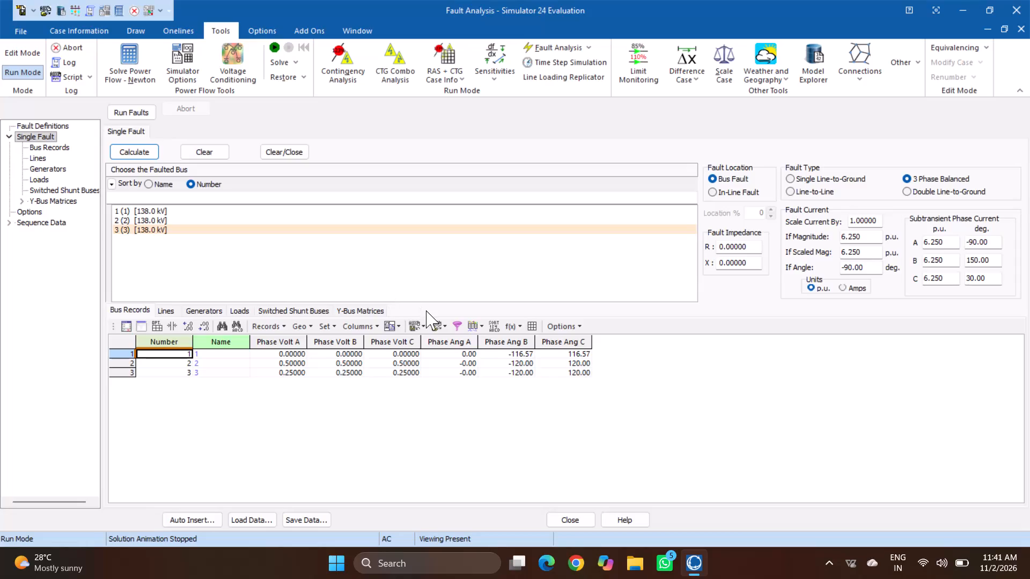
Set the fault impedance X to 0.16 and calculate the 3 Phase Balanced single fault at bus 3.
{"action": "left_click", "coordinate": [749, 262]}
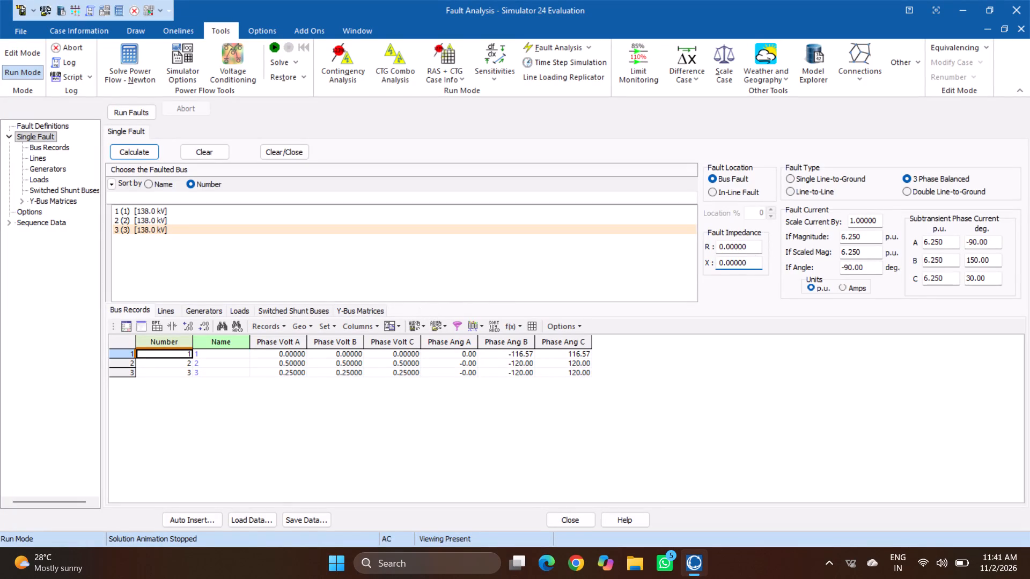
{"action": "left_click", "coordinate": [734, 262]}
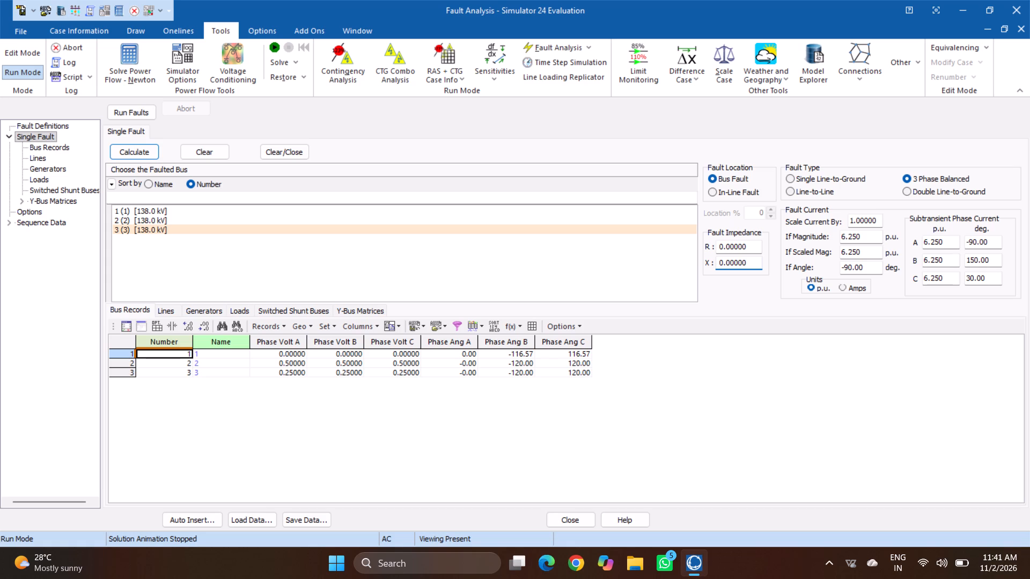
{"action": "key", "text": "BackSpace"}
{"action": "key", "text": "BackSpace"}
{"action": "key", "text": "1"}
{"action": "key", "text": "6"}
{"action": "left_click", "coordinate": [154, 147]}
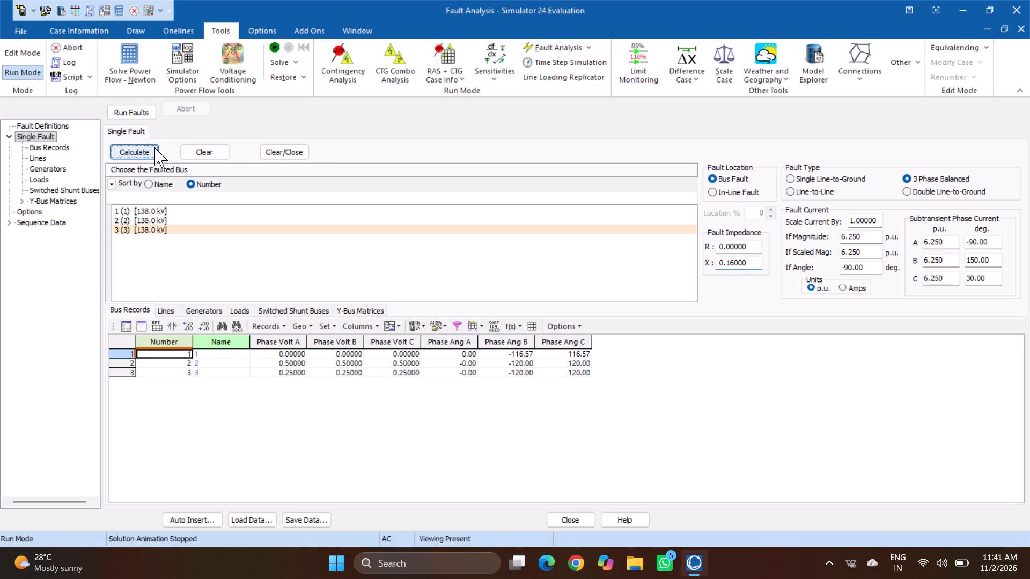
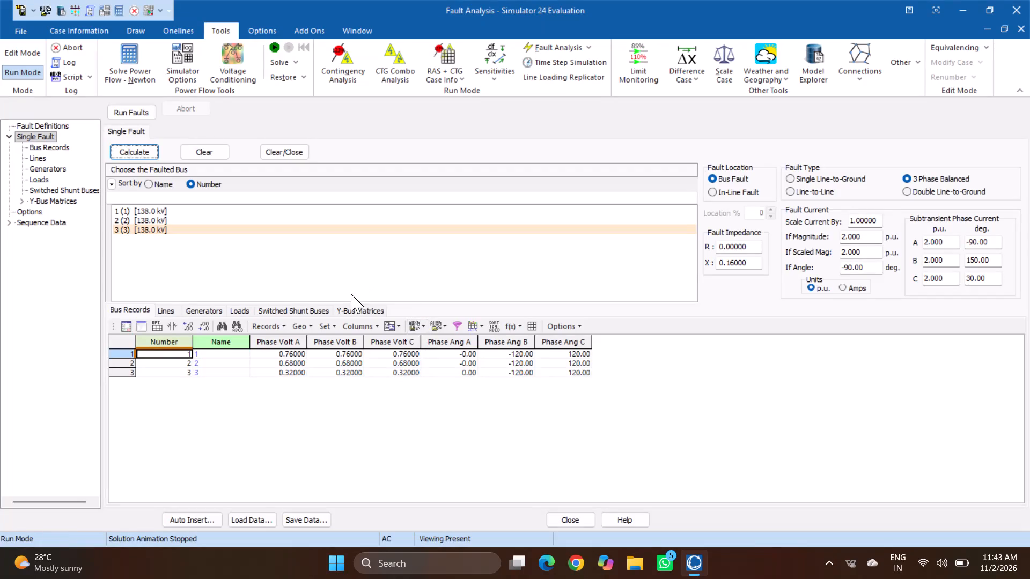
Examine the positive-sequence Y-bus matrix for the three-bus system in the single-fault results.
{"action": "left_click", "coordinate": [352, 309]}
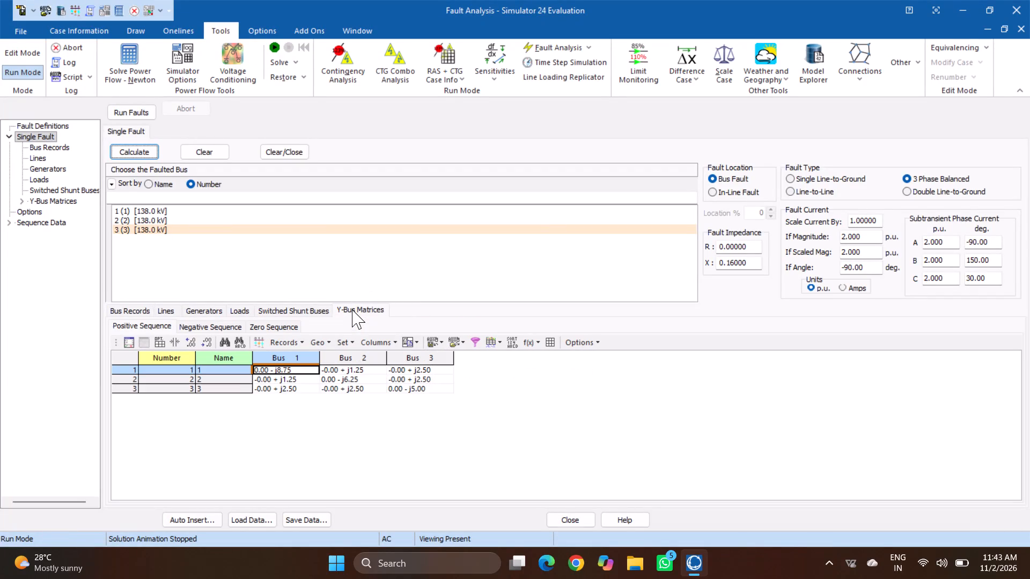
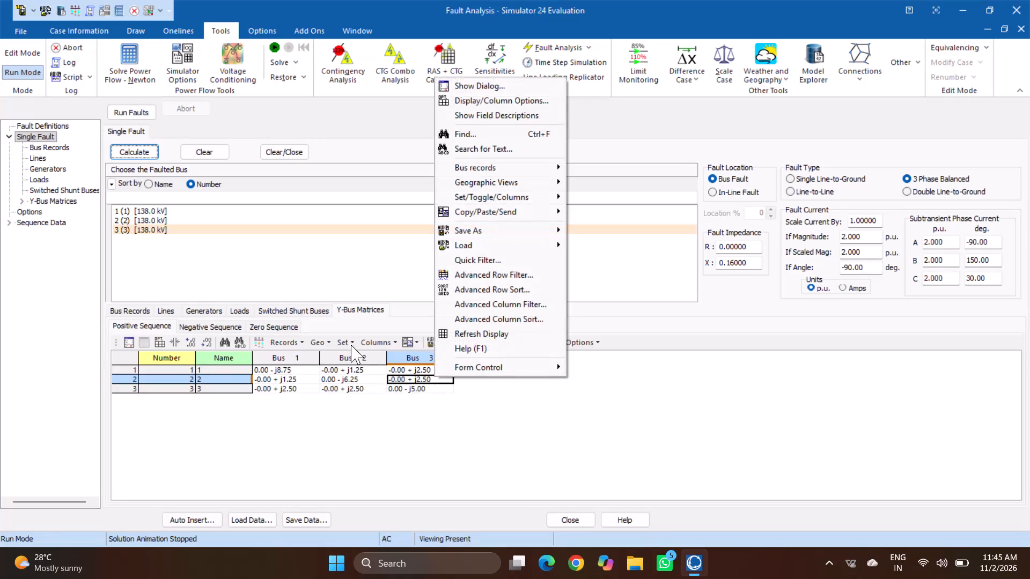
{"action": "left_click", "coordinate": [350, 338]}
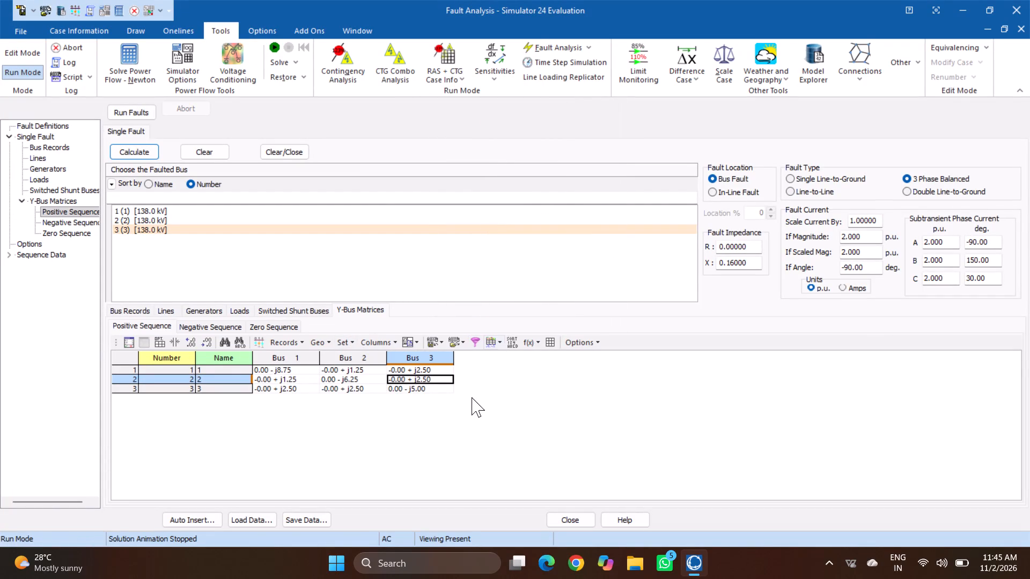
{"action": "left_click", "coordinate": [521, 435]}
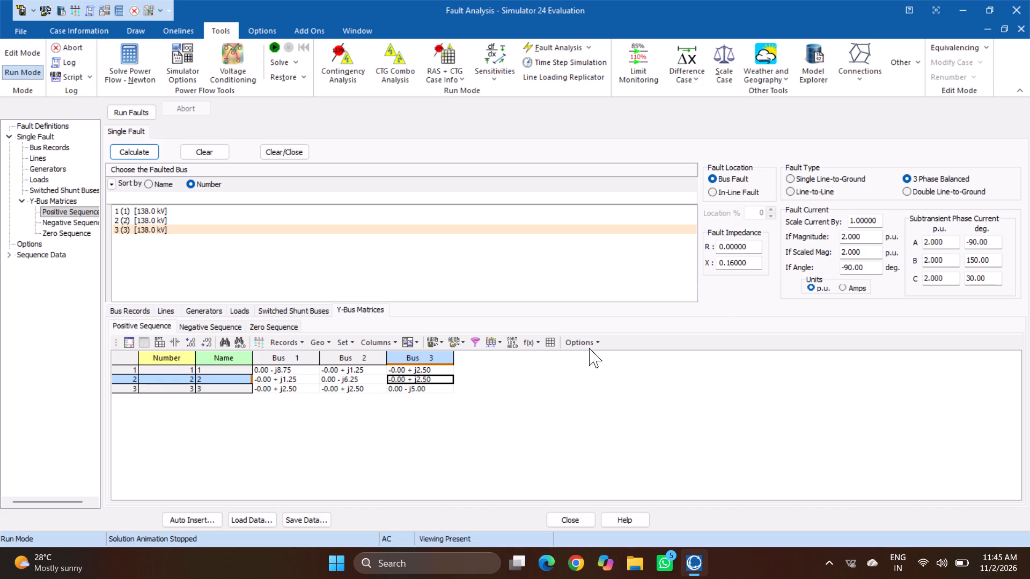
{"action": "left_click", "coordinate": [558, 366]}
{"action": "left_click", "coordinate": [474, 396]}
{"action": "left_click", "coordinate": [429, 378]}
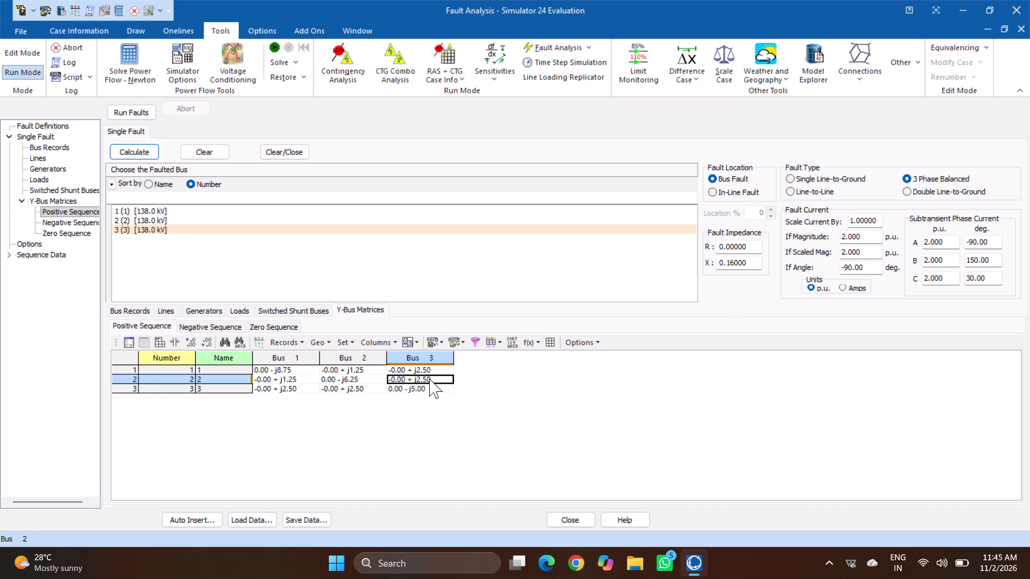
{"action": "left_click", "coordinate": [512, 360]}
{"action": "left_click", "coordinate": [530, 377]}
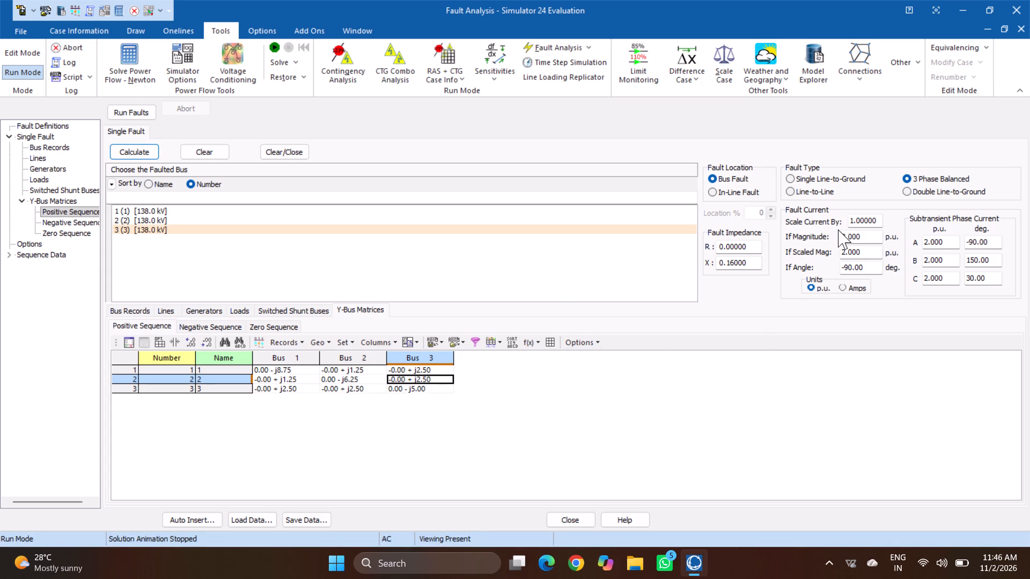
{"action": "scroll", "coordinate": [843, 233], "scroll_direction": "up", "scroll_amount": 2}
Choose bus 1 as the faulted bus and calculate the three-phase balanced fault.
{"action": "double_click", "coordinate": [354, 205]}
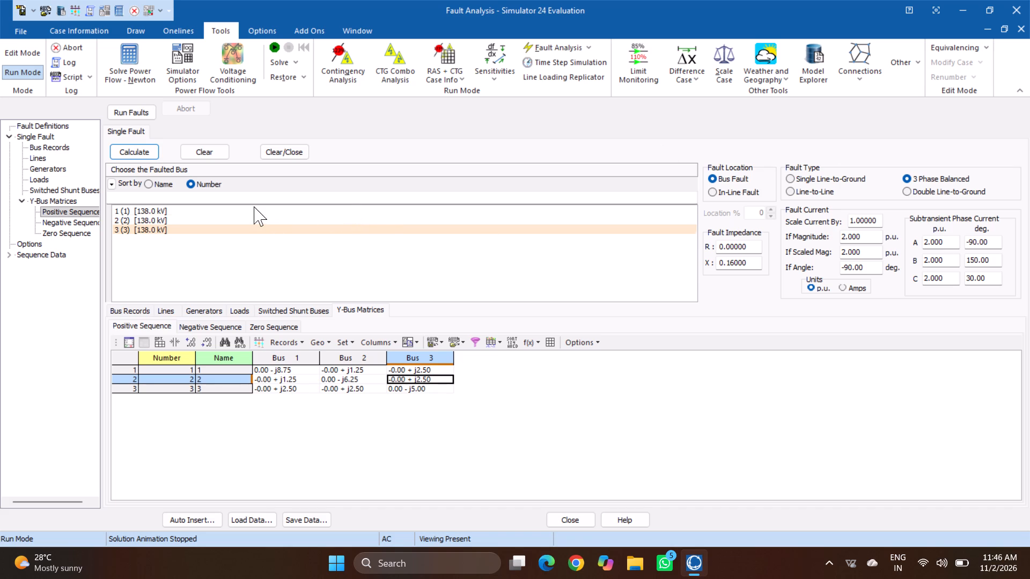
{"action": "double_click", "coordinate": [254, 206]}
{"action": "left_click", "coordinate": [154, 149]}
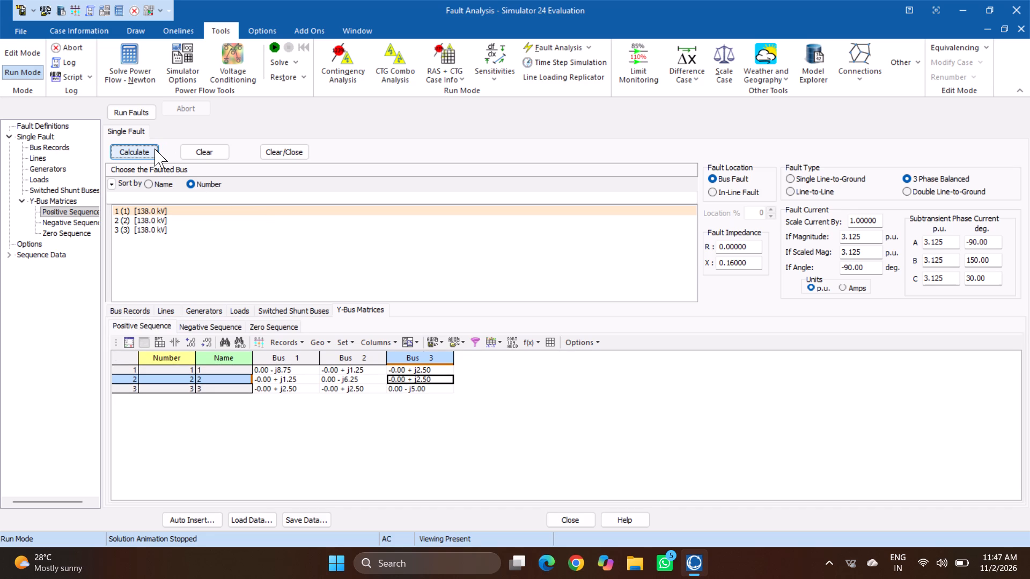
Review the bus phase voltages and the line phase currents for the bus 1 fault.
{"action": "left_click", "coordinate": [125, 306]}
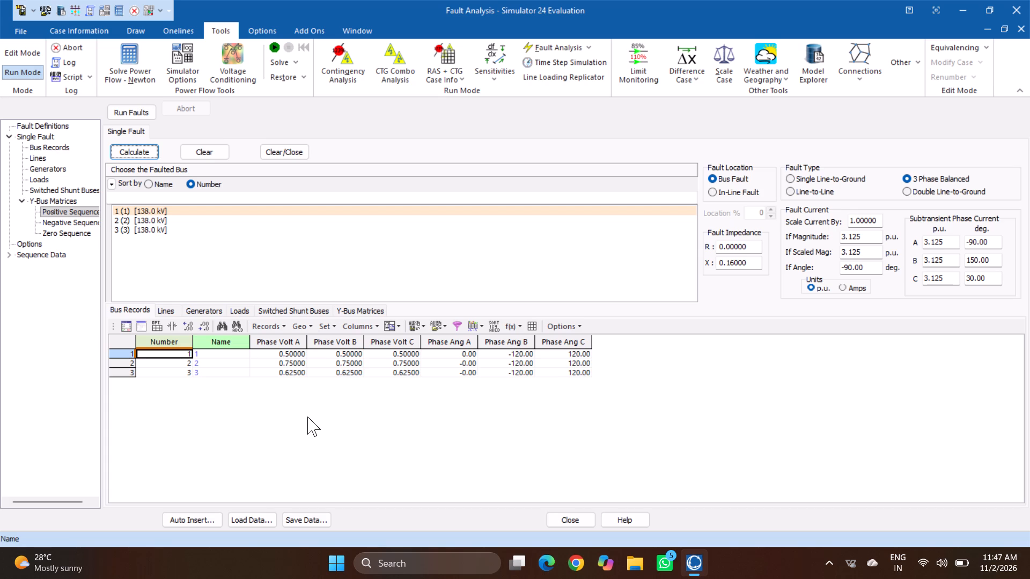
{"action": "left_click", "coordinate": [178, 311]}
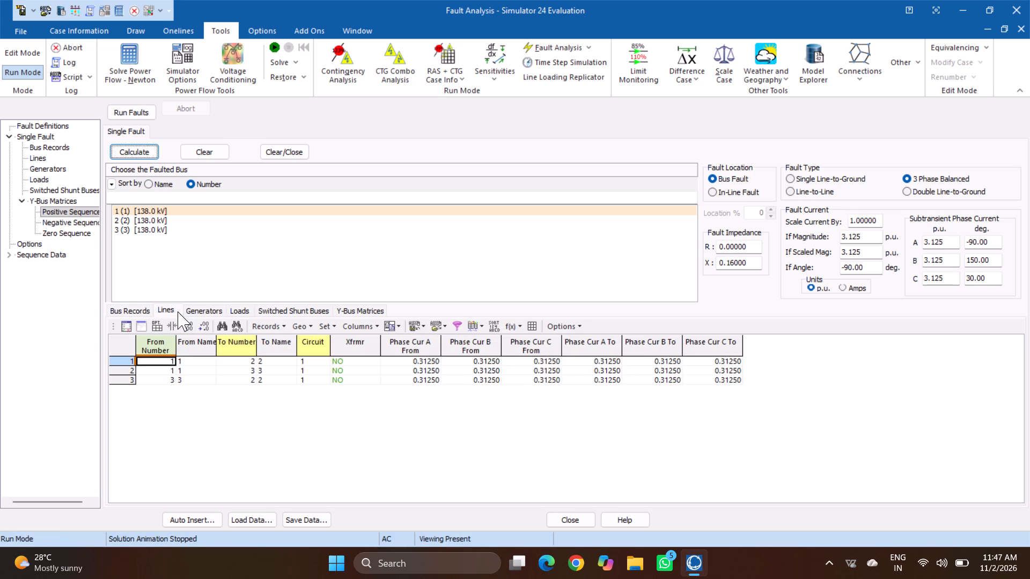
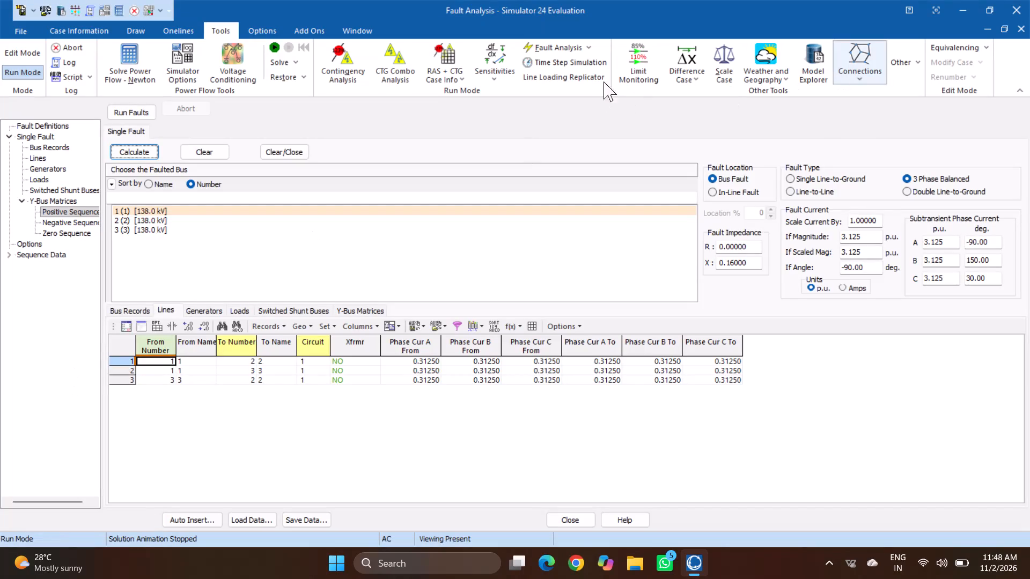
Close PowerWorld Simulator, saving the oneline display as NewOne1 in the Documents folder and leaving the case unsaved.
{"action": "left_click", "coordinate": [1021, 4]}
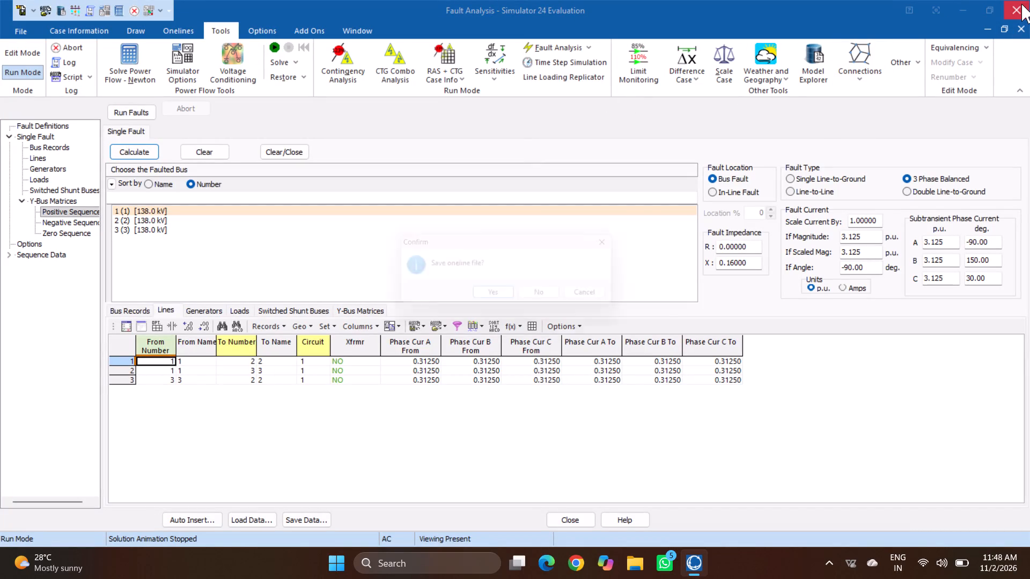
{"action": "left_click", "coordinate": [502, 301]}
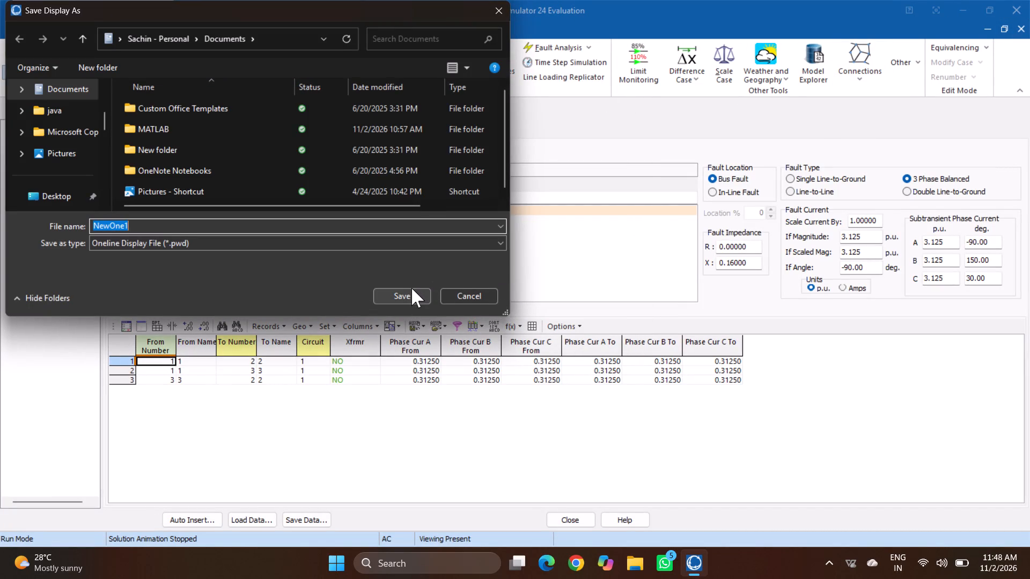
{"action": "left_click", "coordinate": [411, 292]}
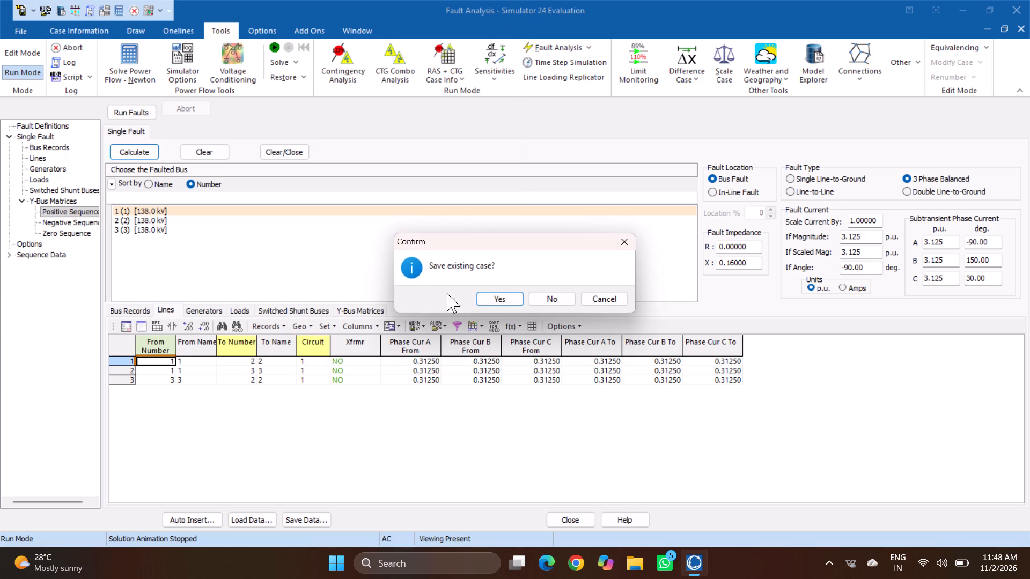
{"action": "left_click", "coordinate": [548, 294]}
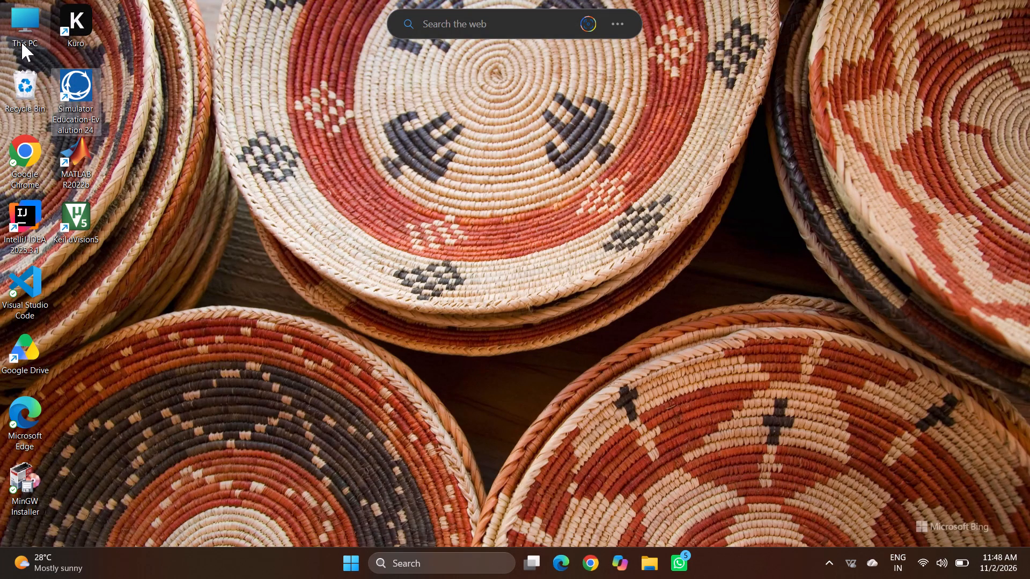
Look for the saved oneline file in File Explorer, checking This PC, the Power system folder and Home.
{"action": "double_click", "coordinate": [25, 29]}
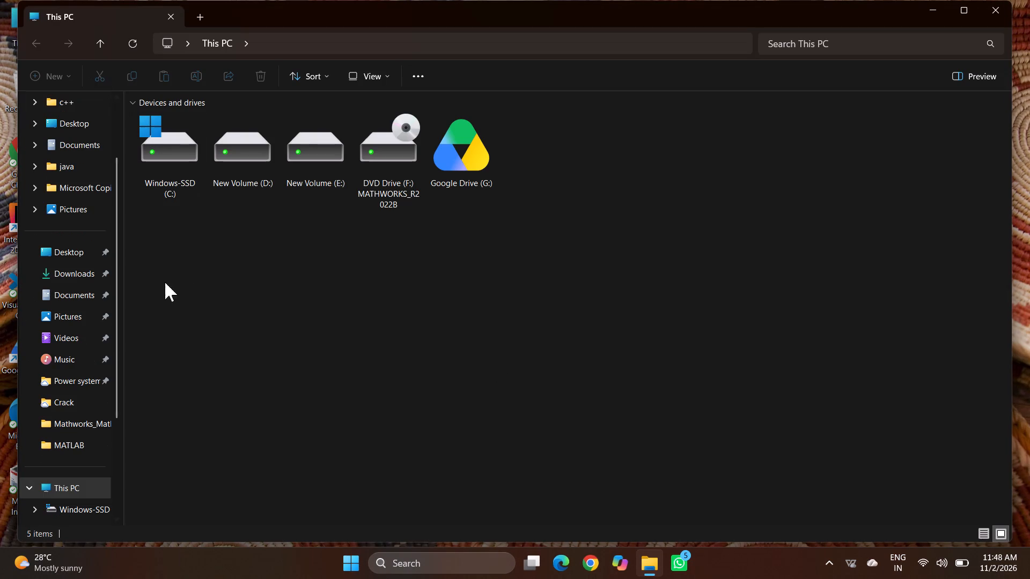
{"action": "left_click", "coordinate": [81, 389]}
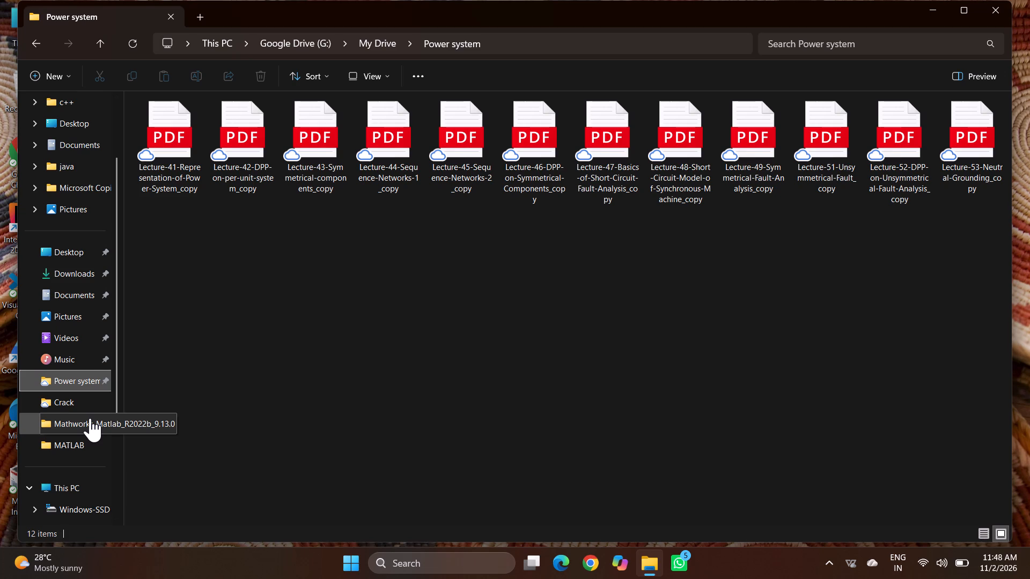
{"action": "scroll", "coordinate": [87, 235], "scroll_direction": "up", "scroll_amount": 3}
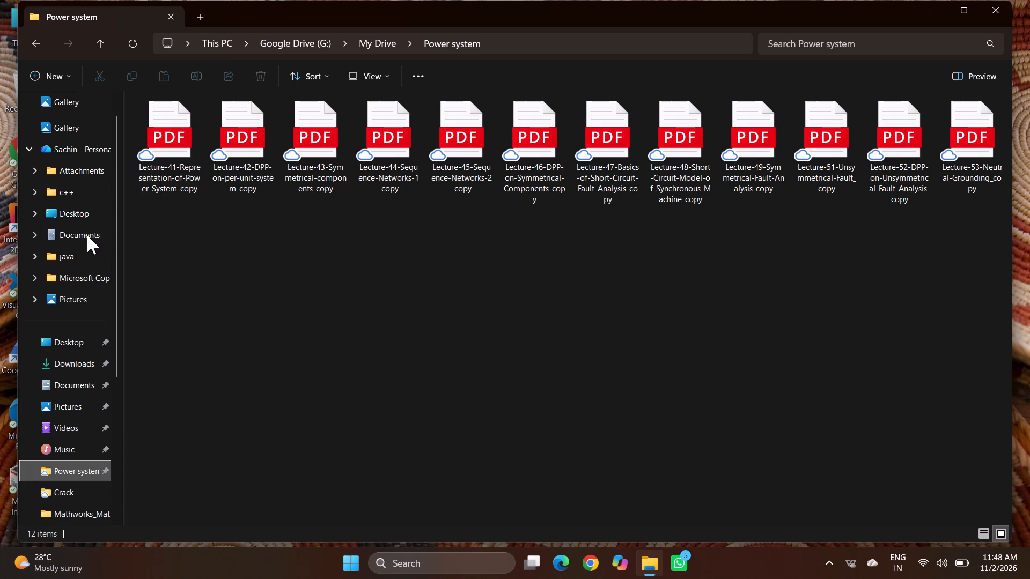
{"action": "scroll", "coordinate": [93, 253], "scroll_direction": "down", "scroll_amount": 2}
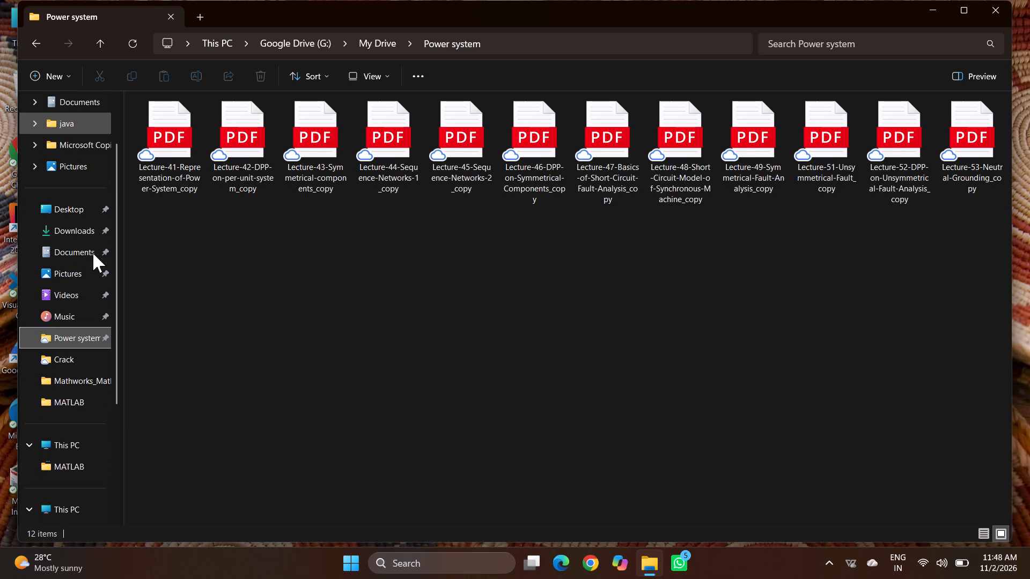
{"action": "scroll", "coordinate": [100, 317], "scroll_direction": "down", "scroll_amount": 2}
{"action": "scroll", "coordinate": [100, 317], "scroll_direction": "up", "scroll_amount": 4}
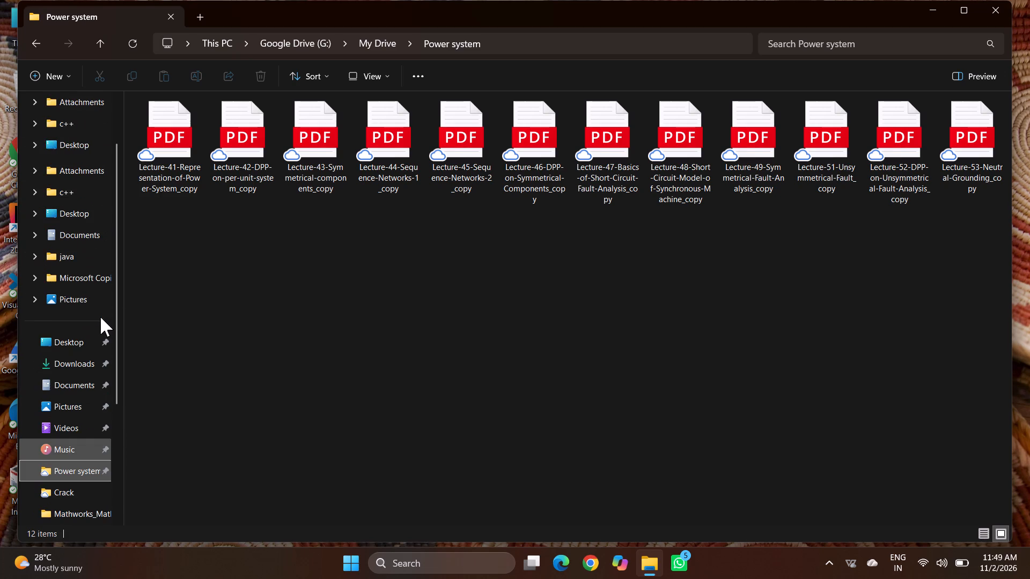
{"action": "scroll", "coordinate": [100, 317], "scroll_direction": "up", "scroll_amount": 2}
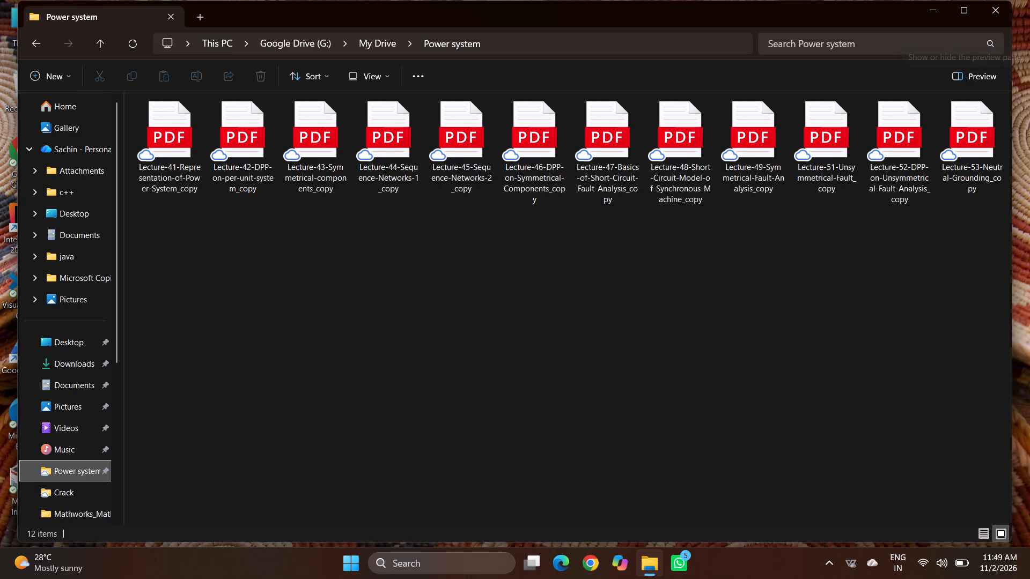
{"action": "scroll", "coordinate": [73, 141], "scroll_direction": "up", "scroll_amount": 4}
{"action": "double_click", "coordinate": [70, 114]}
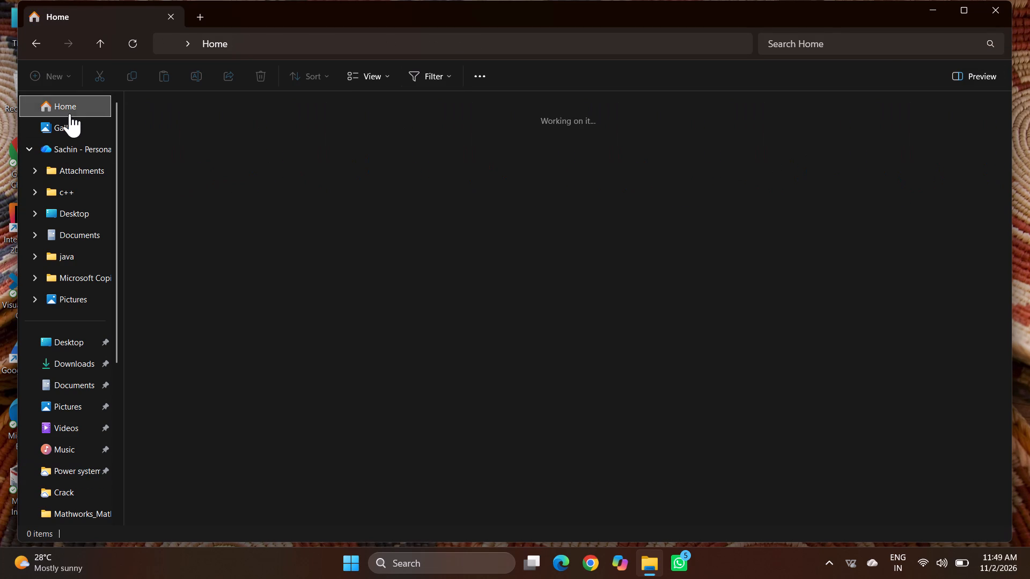
{"action": "left_click", "coordinate": [806, 47]}
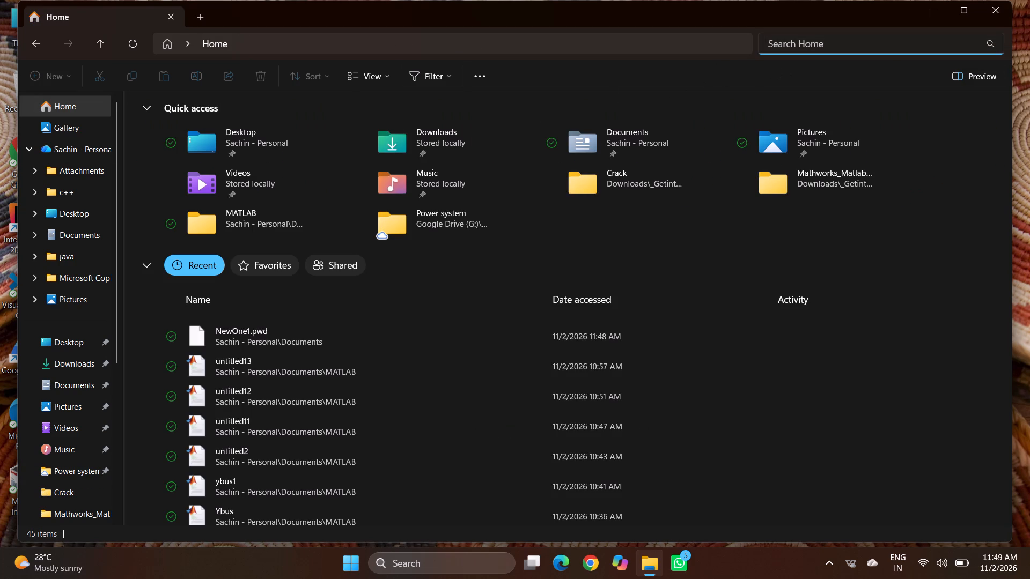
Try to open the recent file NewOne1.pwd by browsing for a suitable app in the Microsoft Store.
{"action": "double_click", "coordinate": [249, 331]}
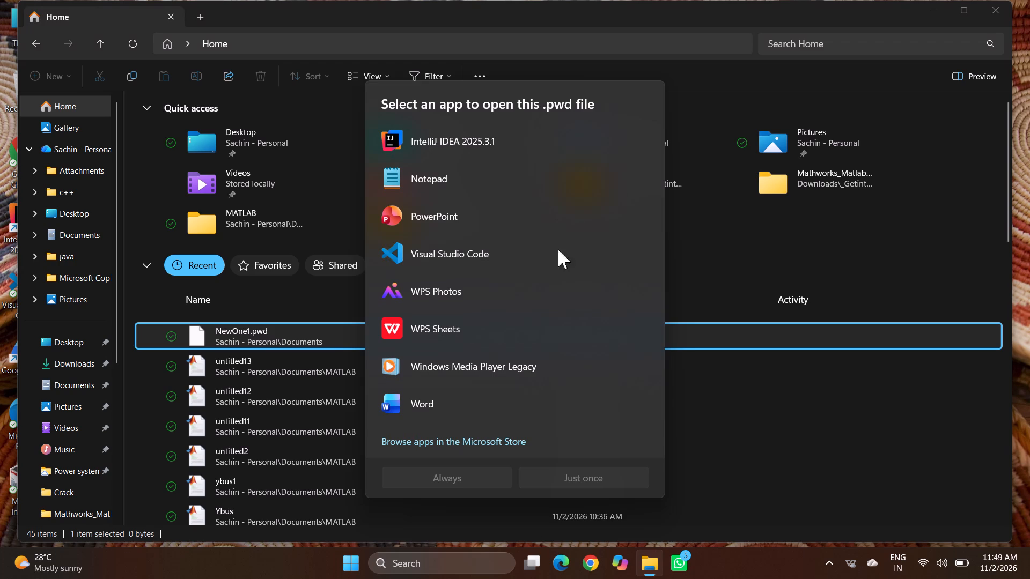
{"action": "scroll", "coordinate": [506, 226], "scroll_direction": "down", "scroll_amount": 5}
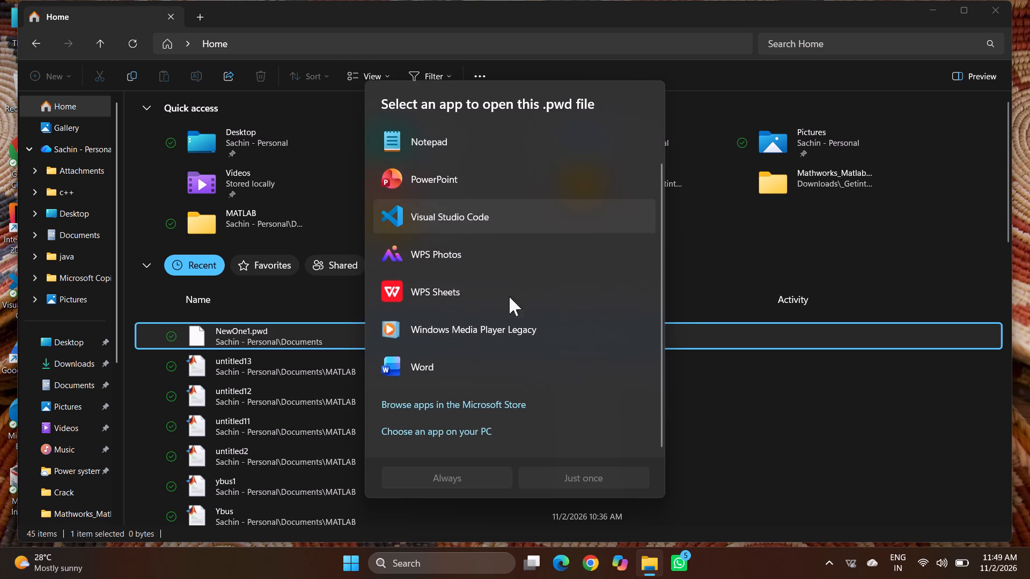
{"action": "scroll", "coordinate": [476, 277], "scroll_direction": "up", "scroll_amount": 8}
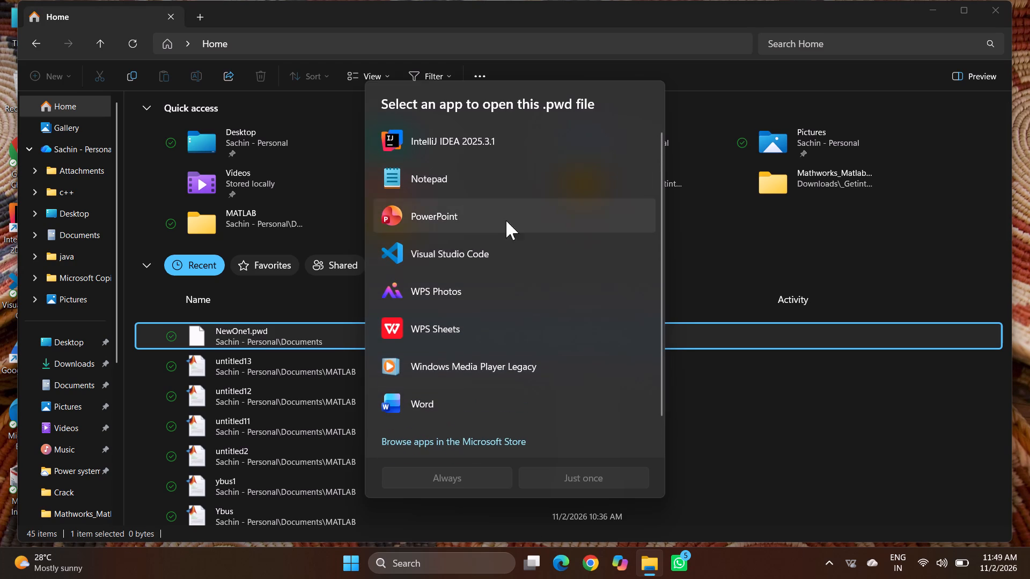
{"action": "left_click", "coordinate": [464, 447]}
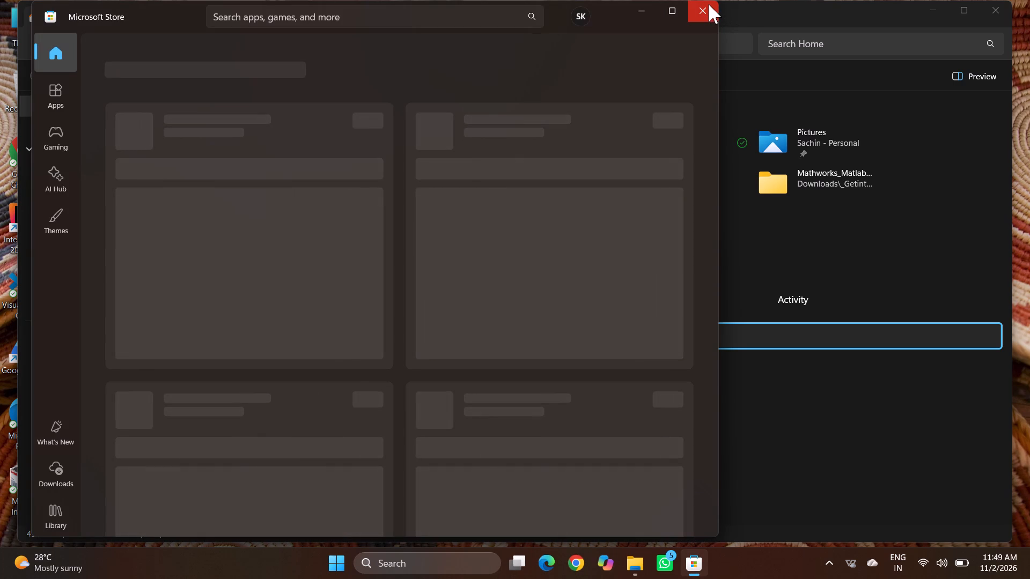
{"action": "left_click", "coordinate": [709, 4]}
Open NewOne1.pwd in Notepad, examine its contents, and close Notepad.
{"action": "double_click", "coordinate": [408, 321]}
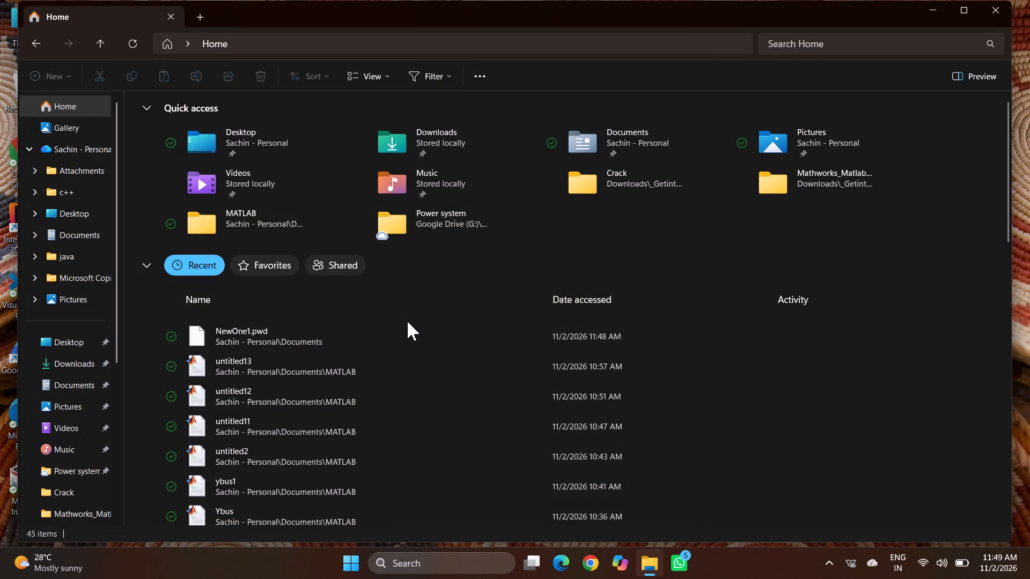
{"action": "double_click", "coordinate": [405, 324]}
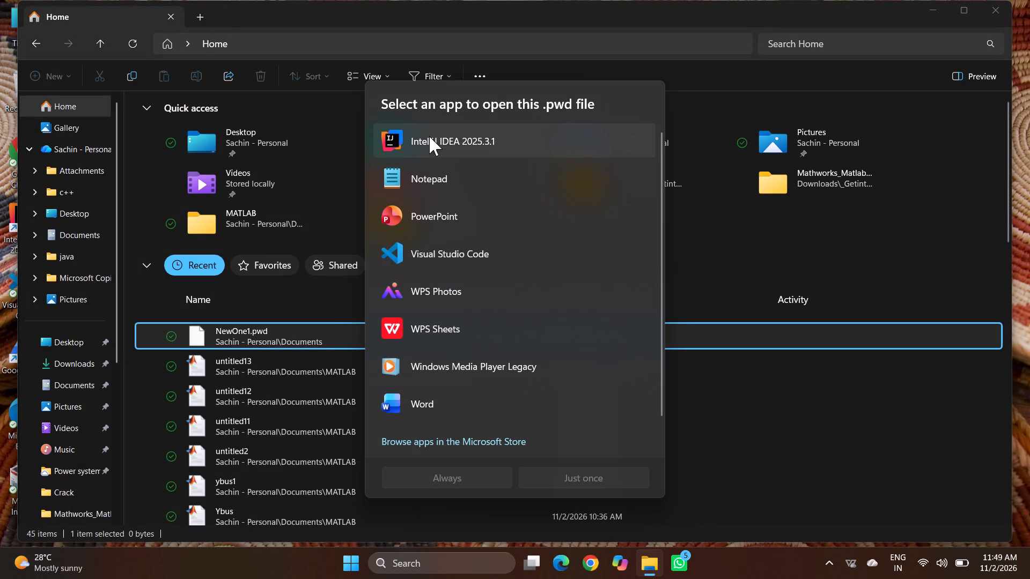
{"action": "scroll", "coordinate": [435, 218], "scroll_direction": "down", "scroll_amount": 2}
{"action": "scroll", "coordinate": [436, 218], "scroll_direction": "up", "scroll_amount": 2}
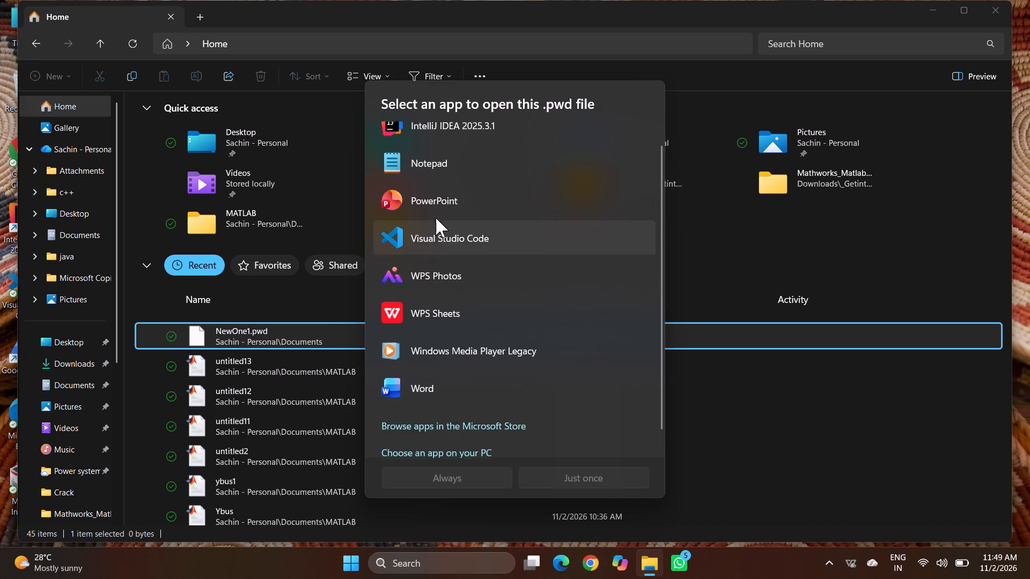
{"action": "scroll", "coordinate": [436, 218], "scroll_direction": "up", "scroll_amount": 4}
{"action": "double_click", "coordinate": [452, 181]}
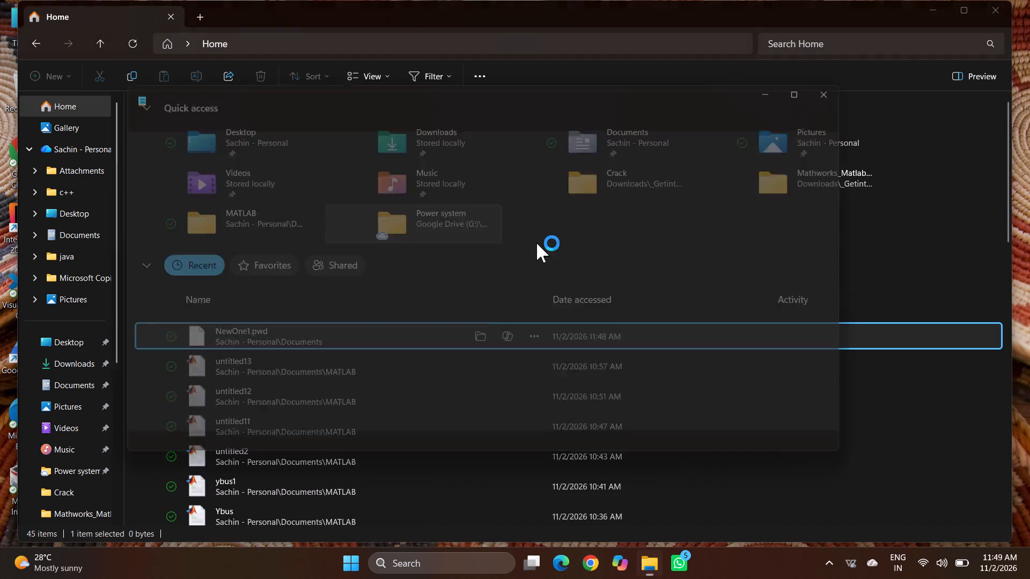
{"action": "scroll", "coordinate": [494, 247], "scroll_direction": "down", "scroll_amount": 3}
{"action": "scroll", "coordinate": [494, 247], "scroll_direction": "up", "scroll_amount": 9}
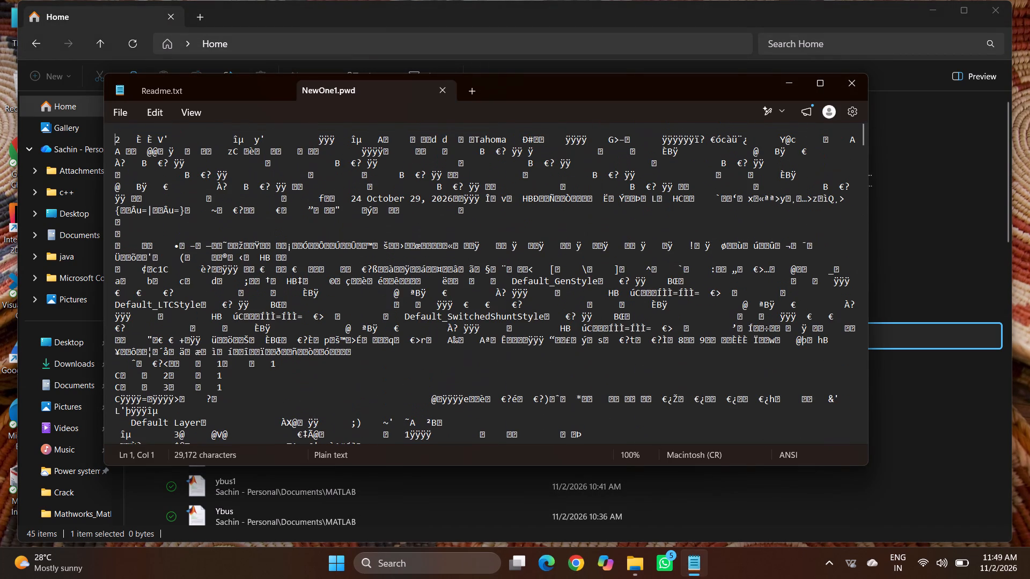
{"action": "scroll", "coordinate": [494, 247], "scroll_direction": "up", "scroll_amount": 3}
{"action": "left_click", "coordinate": [851, 85]}
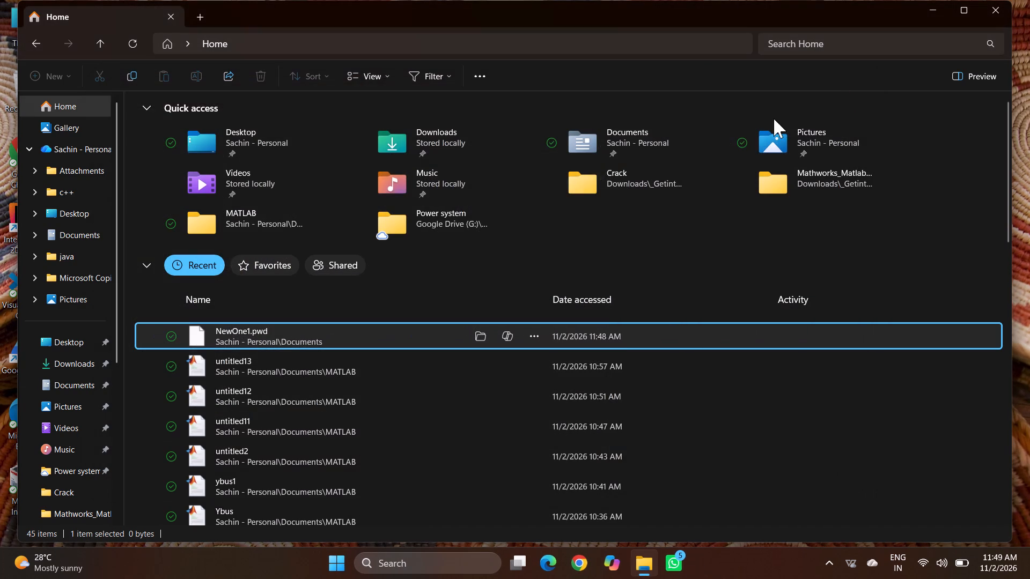
Check the alternative apps offered for opening NewOne1.pwd, and close File Explorer without choosing one.
{"action": "right_click", "coordinate": [375, 324]}
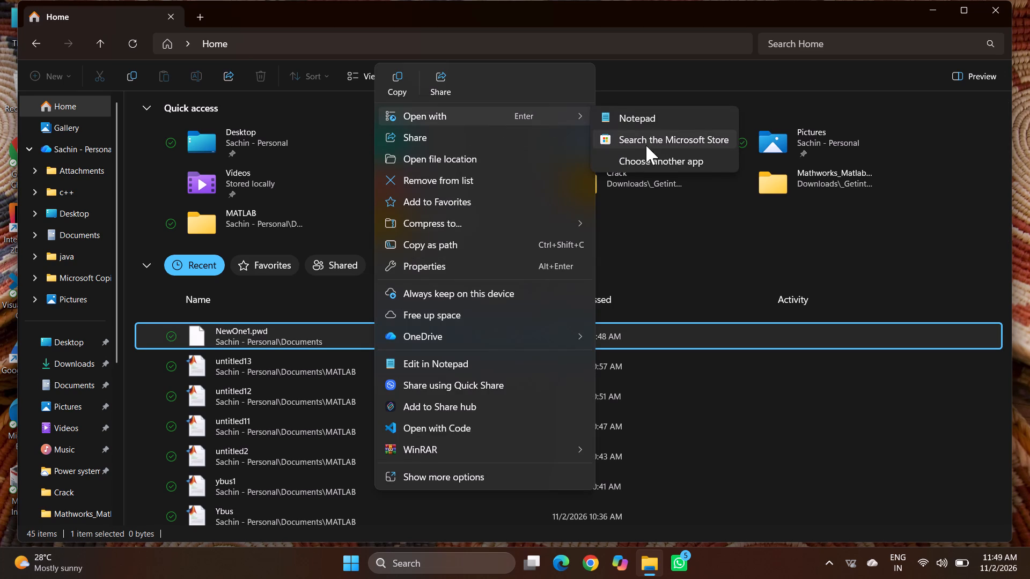
{"action": "left_click", "coordinate": [646, 161]}
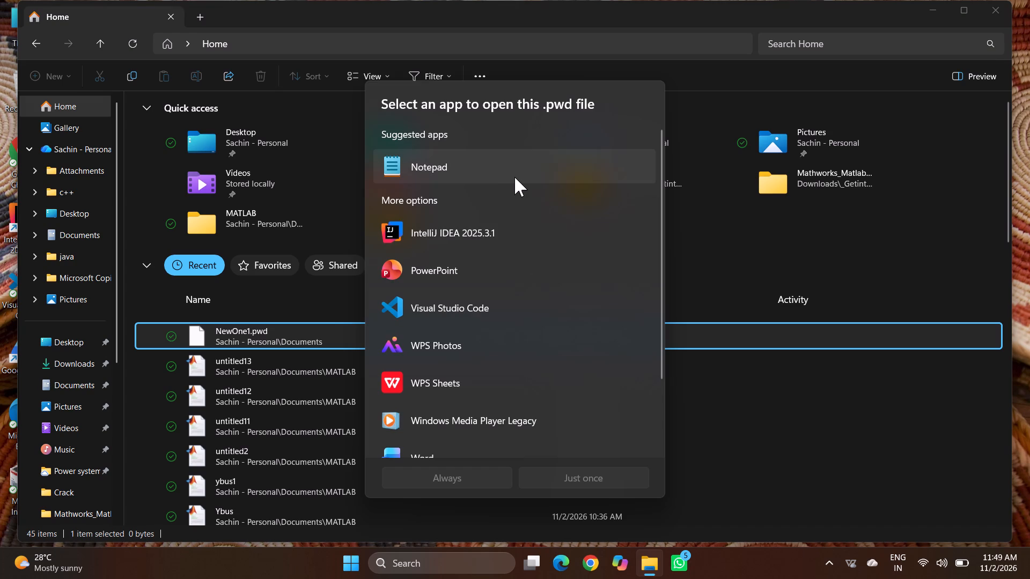
{"action": "scroll", "coordinate": [514, 177], "scroll_direction": "down", "scroll_amount": 6}
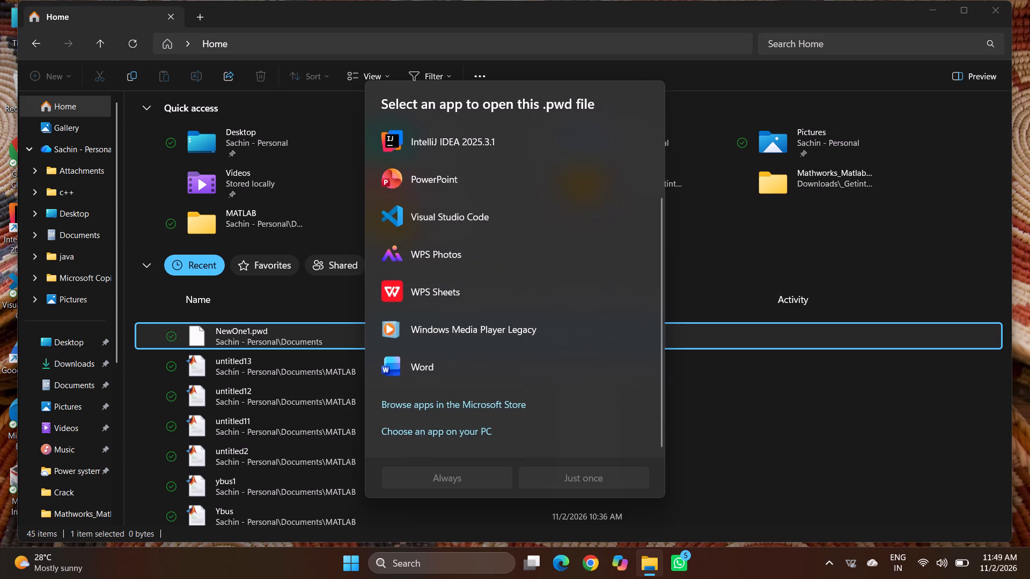
{"action": "double_click", "coordinate": [1003, 12]}
Relaunch PowerWorld Simulator from the desktop and switch it to Edit Mode.
{"action": "triple_click", "coordinate": [69, 109]}
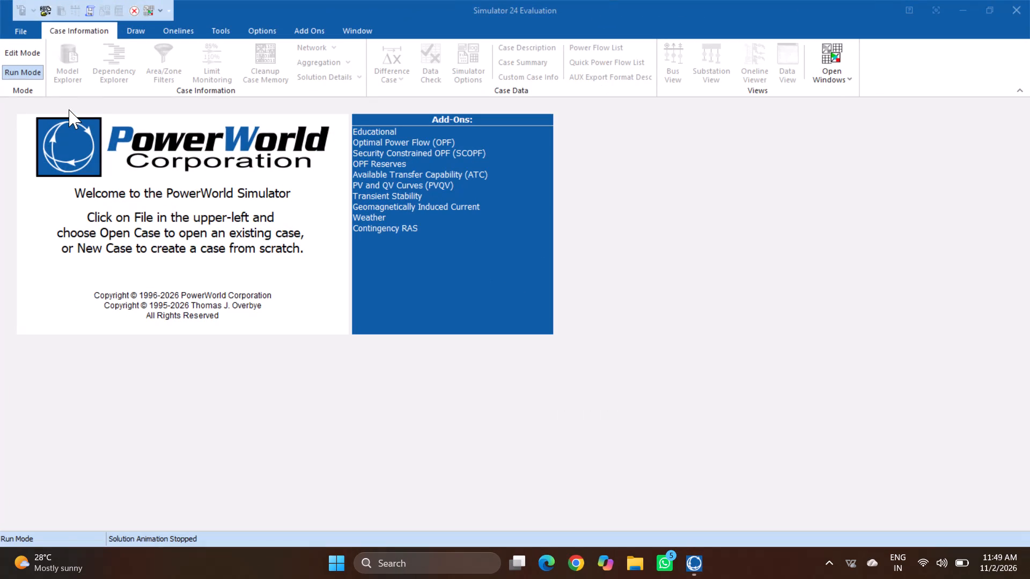
{"action": "left_click", "coordinate": [18, 55]}
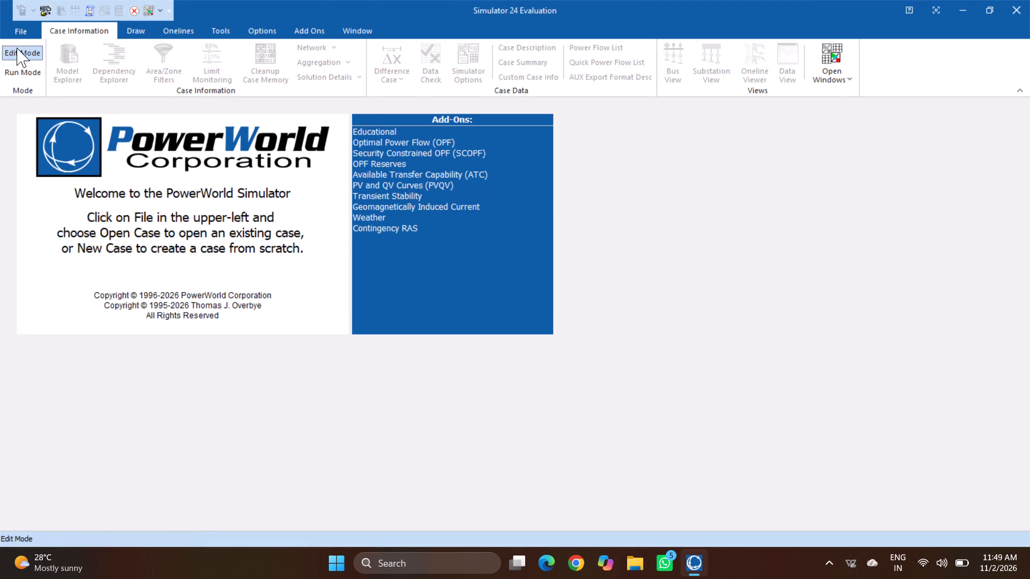
Start opening an existing case and search the Desktop folder for "oneline".
{"action": "left_click", "coordinate": [18, 32]}
{"action": "left_click", "coordinate": [86, 66]}
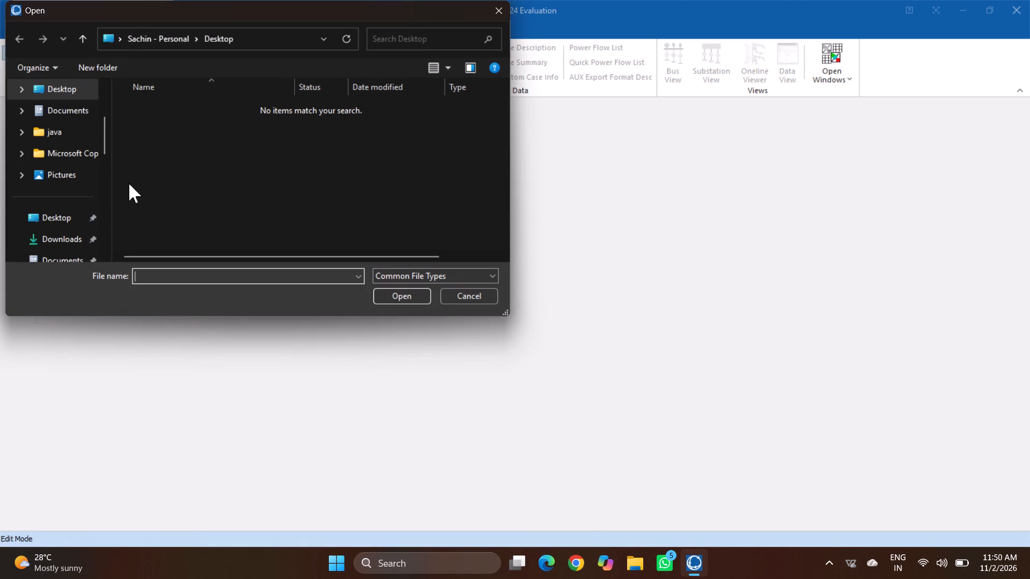
{"action": "scroll", "coordinate": [69, 127], "scroll_direction": "down", "scroll_amount": 3}
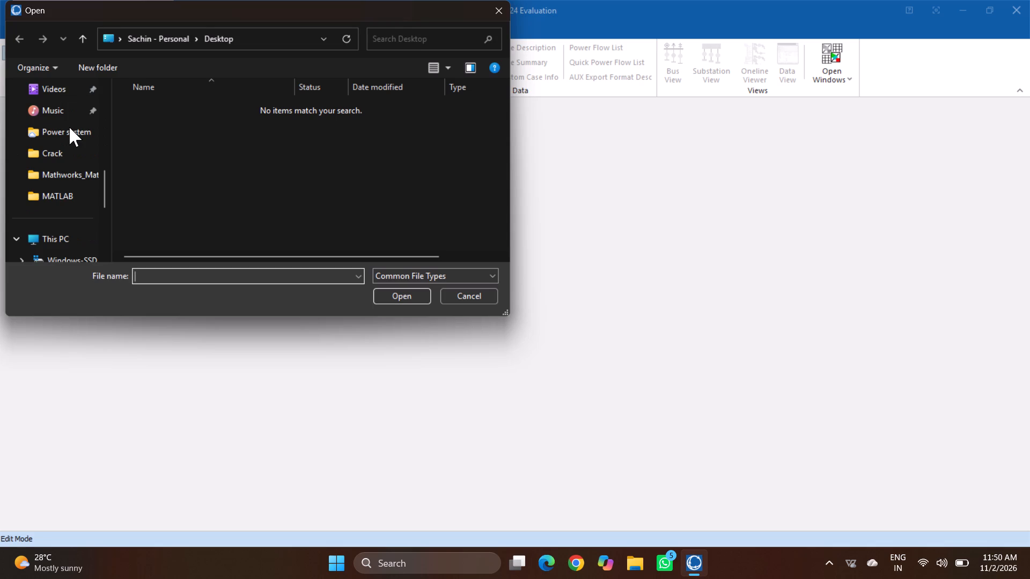
{"action": "scroll", "coordinate": [69, 127], "scroll_direction": "down", "scroll_amount": 3}
{"action": "scroll", "coordinate": [69, 127], "scroll_direction": "up", "scroll_amount": 2}
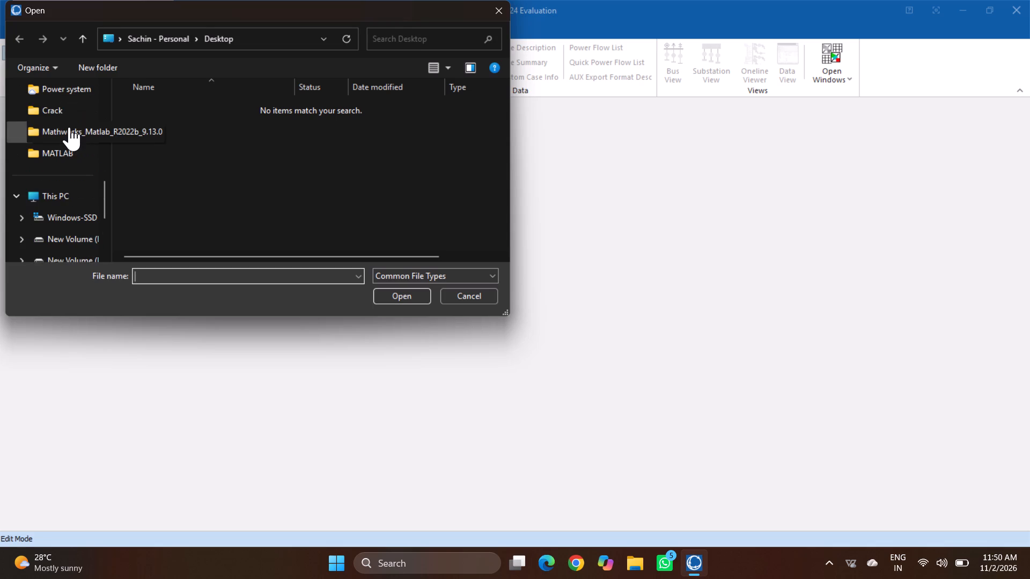
{"action": "scroll", "coordinate": [75, 131], "scroll_direction": "down", "scroll_amount": 1}
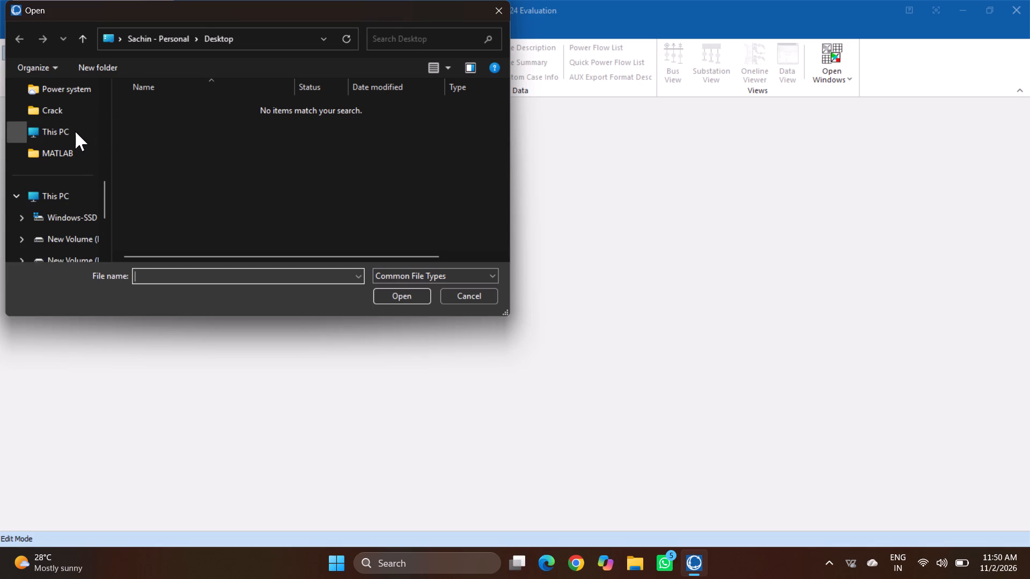
{"action": "scroll", "coordinate": [75, 131], "scroll_direction": "down", "scroll_amount": 2}
{"action": "scroll", "coordinate": [75, 131], "scroll_direction": "up", "scroll_amount": 2}
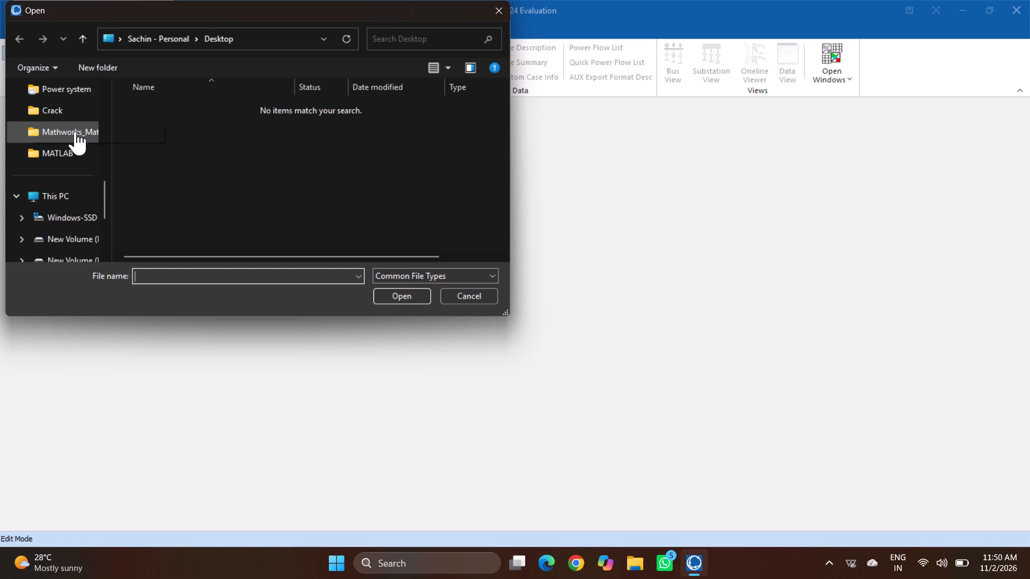
{"action": "scroll", "coordinate": [75, 131], "scroll_direction": "up", "scroll_amount": 3}
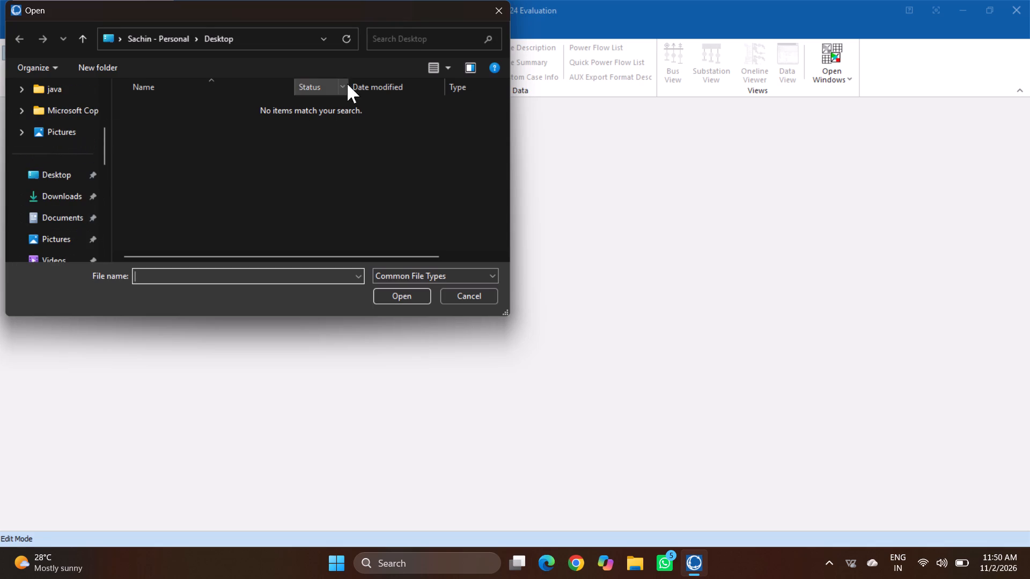
{"action": "left_click", "coordinate": [390, 42]}
{"action": "type", "text": "one"}
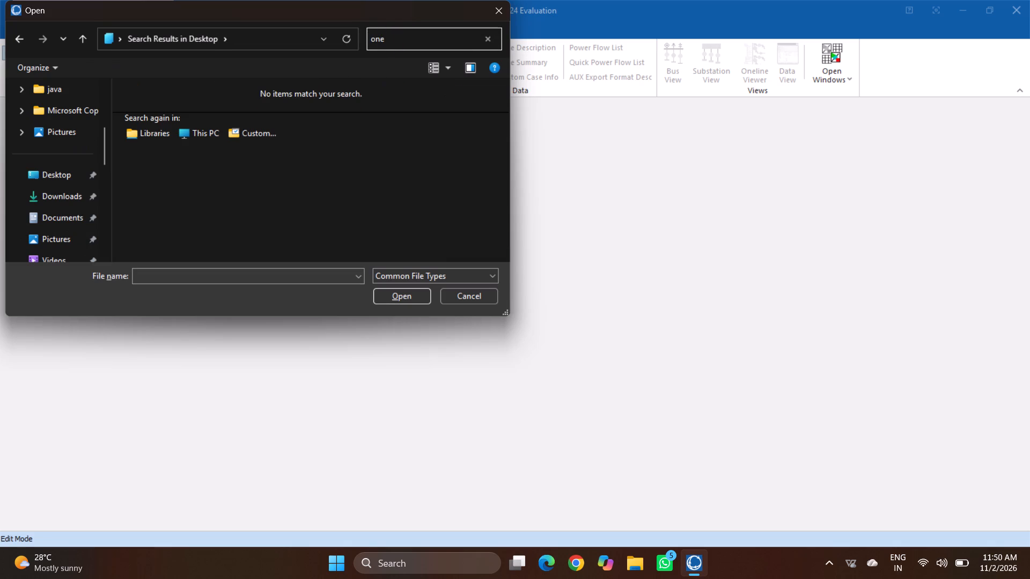
{"action": "type", "text": "line"}
{"action": "key", "text": "Return"}
Repeat the "oneline" search from the Home location and look over the available drives and folders.
{"action": "scroll", "coordinate": [82, 122], "scroll_direction": "up", "scroll_amount": 4}
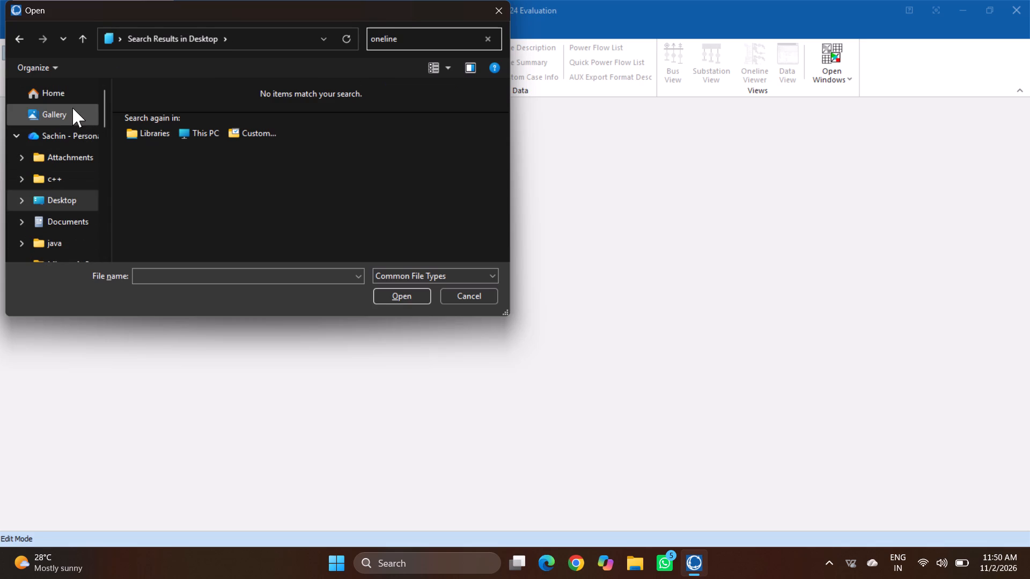
{"action": "left_click", "coordinate": [72, 108]}
{"action": "double_click", "coordinate": [72, 105]}
{"action": "double_click", "coordinate": [72, 99]}
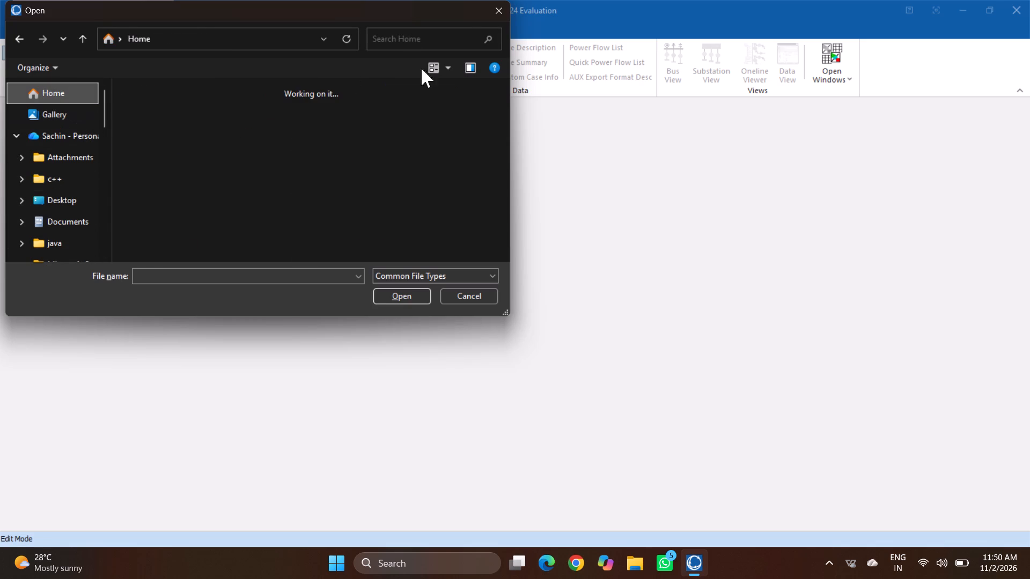
{"action": "left_click", "coordinate": [416, 36]}
{"action": "scroll", "coordinate": [294, 117], "scroll_direction": "down", "scroll_amount": 3}
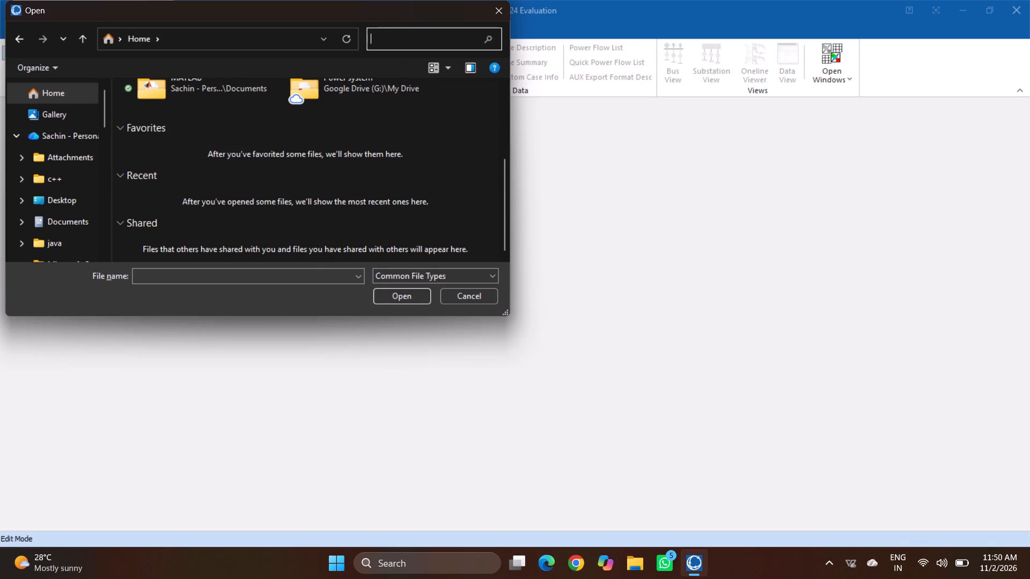
{"action": "type", "text": "oneline"}
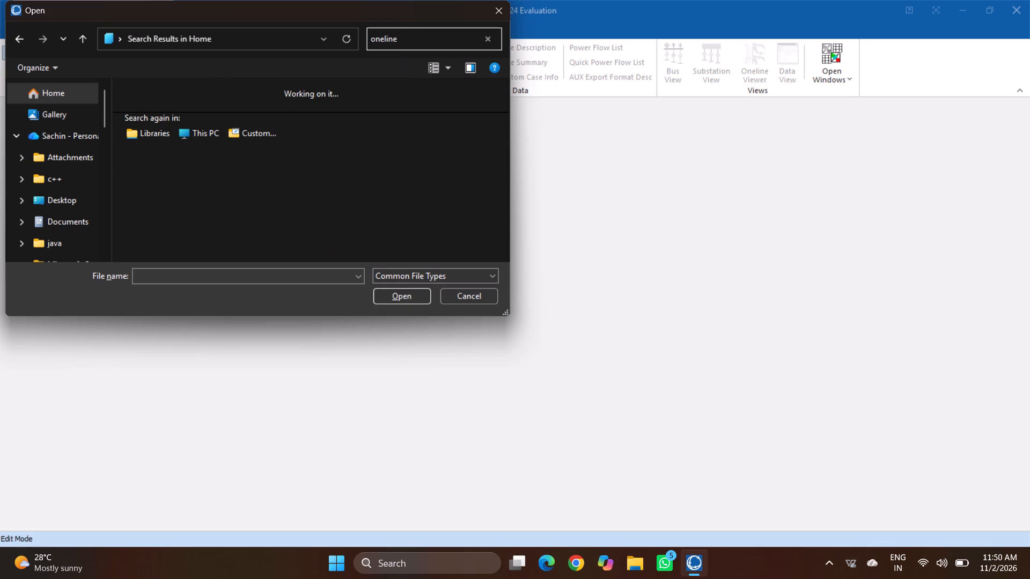
{"action": "key", "text": "Return"}
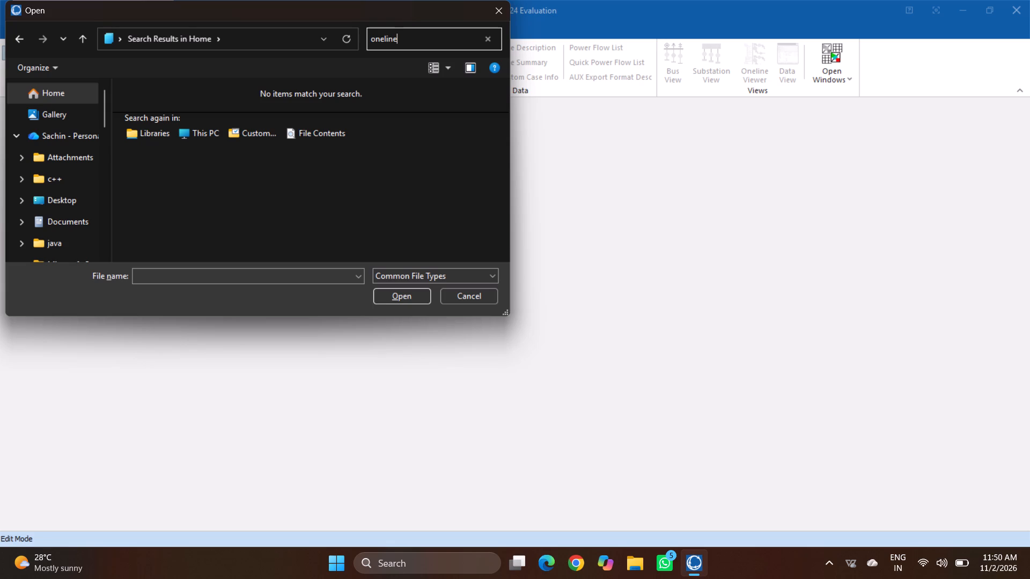
{"action": "scroll", "coordinate": [57, 137], "scroll_direction": "down", "scroll_amount": 4}
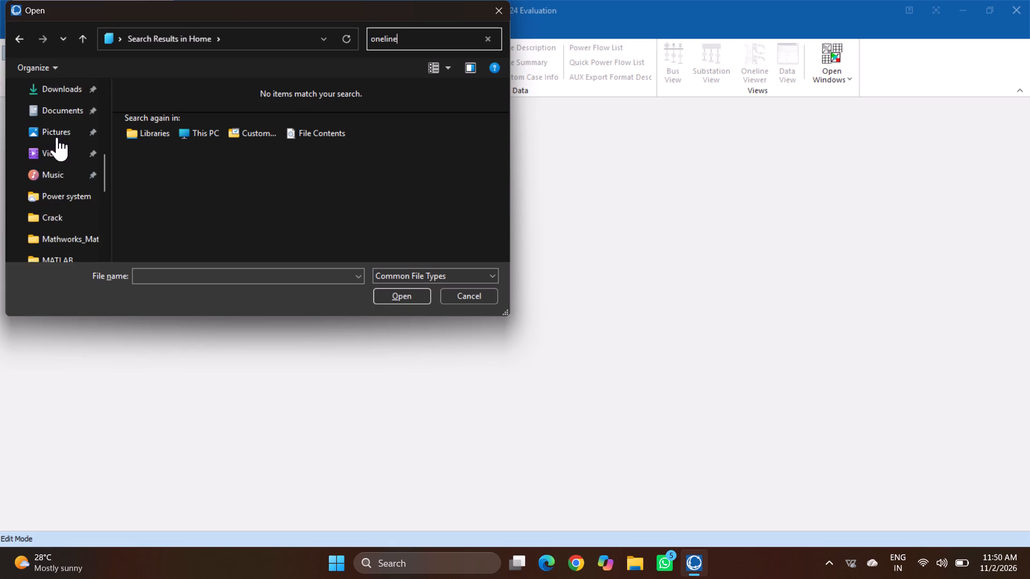
{"action": "scroll", "coordinate": [57, 137], "scroll_direction": "down", "scroll_amount": 6}
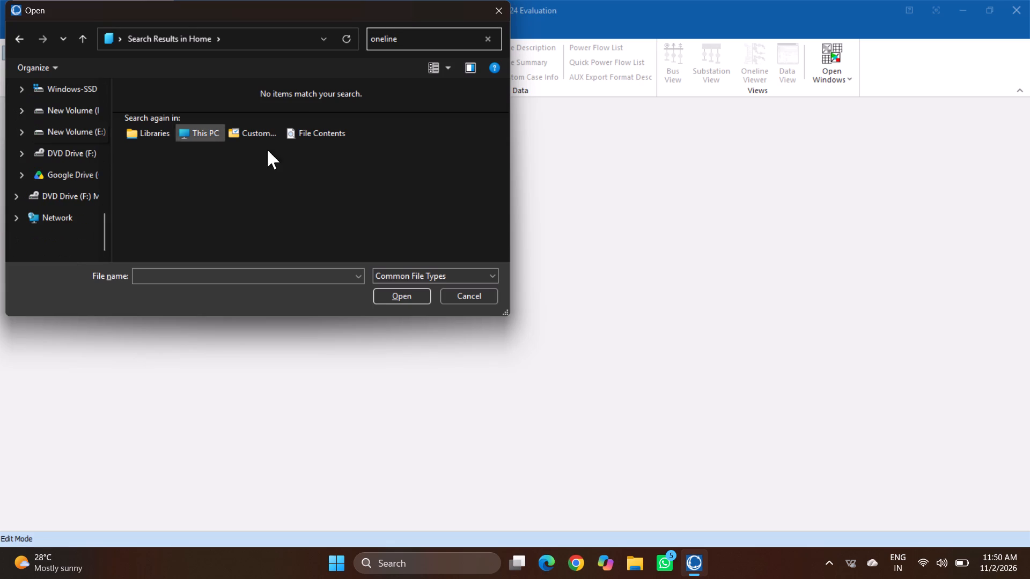
Check the recent files in File Explorer for the location of NewOne1.pwd, and return to PowerWorld's Open dialog.
{"action": "left_click", "coordinate": [641, 561]}
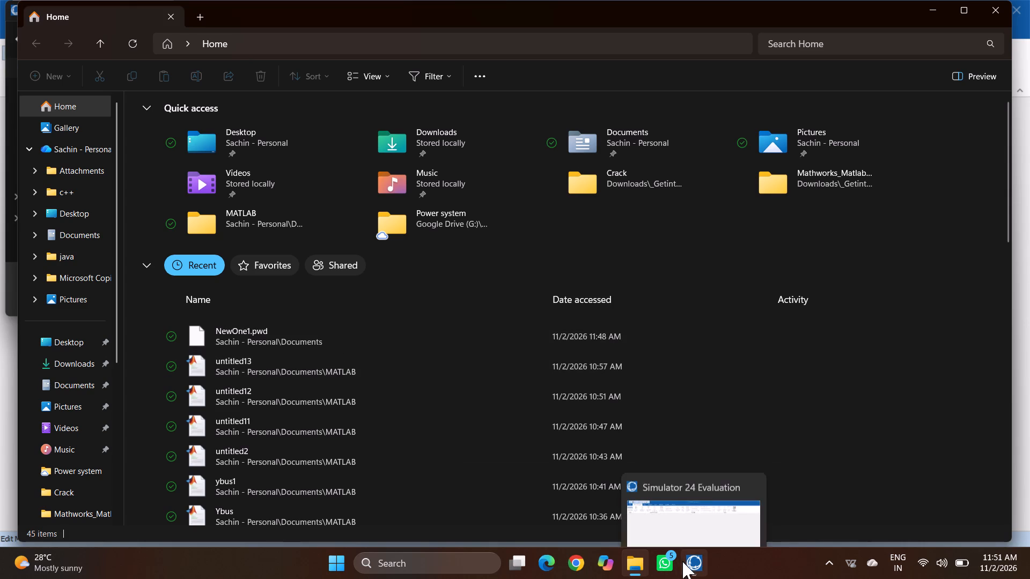
{"action": "left_click", "coordinate": [676, 511]}
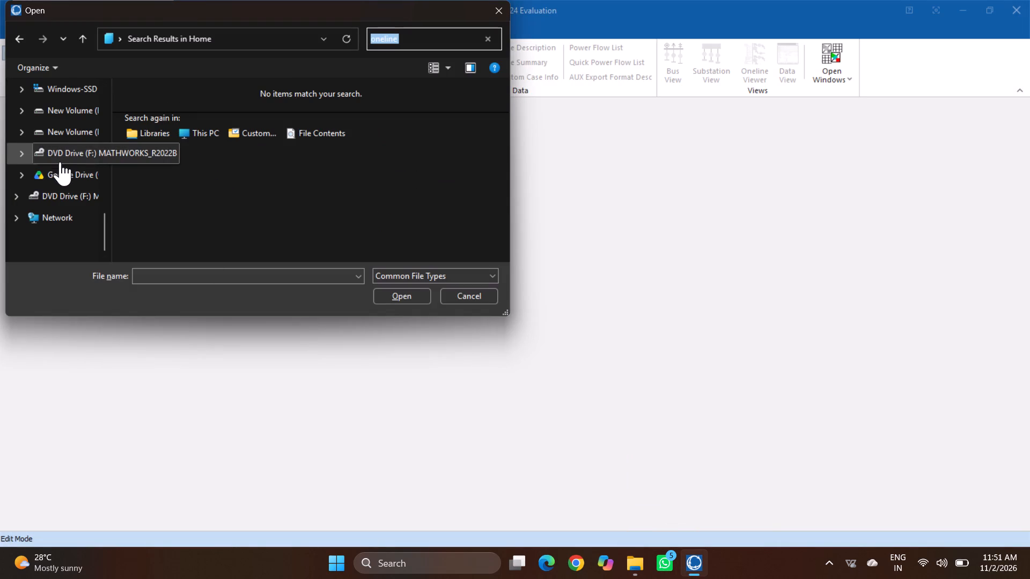
Browse the personal OneDrive folder and its Documents folder for the saved case file.
{"action": "scroll", "coordinate": [62, 174], "scroll_direction": "down", "scroll_amount": 2}
{"action": "scroll", "coordinate": [62, 174], "scroll_direction": "up", "scroll_amount": 8}
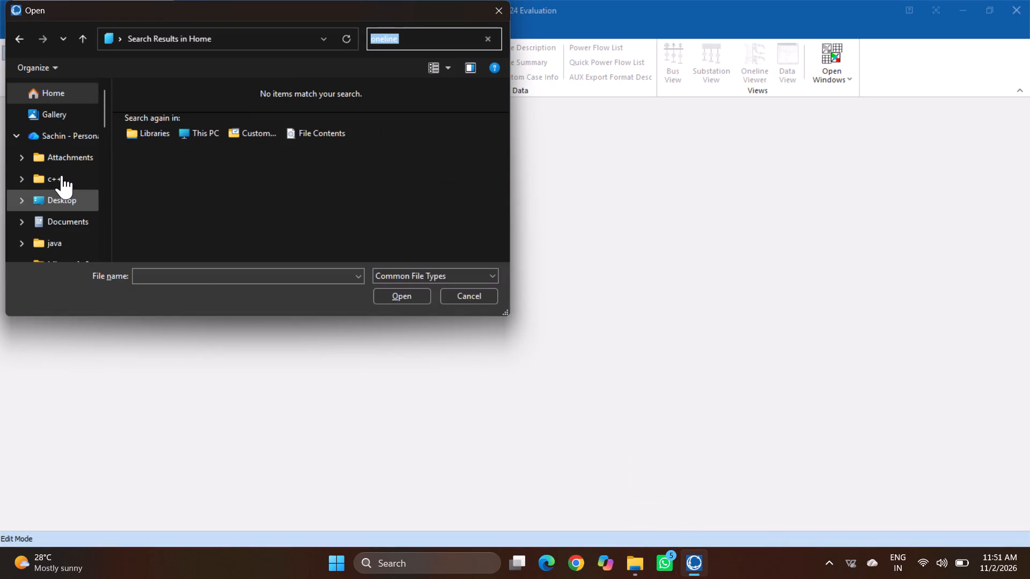
{"action": "scroll", "coordinate": [62, 175], "scroll_direction": "up", "scroll_amount": 2}
{"action": "double_click", "coordinate": [69, 128]}
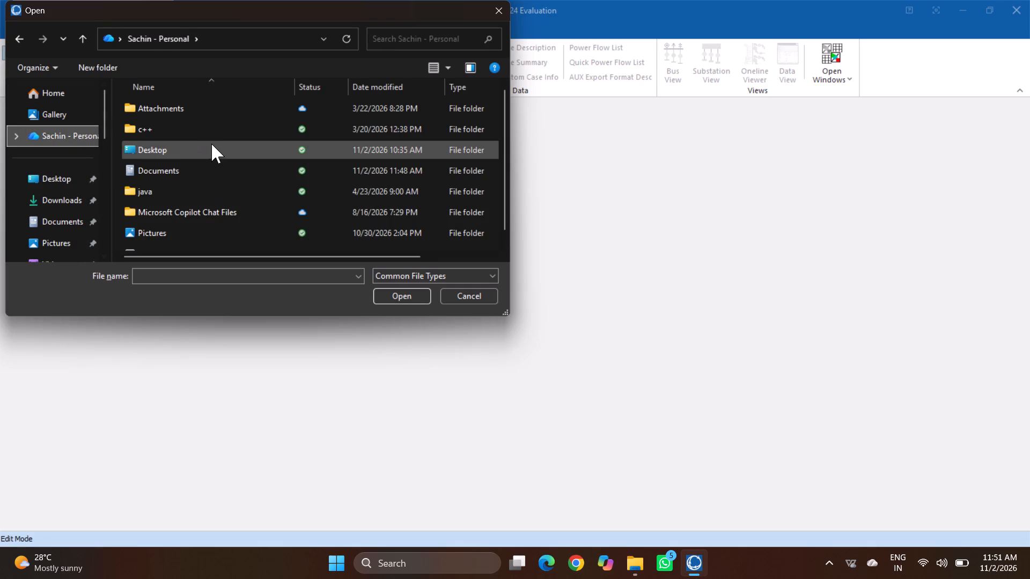
{"action": "scroll", "coordinate": [204, 149], "scroll_direction": "down", "scroll_amount": 2}
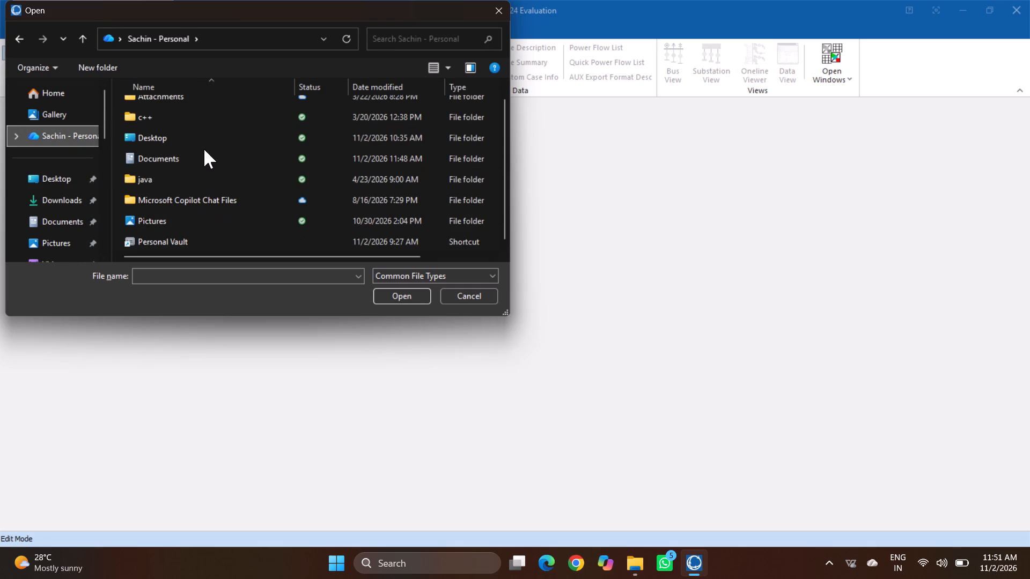
{"action": "scroll", "coordinate": [204, 149], "scroll_direction": "down", "scroll_amount": 1}
{"action": "scroll", "coordinate": [197, 150], "scroll_direction": "up", "scroll_amount": 5}
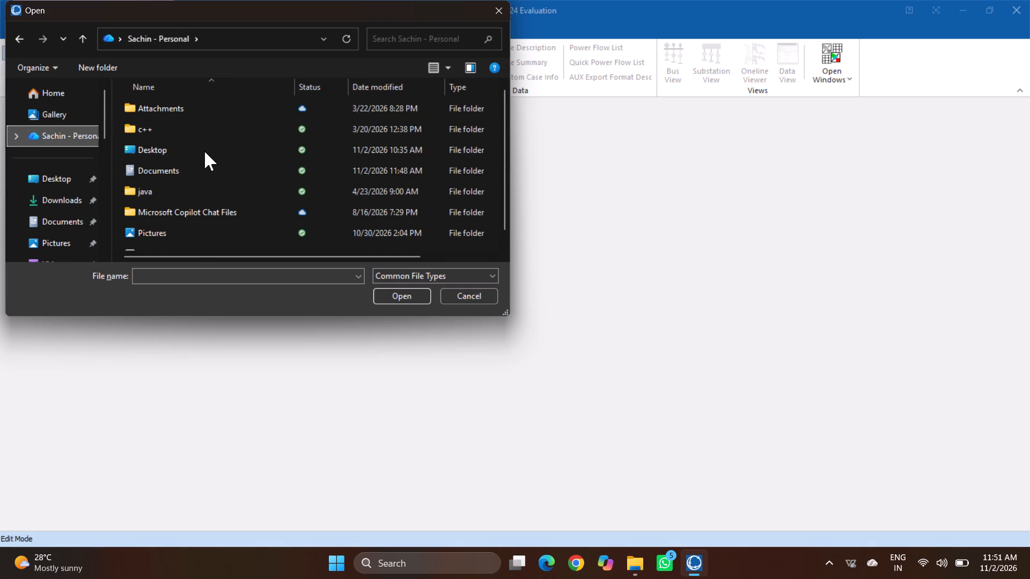
{"action": "double_click", "coordinate": [204, 169]}
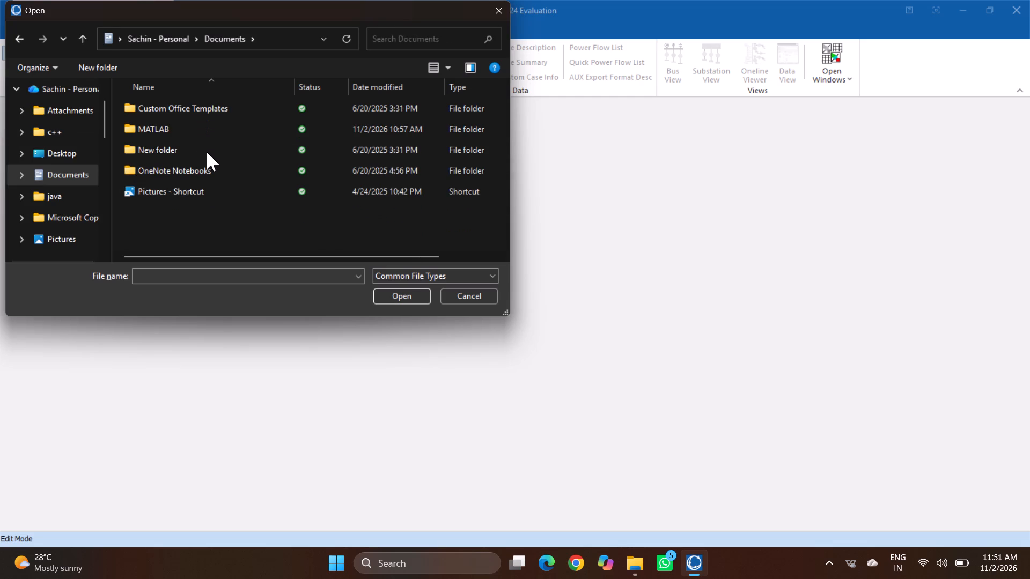
{"action": "left_click", "coordinate": [9, 42]}
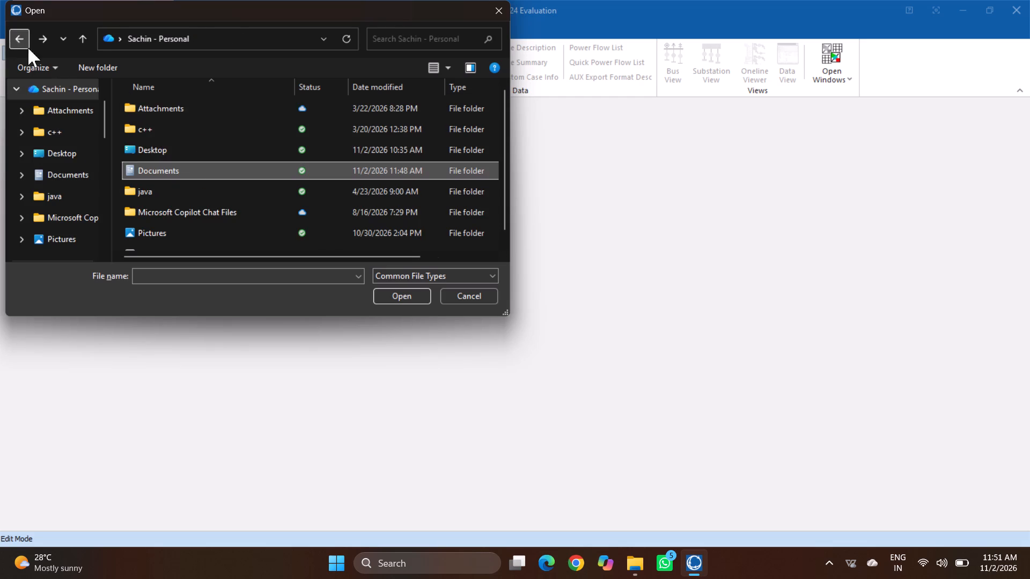
{"action": "scroll", "coordinate": [193, 152], "scroll_direction": "down", "scroll_amount": 5}
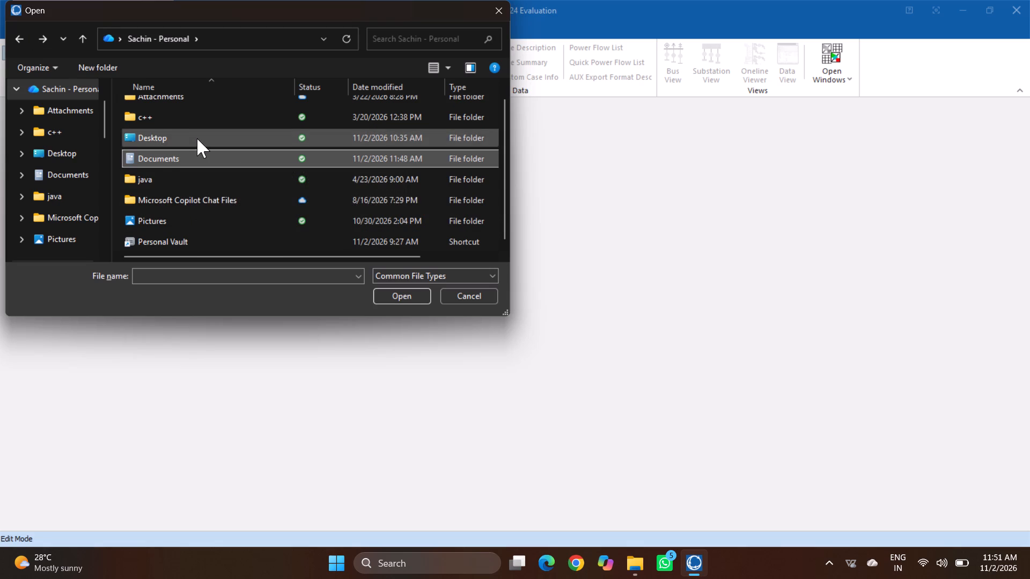
{"action": "scroll", "coordinate": [197, 138], "scroll_direction": "up", "scroll_amount": 4}
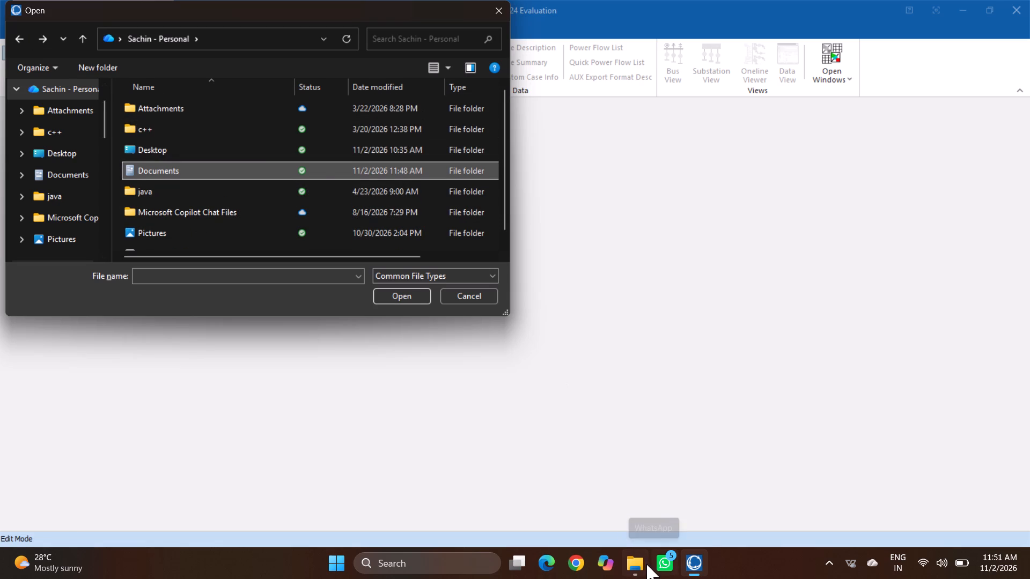
Recheck the folder of the recent file NewOne1.pwd in File Explorer, and return to PowerWorld's Open dialog.
{"action": "left_click", "coordinate": [622, 503]}
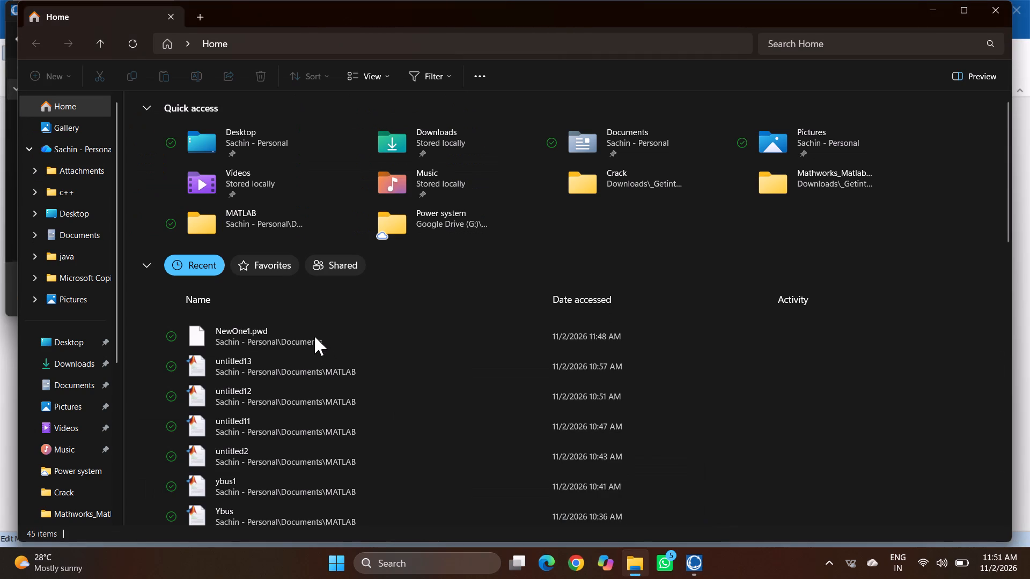
{"action": "right_click", "coordinate": [314, 336]}
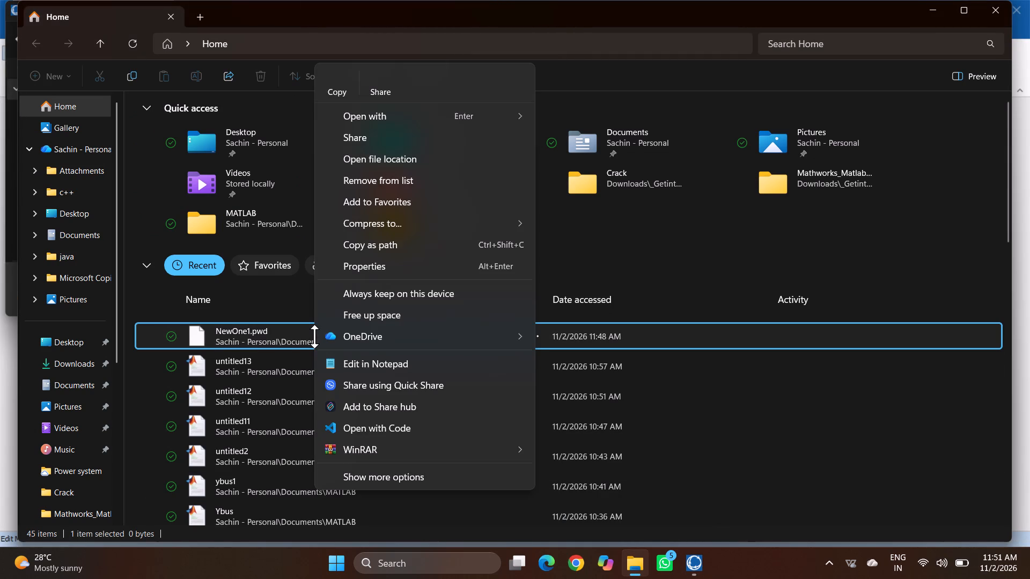
{"action": "left_click", "coordinate": [276, 335]}
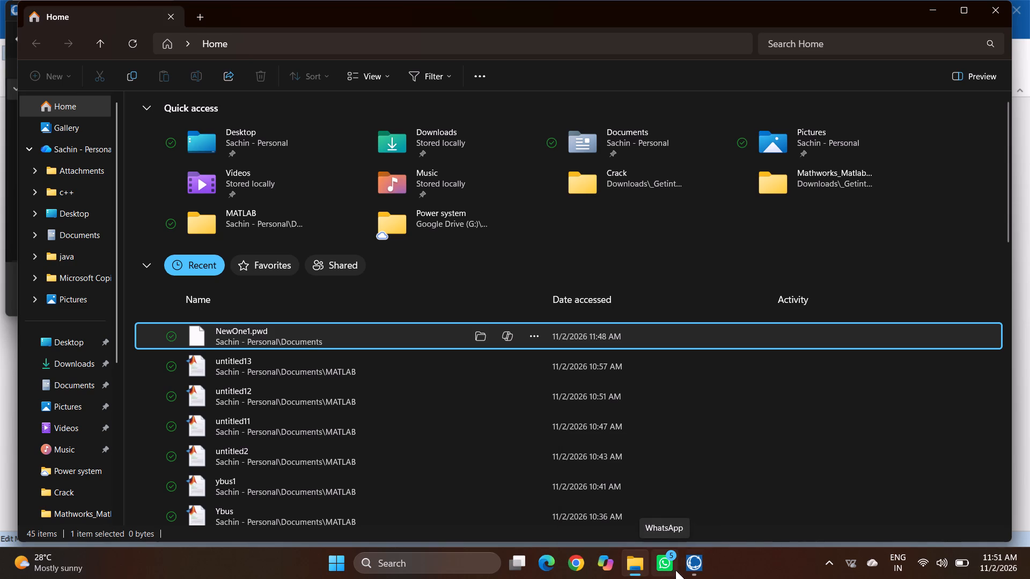
{"action": "left_click", "coordinate": [680, 519]}
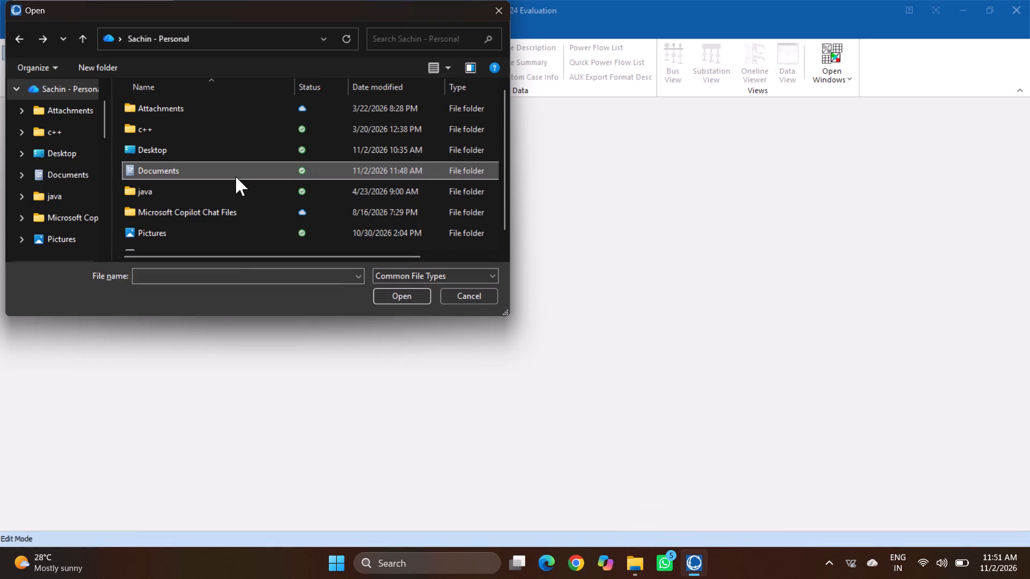
Check the subfolders and the Pictures shortcut in the OneDrive Documents folder for the saved case file, then return to the personal OneDrive folder.
{"action": "double_click", "coordinate": [235, 171]}
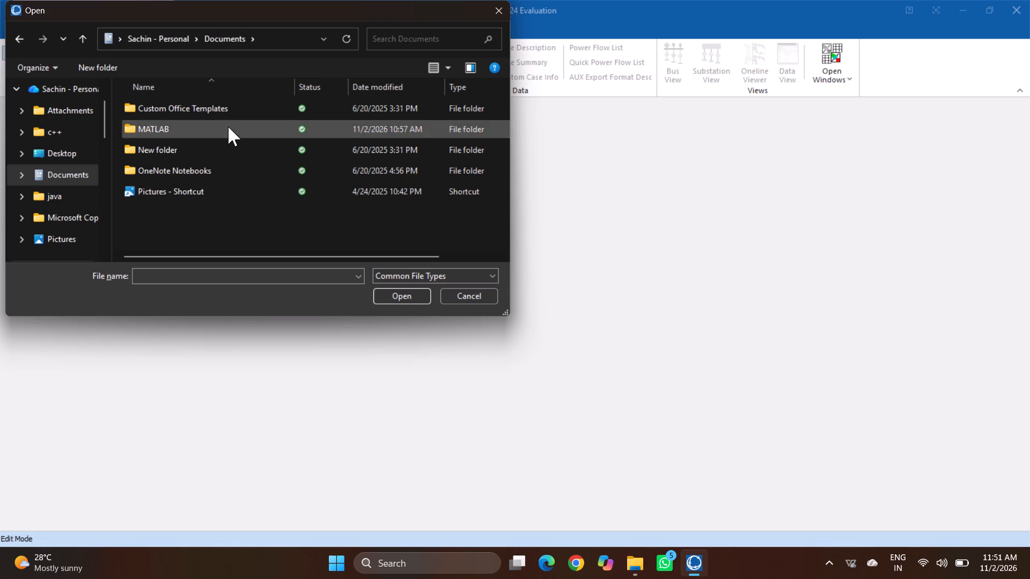
{"action": "double_click", "coordinate": [226, 113]}
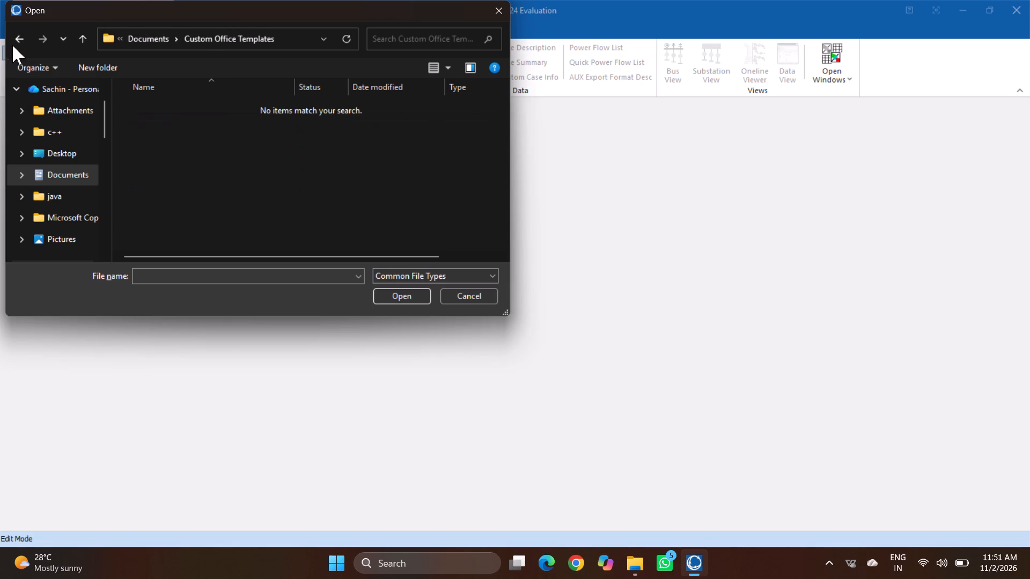
{"action": "left_click", "coordinate": [12, 42]}
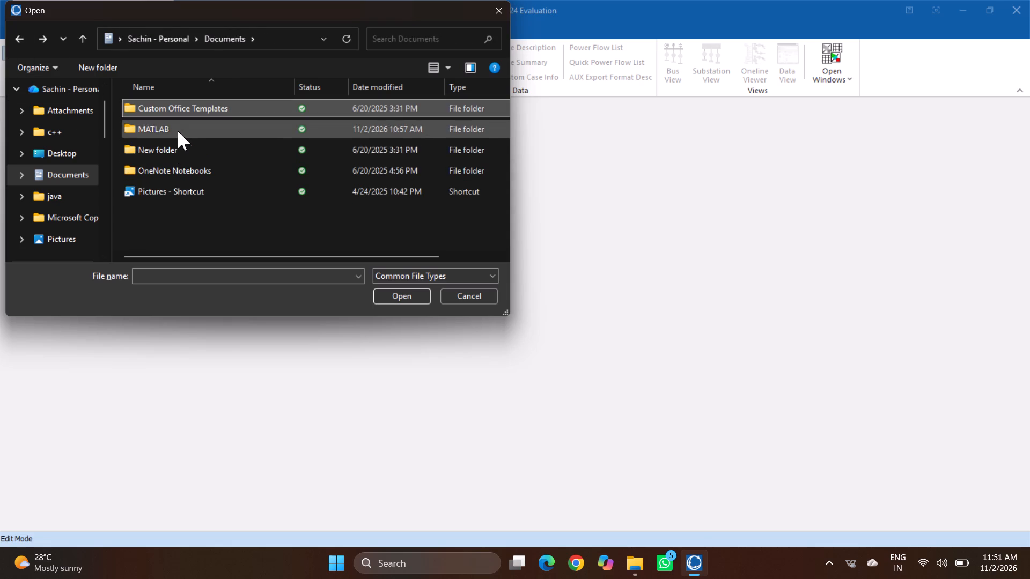
{"action": "double_click", "coordinate": [180, 149]}
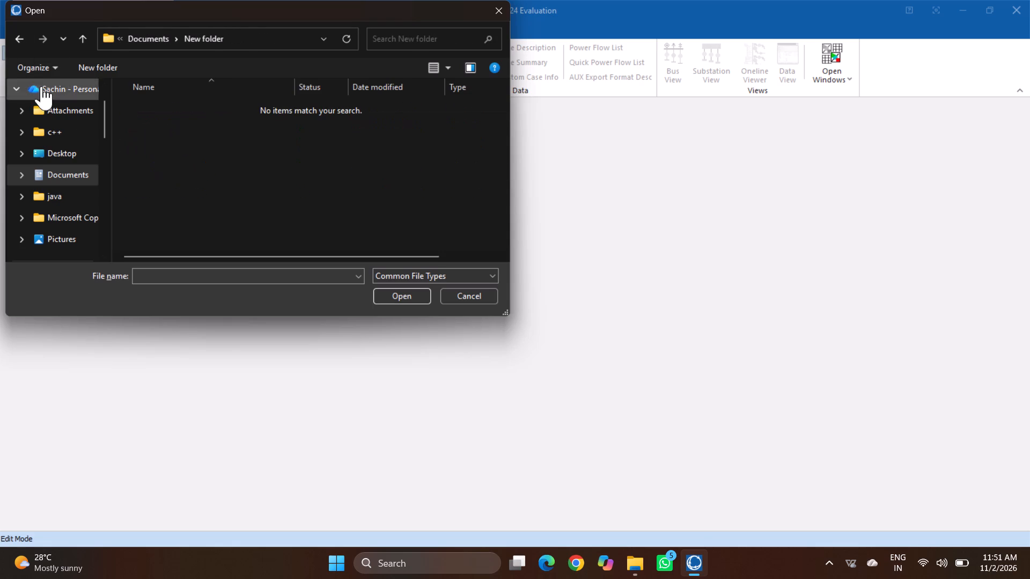
{"action": "left_click", "coordinate": [13, 49]}
{"action": "double_click", "coordinate": [194, 170]}
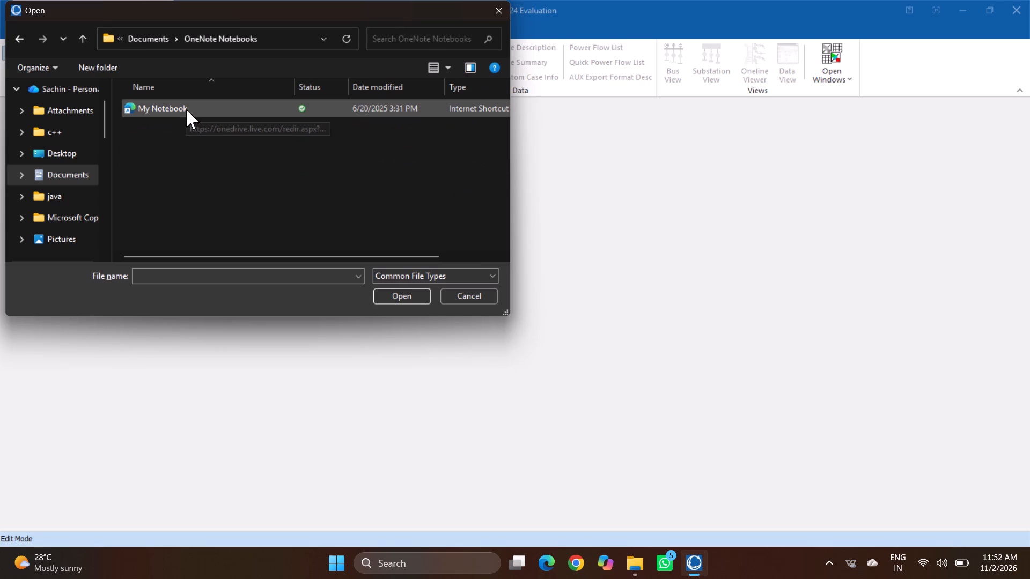
{"action": "left_click", "coordinate": [13, 35]}
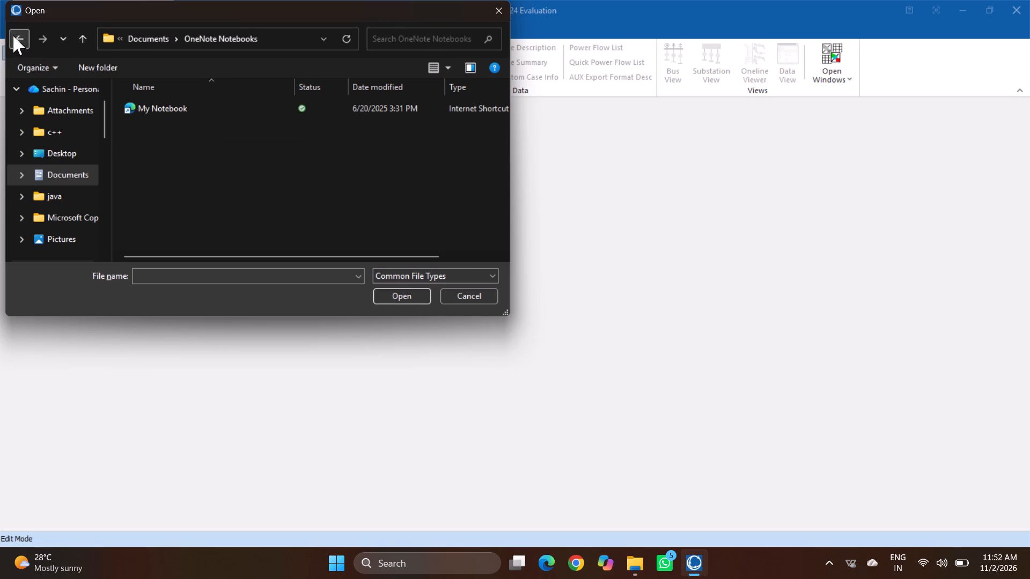
{"action": "double_click", "coordinate": [186, 197]}
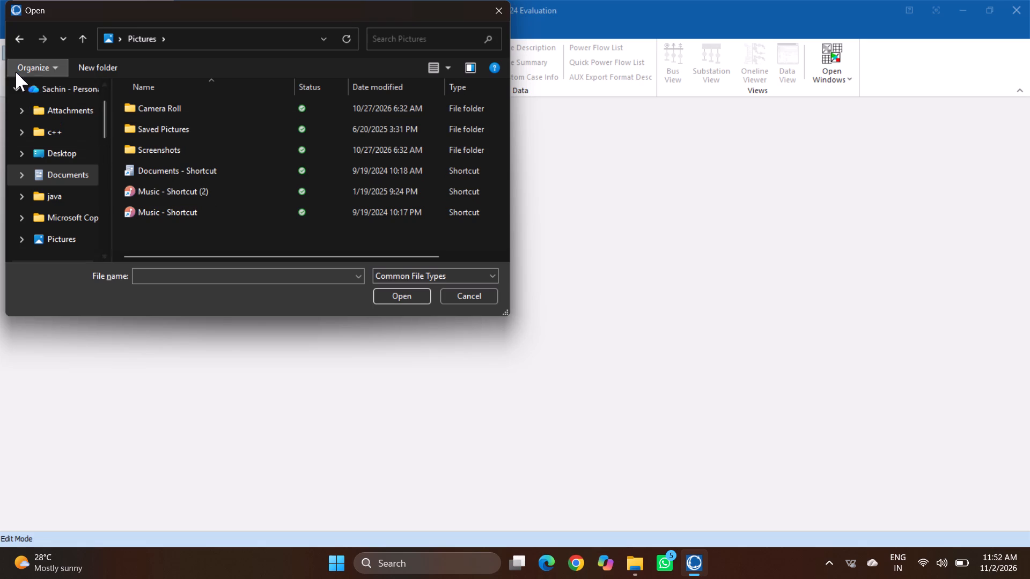
{"action": "left_click", "coordinate": [9, 48]}
{"action": "left_click", "coordinate": [9, 48]}
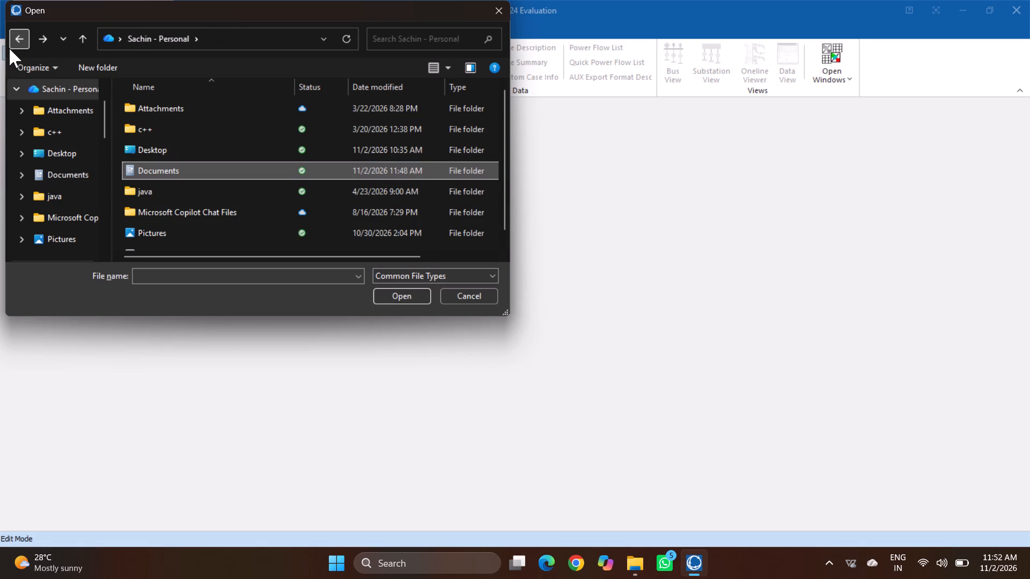
{"action": "scroll", "coordinate": [214, 185], "scroll_direction": "down", "scroll_amount": 3}
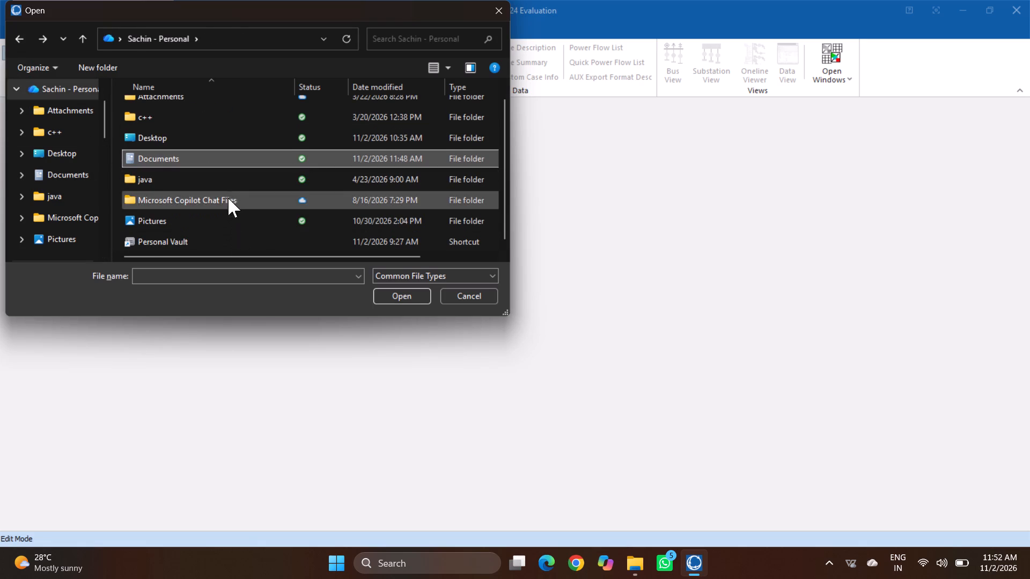
{"action": "scroll", "coordinate": [227, 192], "scroll_direction": "up", "scroll_amount": 3}
Search the personal OneDrive folder for "oneline", shorten the search to "one", and look through the results.
{"action": "left_click", "coordinate": [408, 39]}
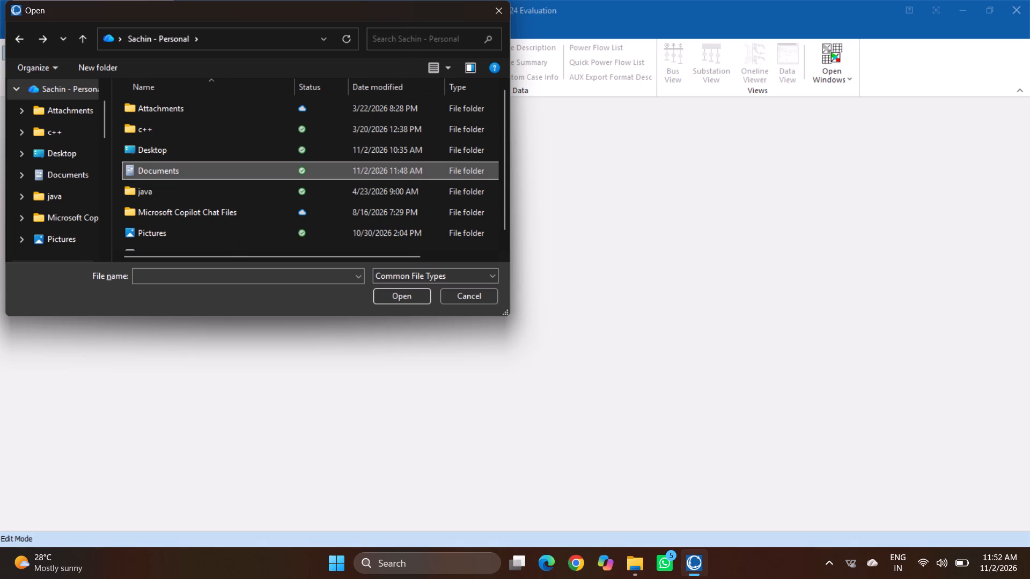
{"action": "type", "text": "one"}
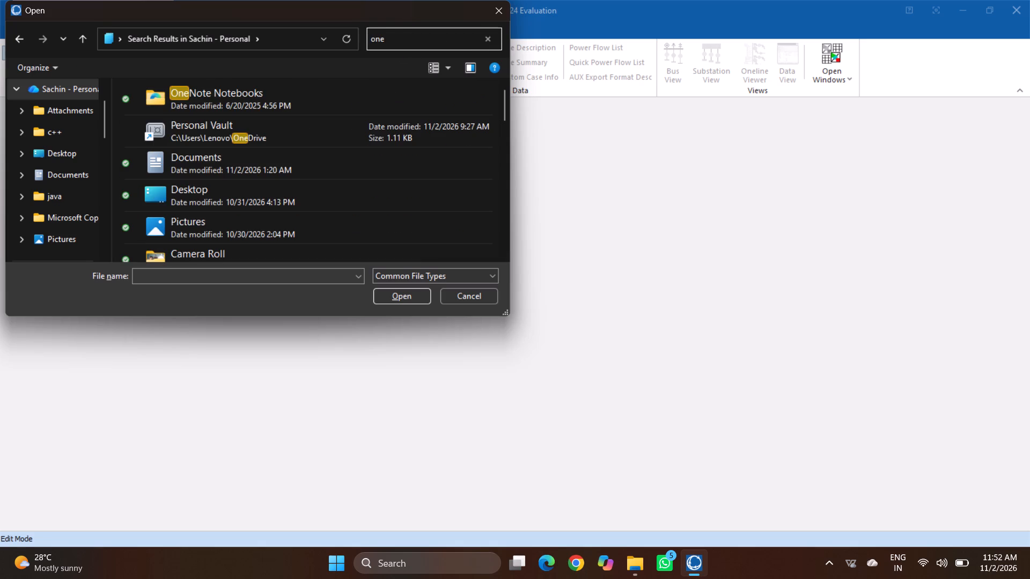
{"action": "key", "text": "k"}
{"action": "key", "text": "BackSpace"}
{"action": "type", "text": "line"}
{"action": "key", "text": "BackSpace"}
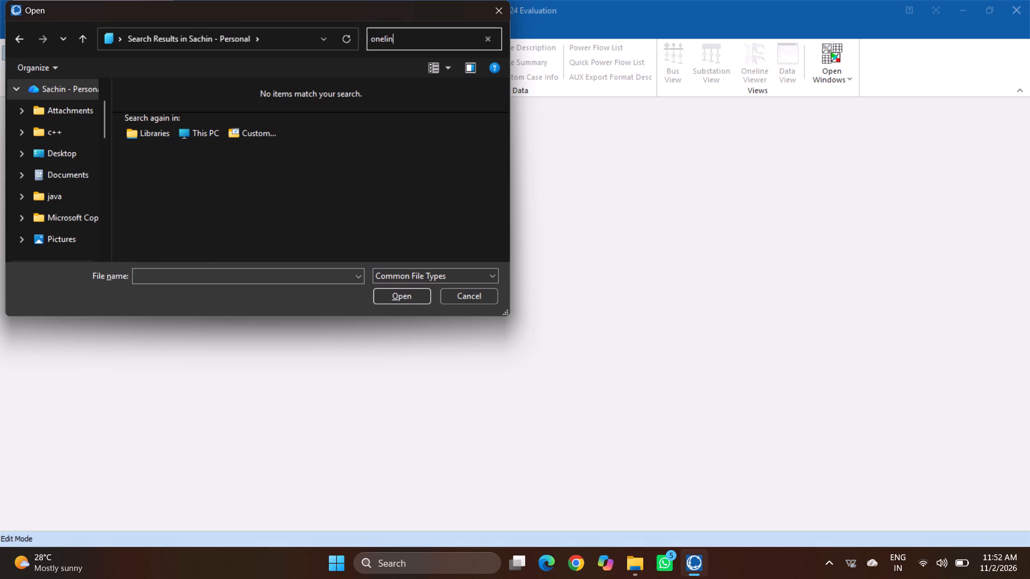
{"action": "key", "text": "BackSpace"}
{"action": "key", "text": "BackSpace"}
{"action": "key", "text": "BackSpace"}
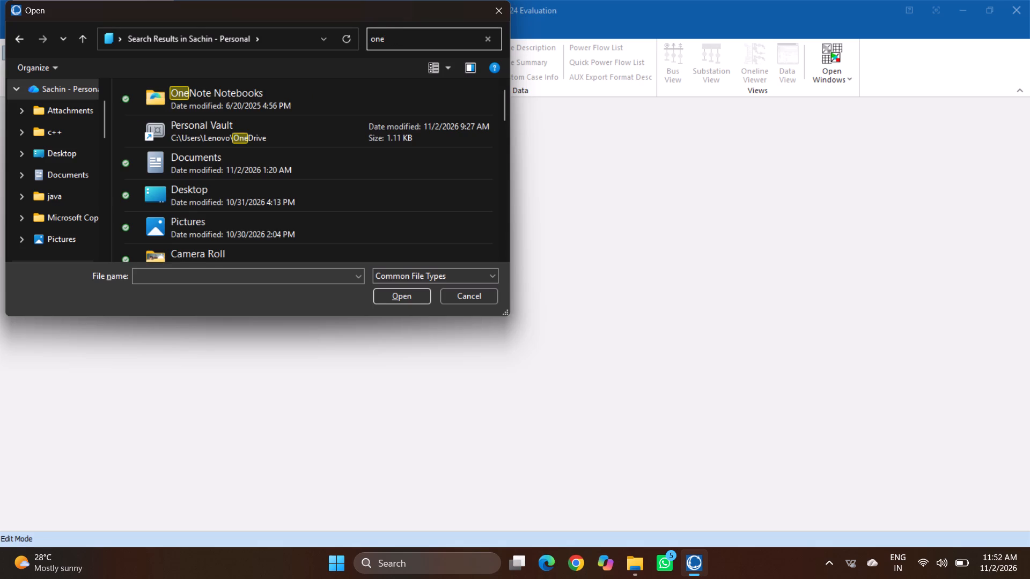
{"action": "scroll", "coordinate": [307, 182], "scroll_direction": "down", "scroll_amount": 2}
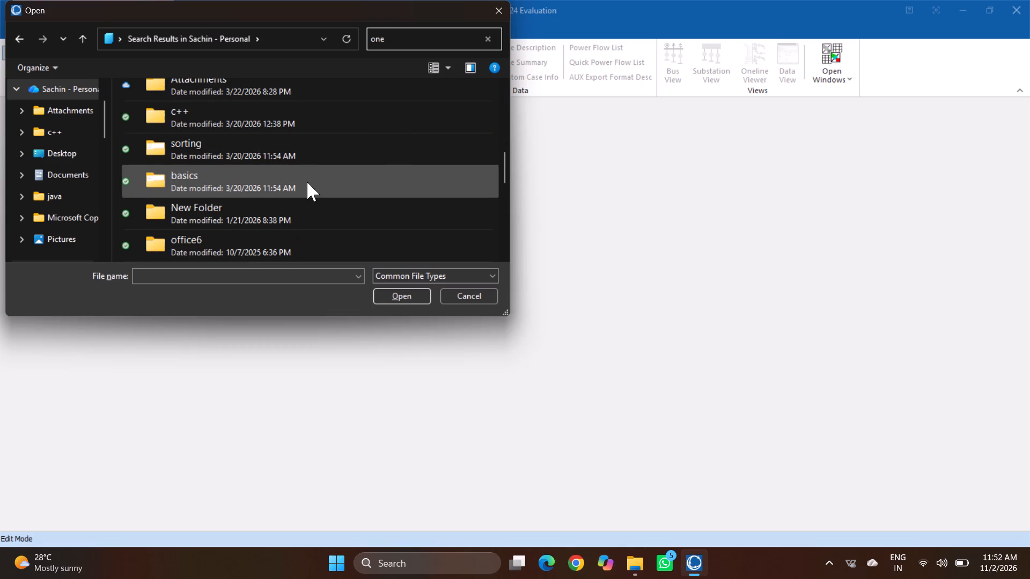
{"action": "scroll", "coordinate": [307, 182], "scroll_direction": "up", "scroll_amount": 2}
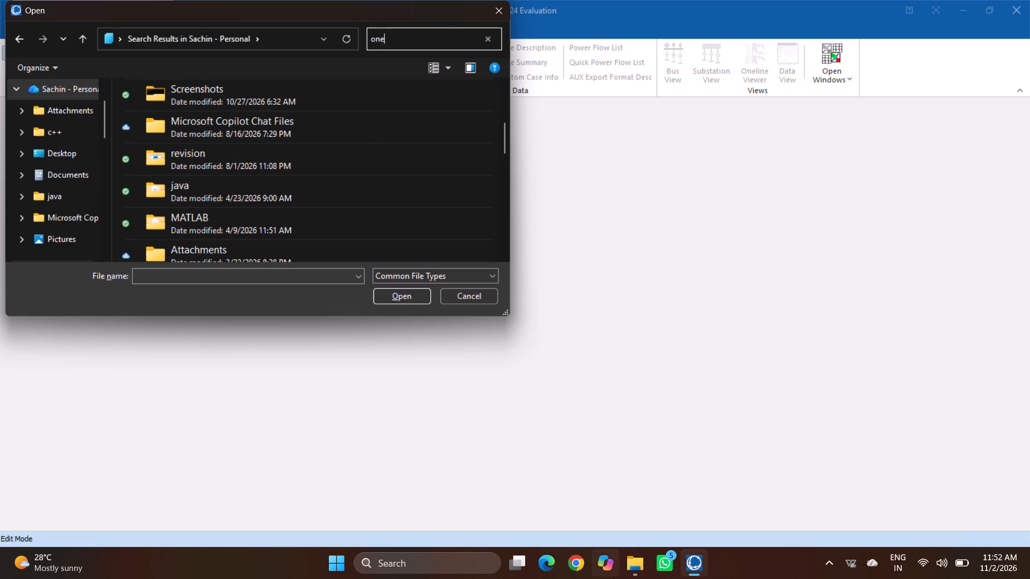
Switch to File Explorer and search the Home location for "Newone".
{"action": "left_click", "coordinate": [635, 511]}
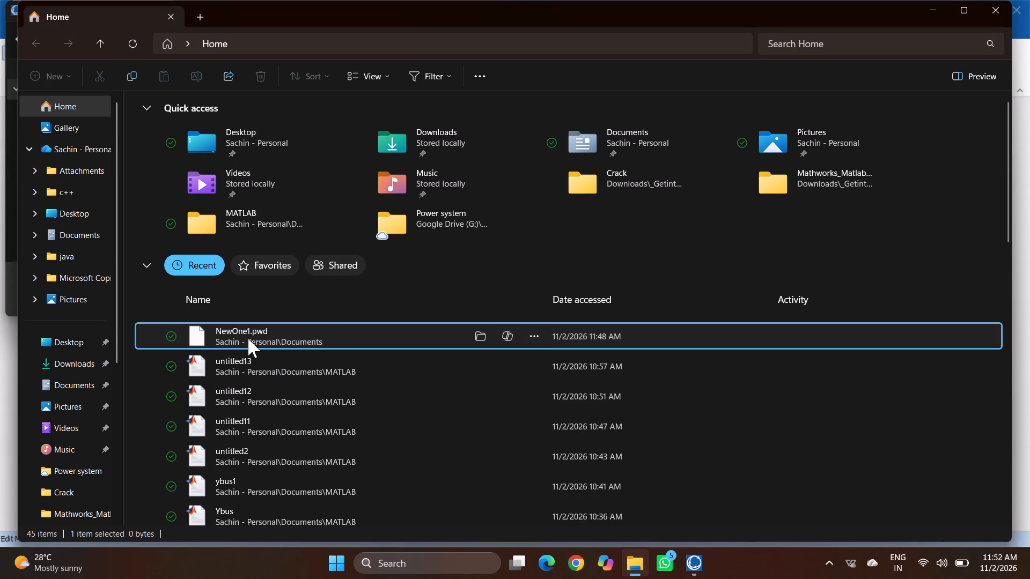
{"action": "type", "text": "Ne"}
{"action": "double_click", "coordinate": [46, 107]}
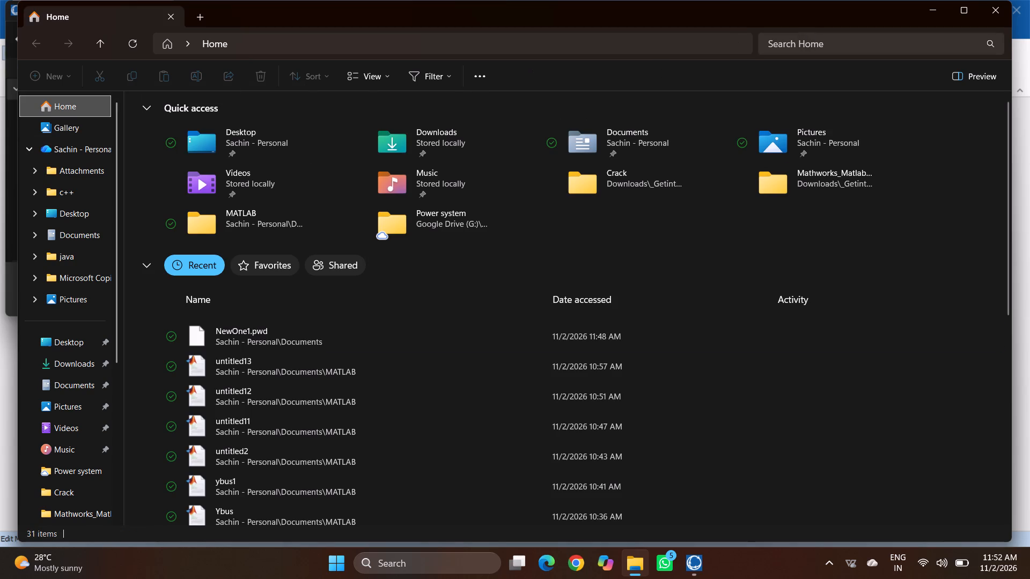
{"action": "left_click", "coordinate": [808, 43]}
{"action": "type", "text": "New"}
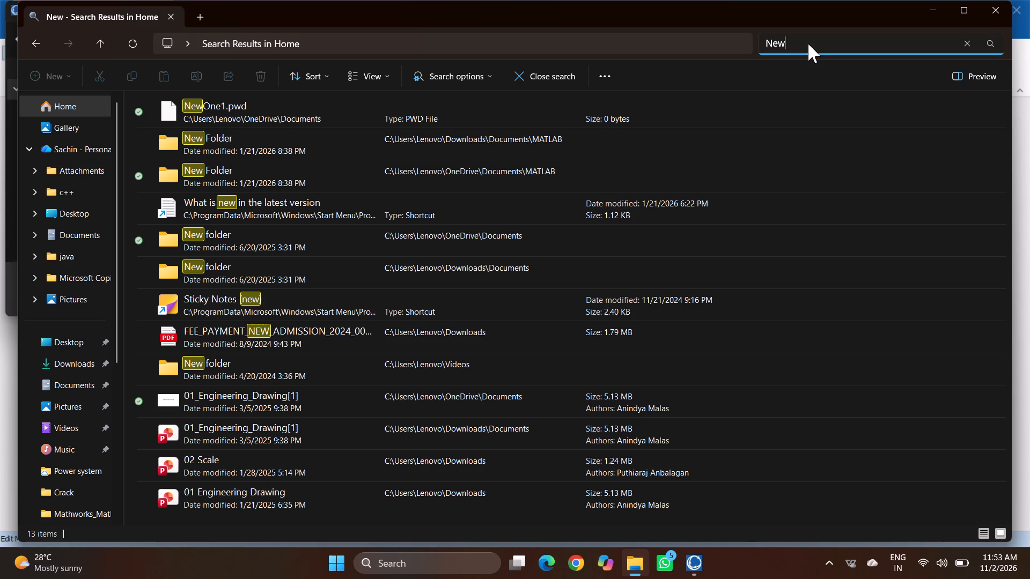
{"action": "type", "text": "one"}
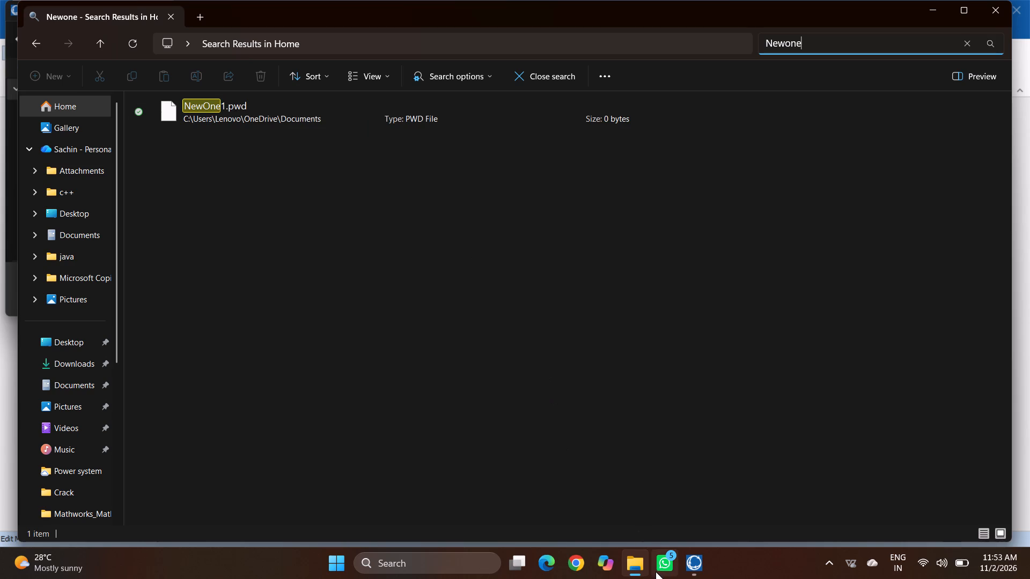
{"action": "left_click", "coordinate": [617, 524]}
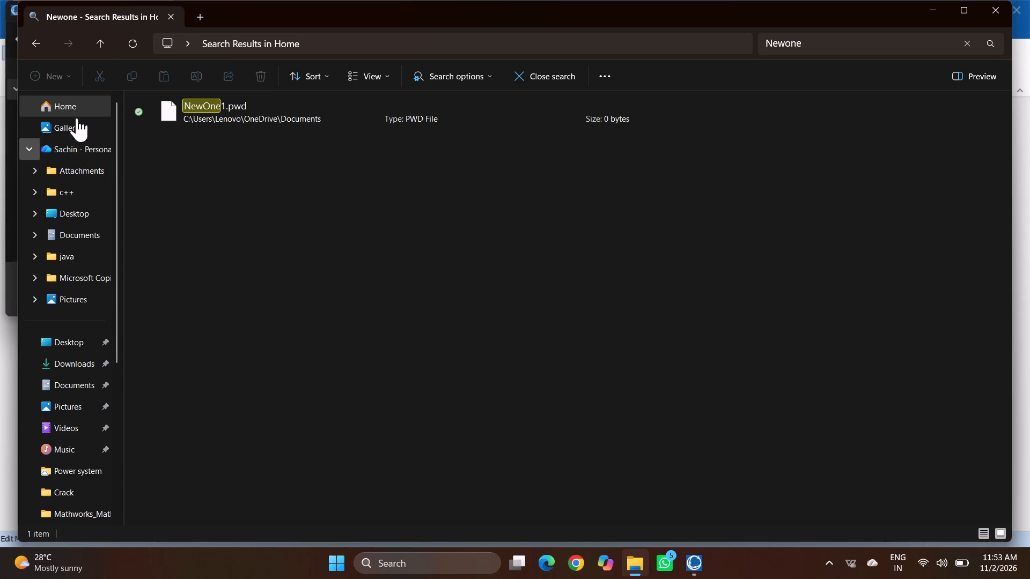
Open the Documents folder of the personal OneDrive in File Explorer and look through its files for the saved case.
{"action": "double_click", "coordinate": [78, 145]}
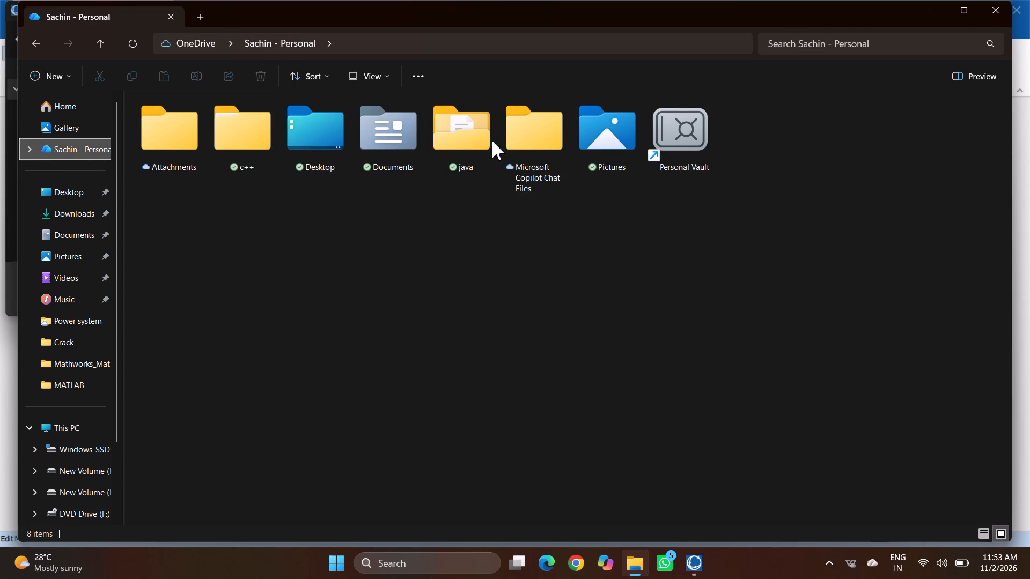
{"action": "double_click", "coordinate": [393, 158]}
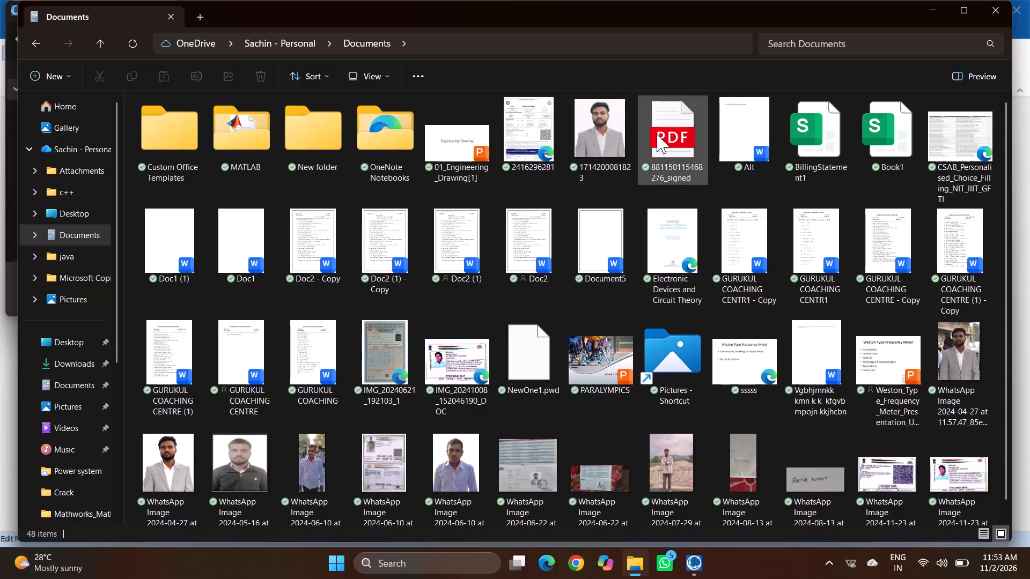
{"action": "scroll", "coordinate": [657, 134], "scroll_direction": "down", "scroll_amount": 9}
{"action": "scroll", "coordinate": [665, 140], "scroll_direction": "up", "scroll_amount": 7}
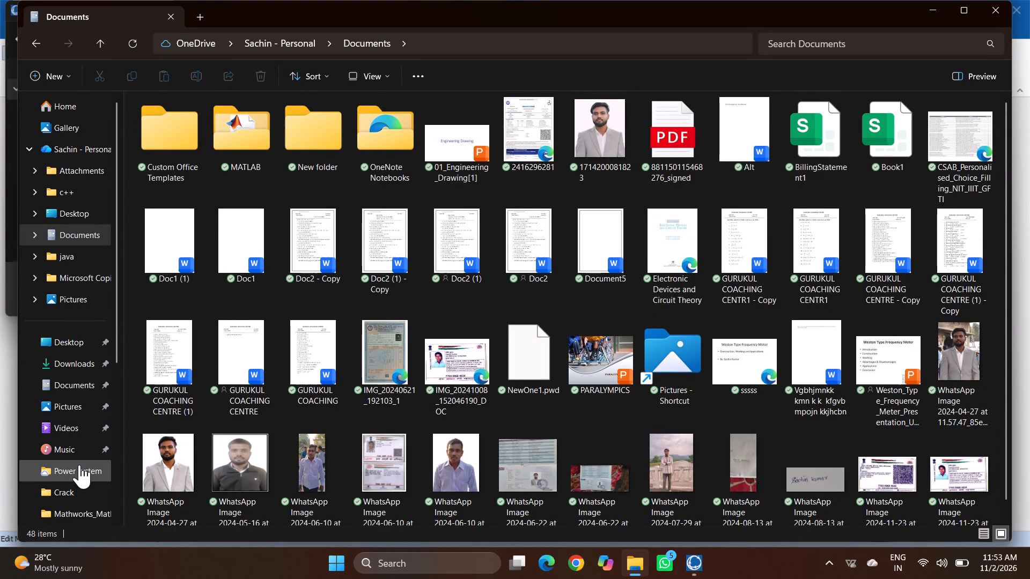
Open the Windows-SSD (C:) drive from This PC and search it for "newone".
{"action": "double_click", "coordinate": [63, 113]}
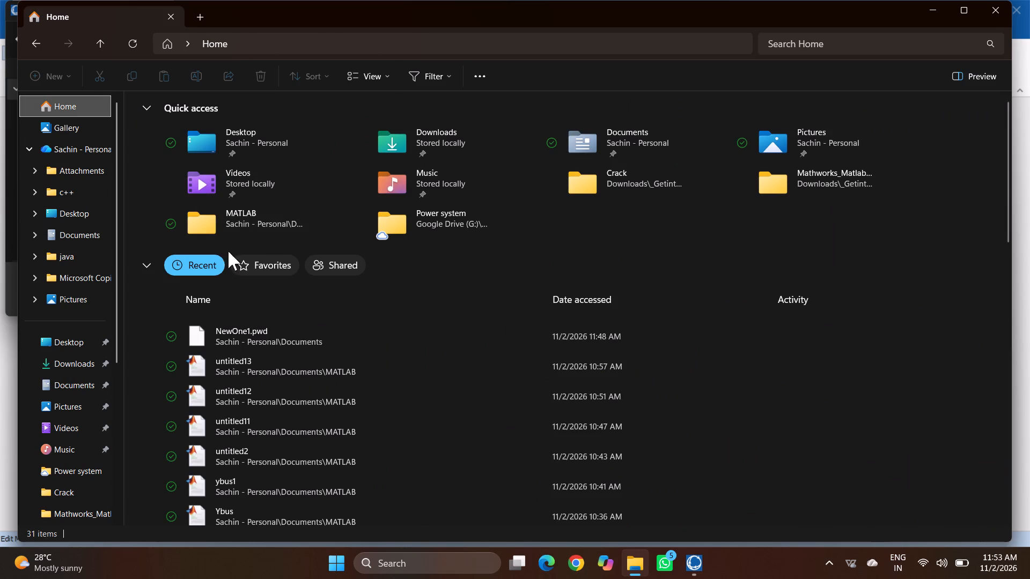
{"action": "scroll", "coordinate": [40, 157], "scroll_direction": "down", "scroll_amount": 6}
{"action": "double_click", "coordinate": [71, 318]}
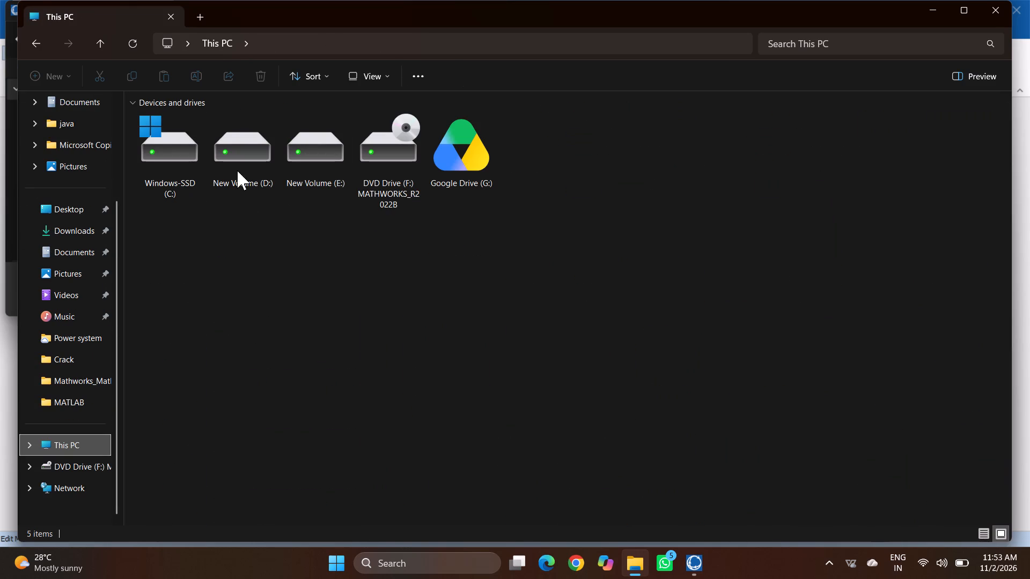
{"action": "left_click", "coordinate": [237, 170]}
{"action": "double_click", "coordinate": [166, 173]}
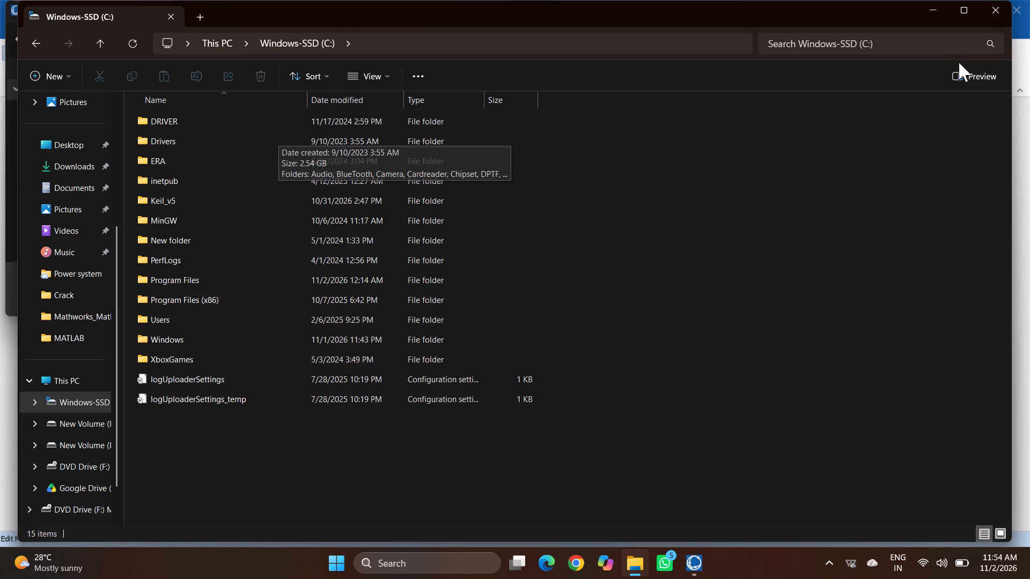
{"action": "left_click", "coordinate": [857, 36]}
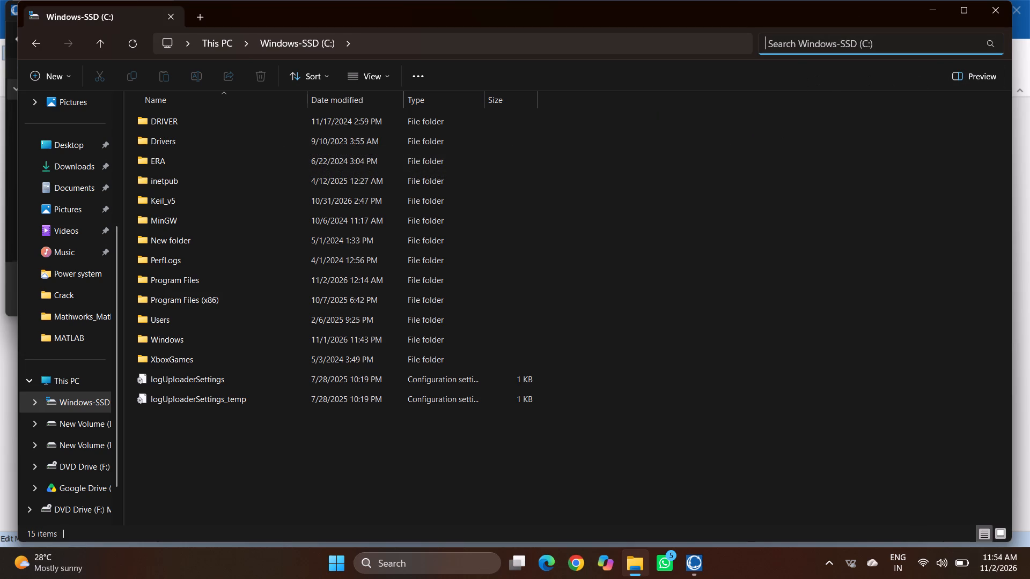
{"action": "type", "text": "new"}
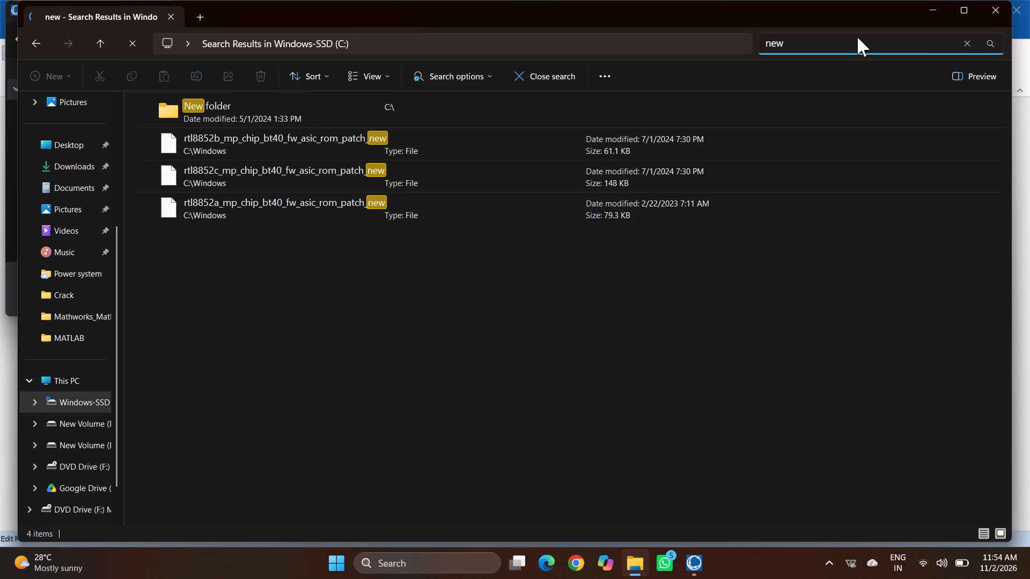
{"action": "type", "text": "one"}
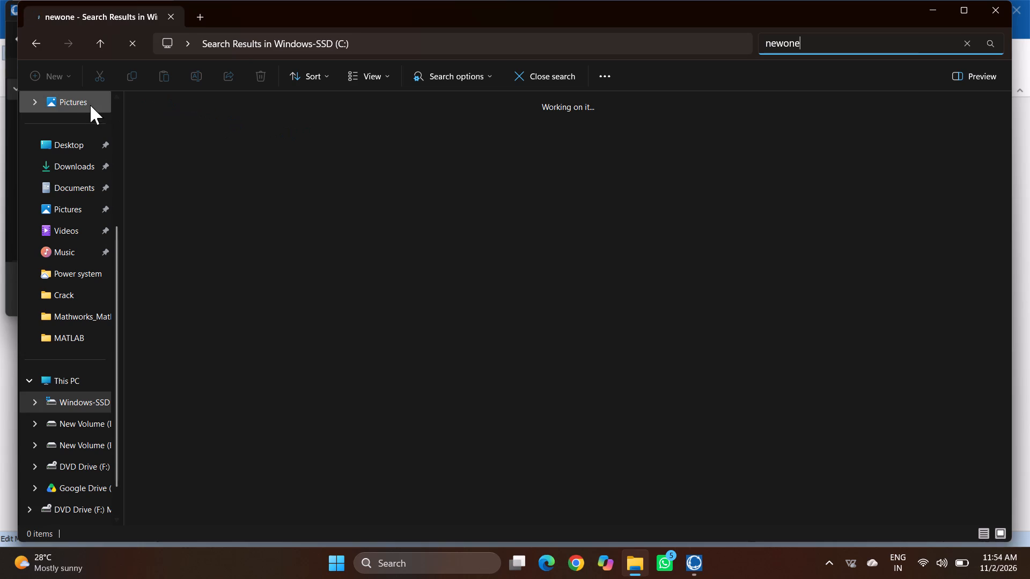
Return to the Home location and search it for "New" to check where NewOne1.pwd is stored.
{"action": "left_click", "coordinate": [64, 110]}
{"action": "scroll", "coordinate": [65, 129], "scroll_direction": "up", "scroll_amount": 7}
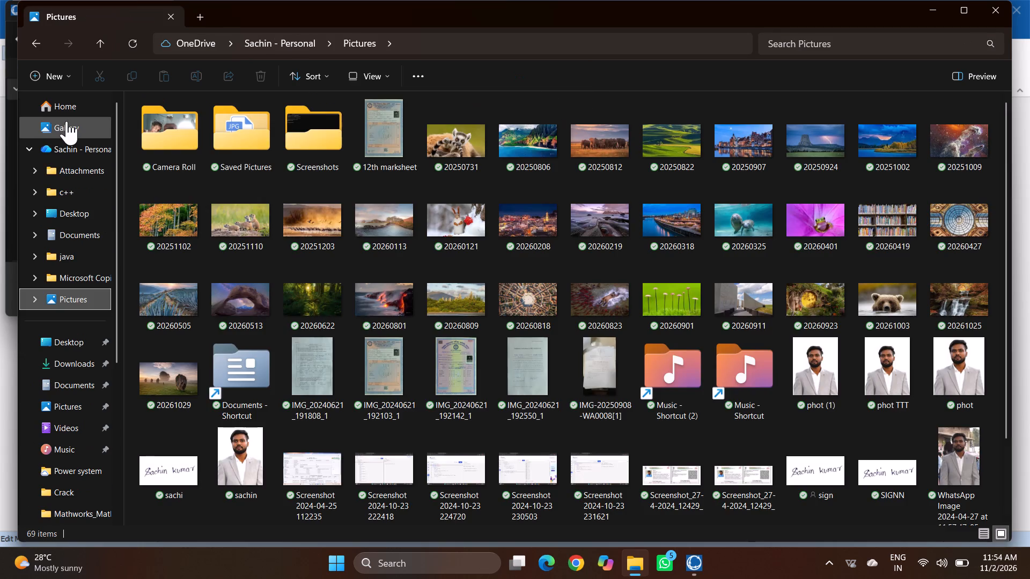
{"action": "double_click", "coordinate": [77, 103]}
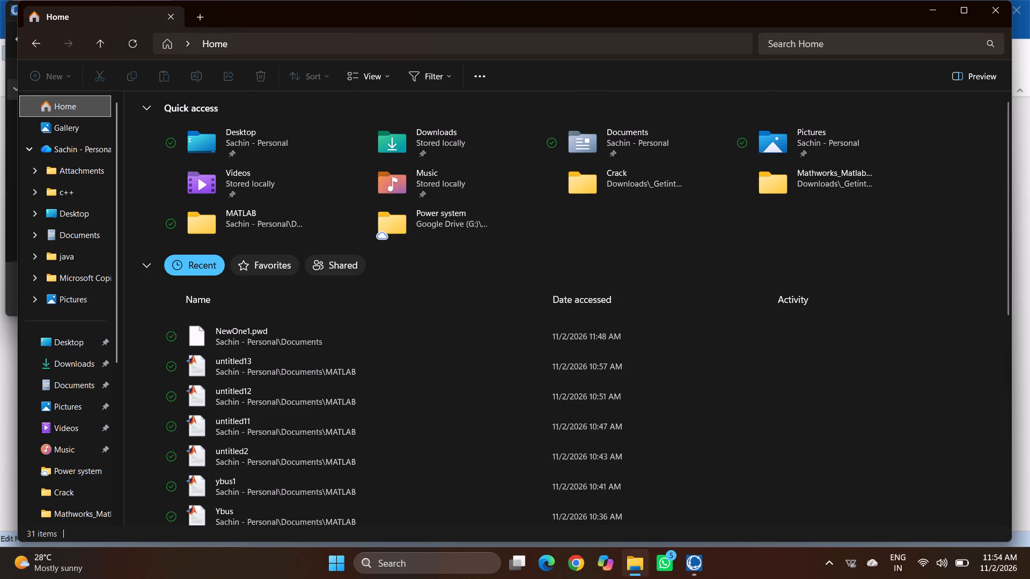
{"action": "left_click", "coordinate": [851, 40]}
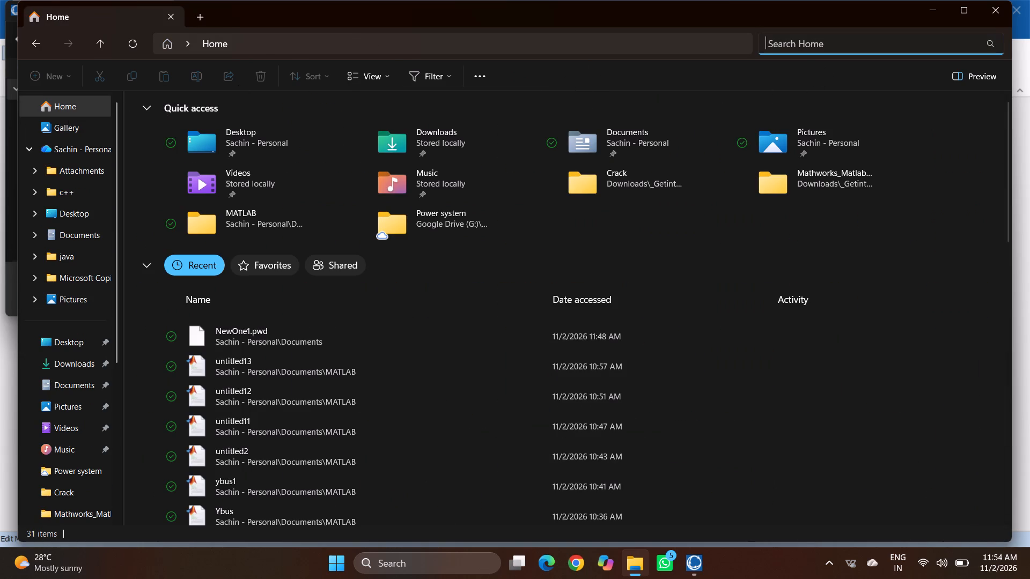
{"action": "type", "text": "New"}
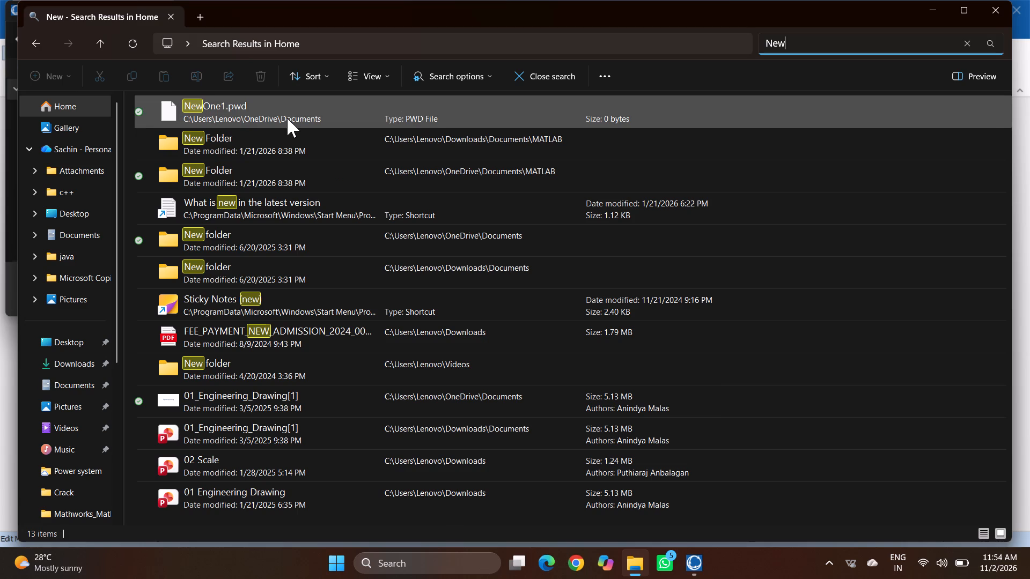
Open the Windows-SSD (C:) drive from This PC and look through it and its New folder for the saved case.
{"action": "scroll", "coordinate": [72, 342], "scroll_direction": "down", "scroll_amount": 2}
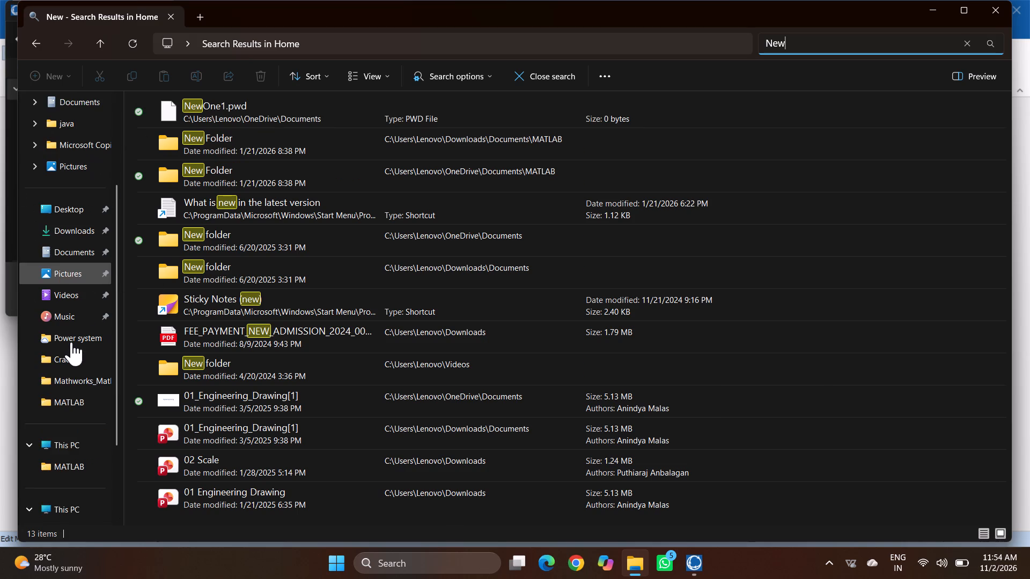
{"action": "left_click", "coordinate": [89, 443]}
{"action": "double_click", "coordinate": [156, 173]}
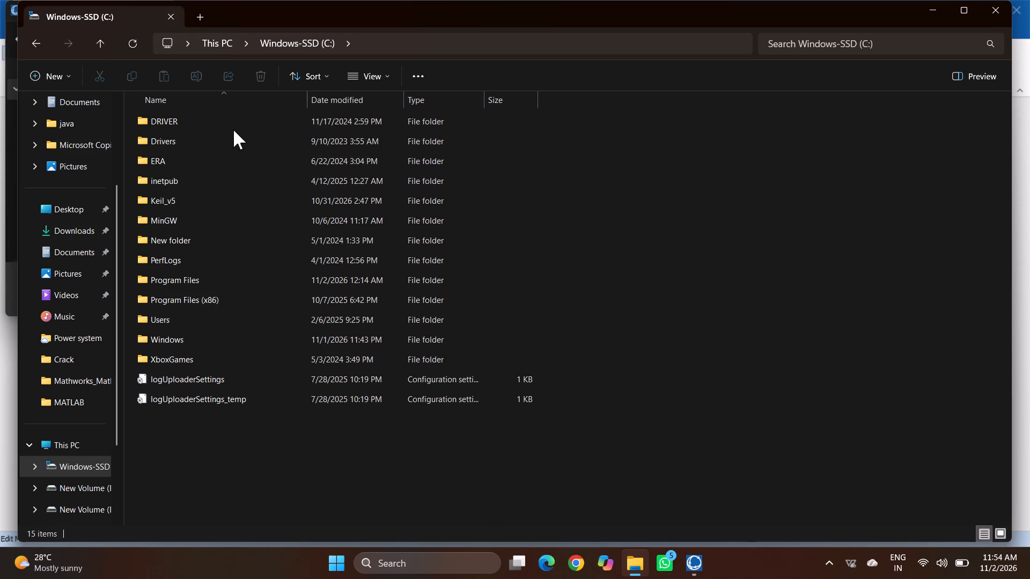
{"action": "double_click", "coordinate": [211, 236]}
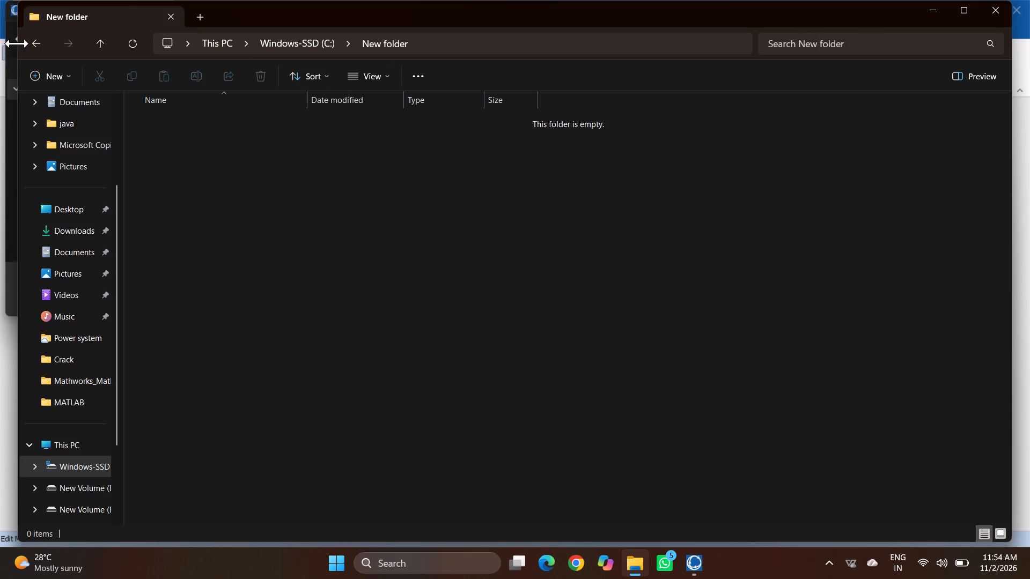
{"action": "left_click", "coordinate": [35, 48]}
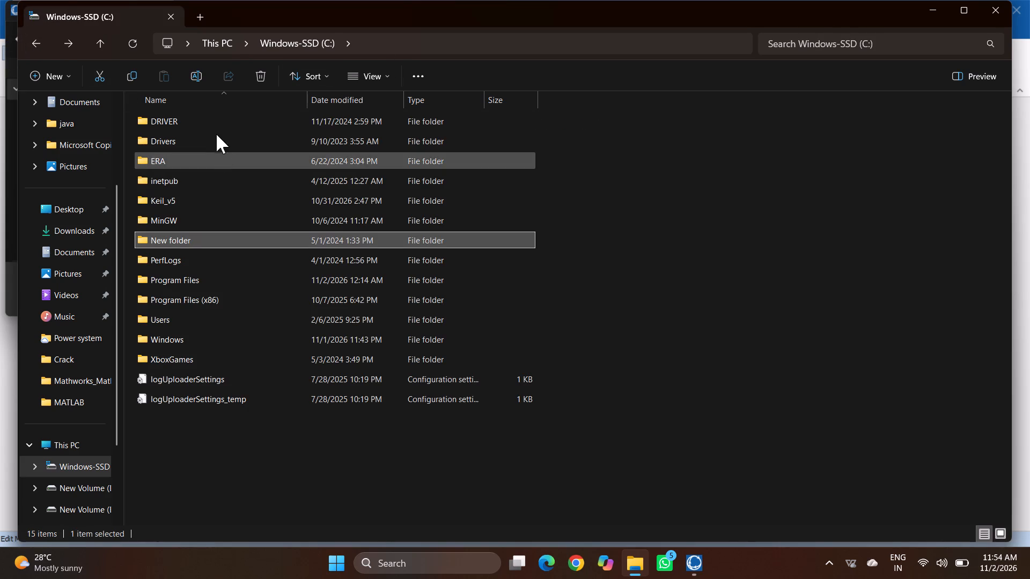
{"action": "scroll", "coordinate": [208, 160], "scroll_direction": "down", "scroll_amount": 1}
{"action": "scroll", "coordinate": [208, 160], "scroll_direction": "up", "scroll_amount": 2}
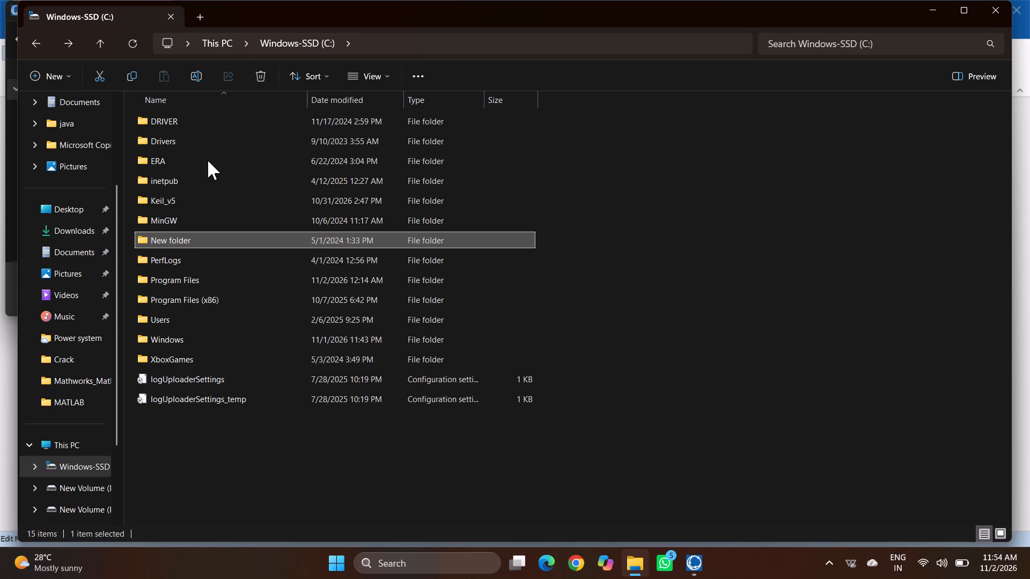
{"action": "scroll", "coordinate": [208, 160], "scroll_direction": "down", "scroll_amount": 3}
{"action": "scroll", "coordinate": [204, 190], "scroll_direction": "up", "scroll_amount": 2}
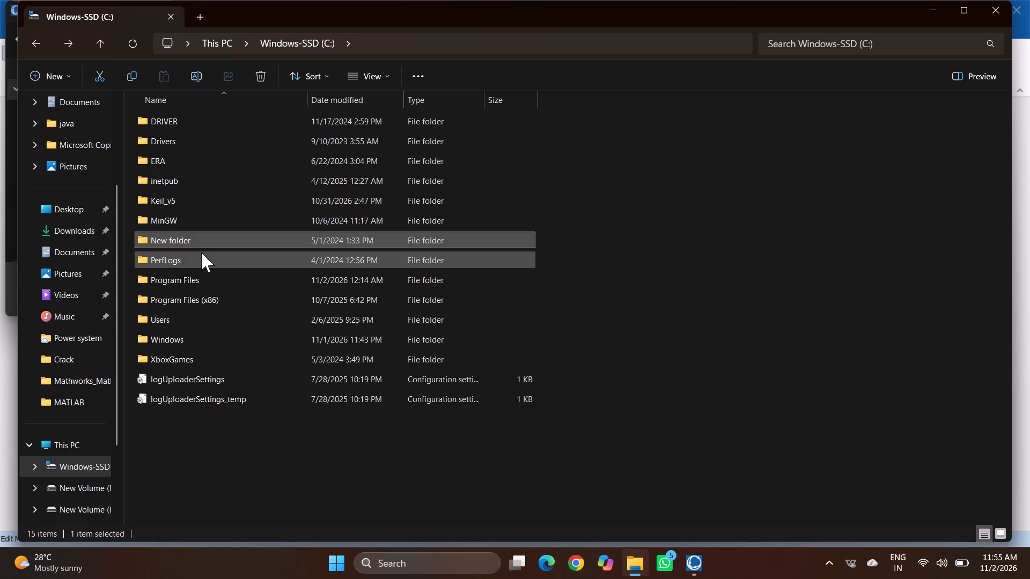
Browse to Users > Lenovo > OneDrive > Documents on the C: drive and try to open NewOne1.pwd.
{"action": "left_click", "coordinate": [202, 318]}
{"action": "left_click", "coordinate": [202, 318]}
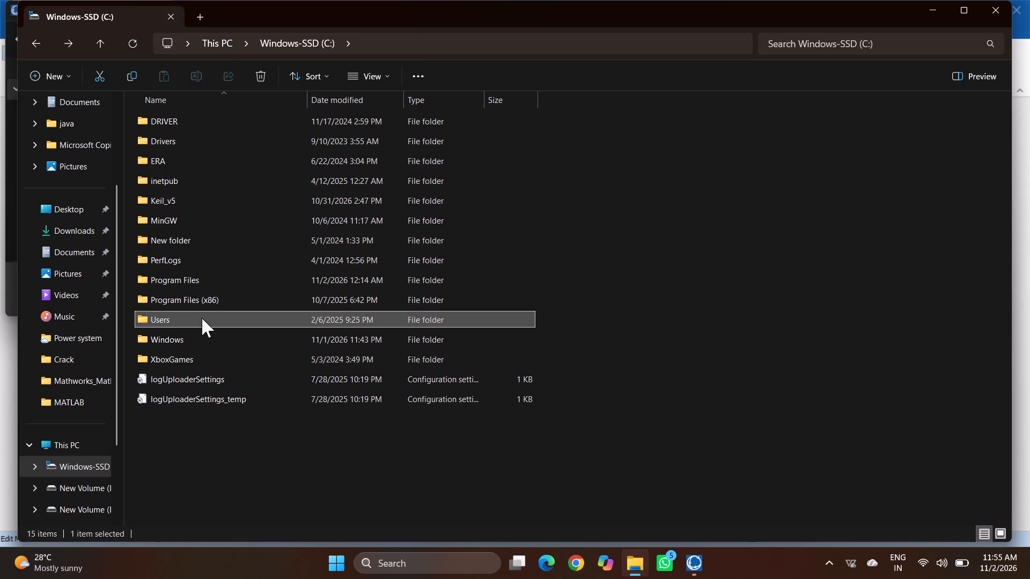
{"action": "double_click", "coordinate": [202, 318]}
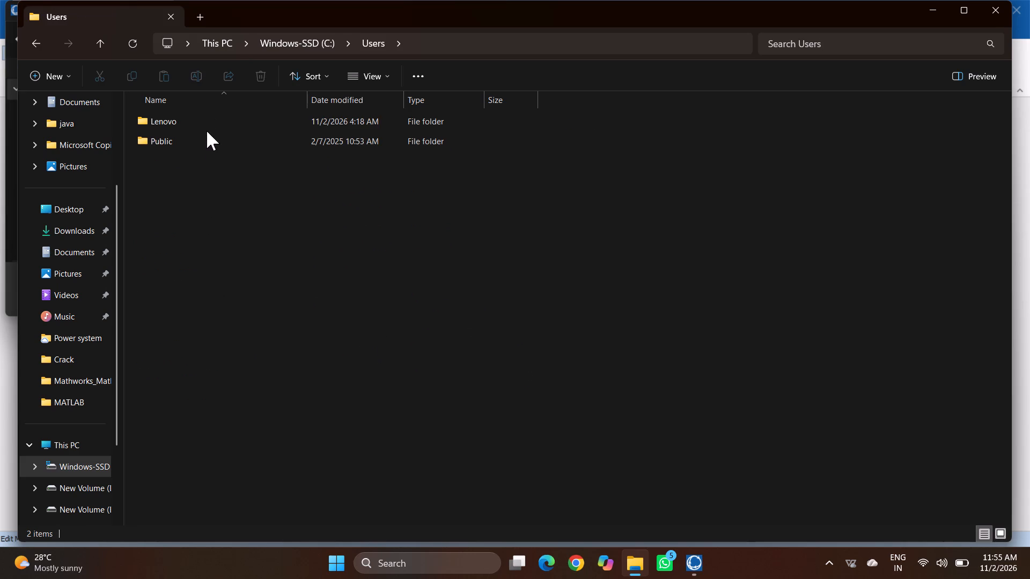
{"action": "left_click", "coordinate": [207, 131]}
{"action": "double_click", "coordinate": [208, 126]}
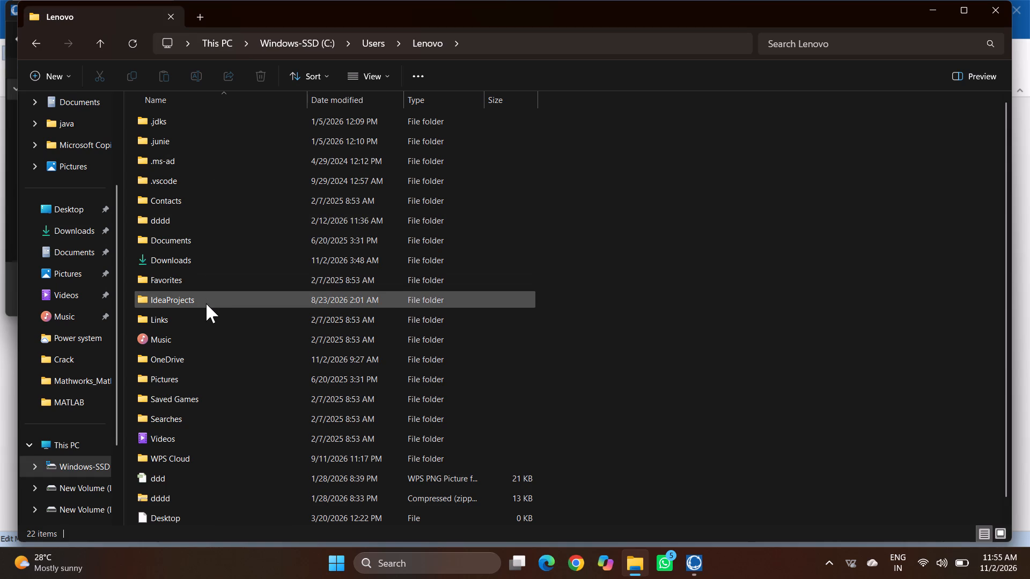
{"action": "double_click", "coordinate": [205, 360]}
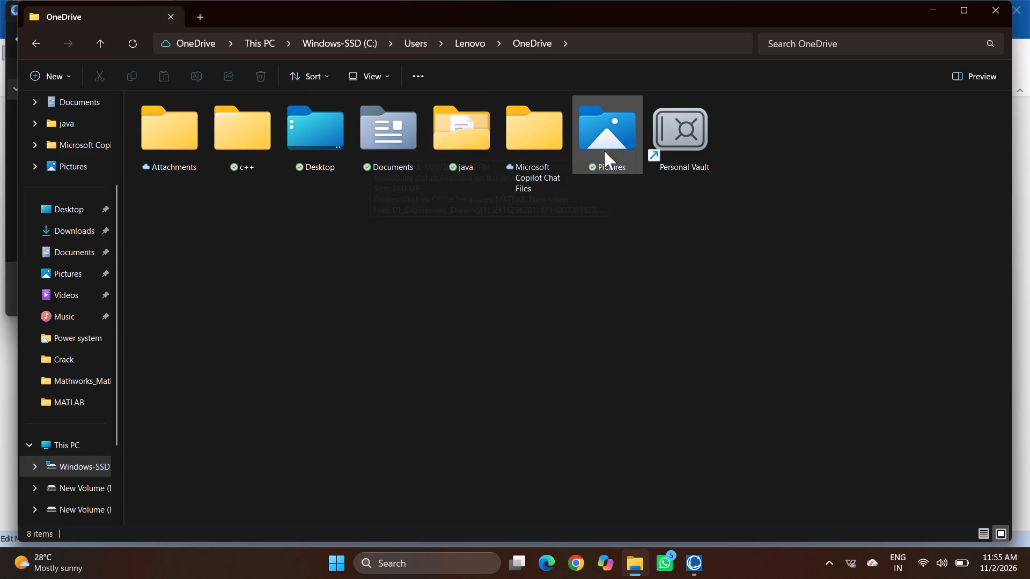
{"action": "double_click", "coordinate": [366, 133]}
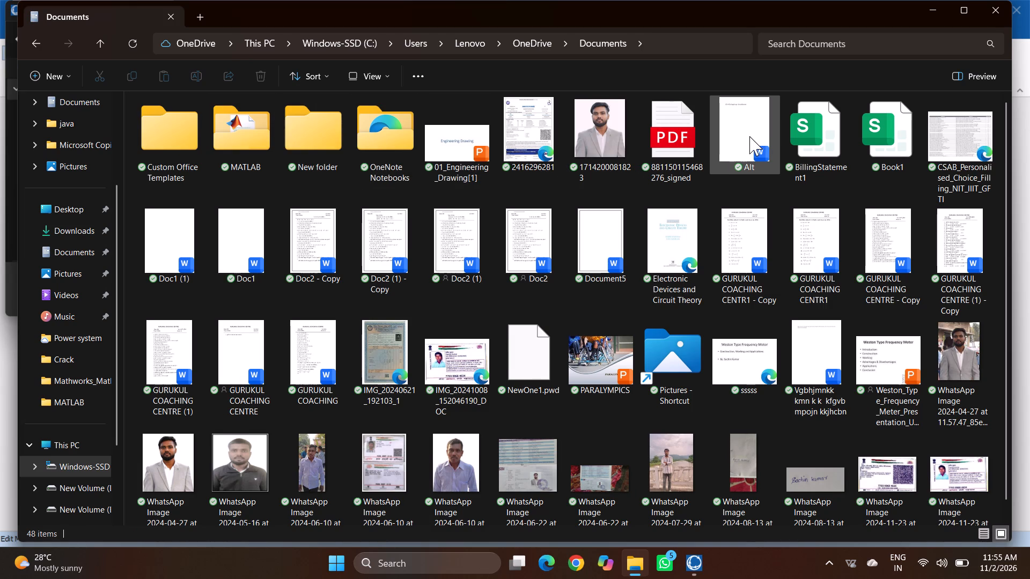
{"action": "scroll", "coordinate": [749, 136], "scroll_direction": "down", "scroll_amount": 5}
{"action": "scroll", "coordinate": [749, 136], "scroll_direction": "up", "scroll_amount": 4}
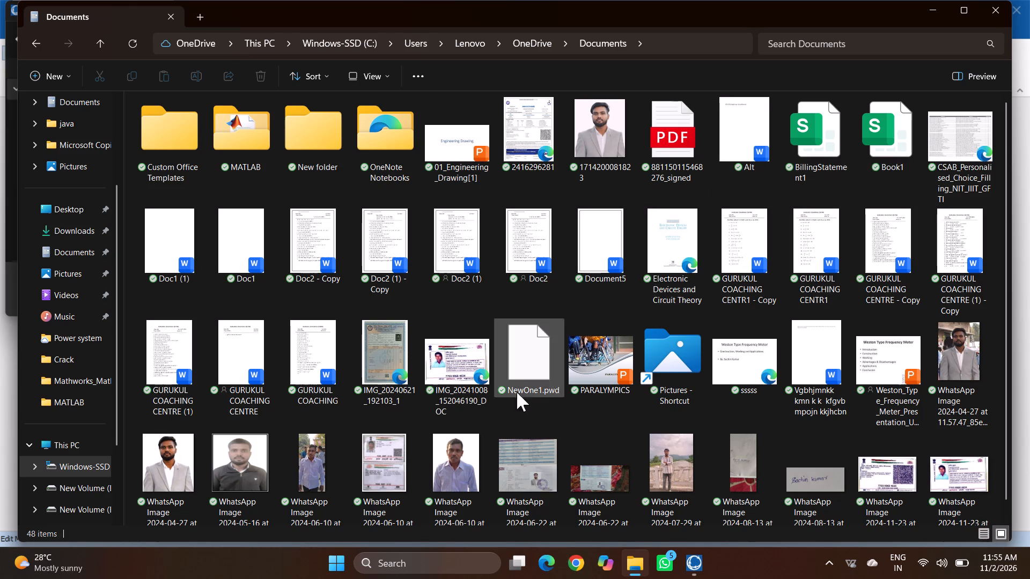
{"action": "double_click", "coordinate": [528, 381]}
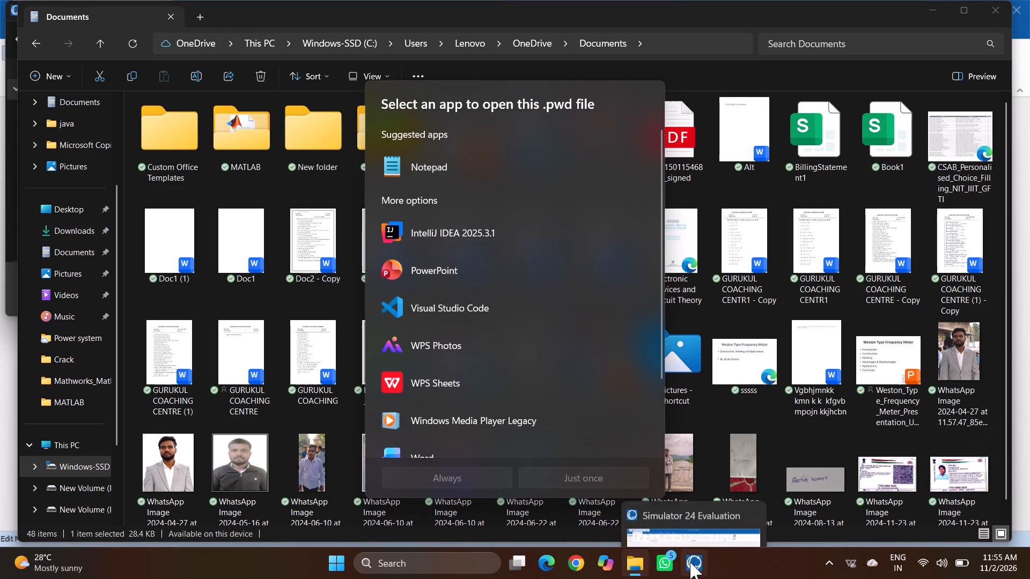
Switch to PowerWorld Simulator's Open dialog and browse to the personal OneDrive's Documents folder, displaying its items as tiles.
{"action": "left_click", "coordinate": [682, 505]}
{"action": "scroll", "coordinate": [49, 112], "scroll_direction": "up", "scroll_amount": 2}
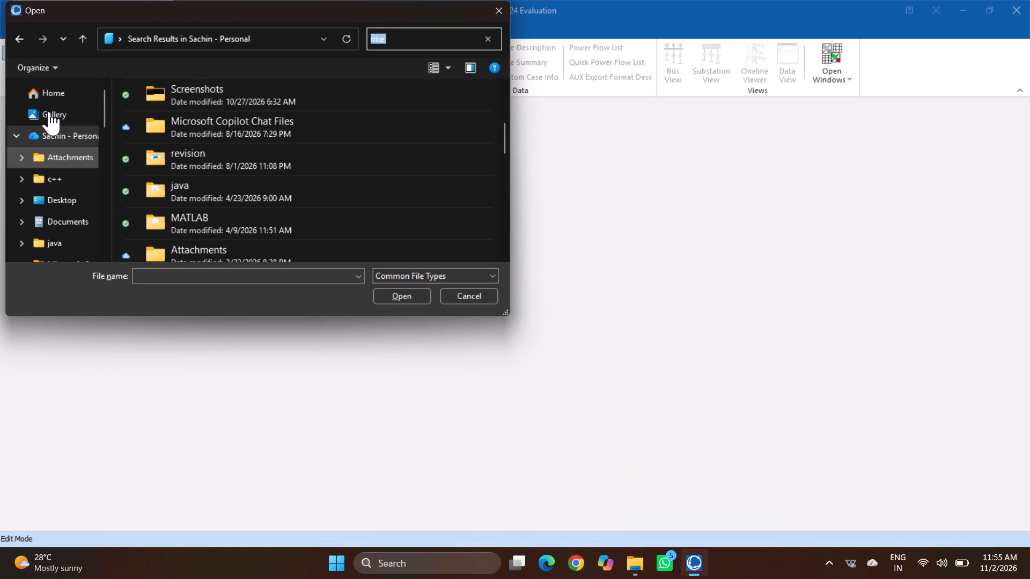
{"action": "scroll", "coordinate": [49, 112], "scroll_direction": "up", "scroll_amount": 2}
{"action": "double_click", "coordinate": [63, 130]}
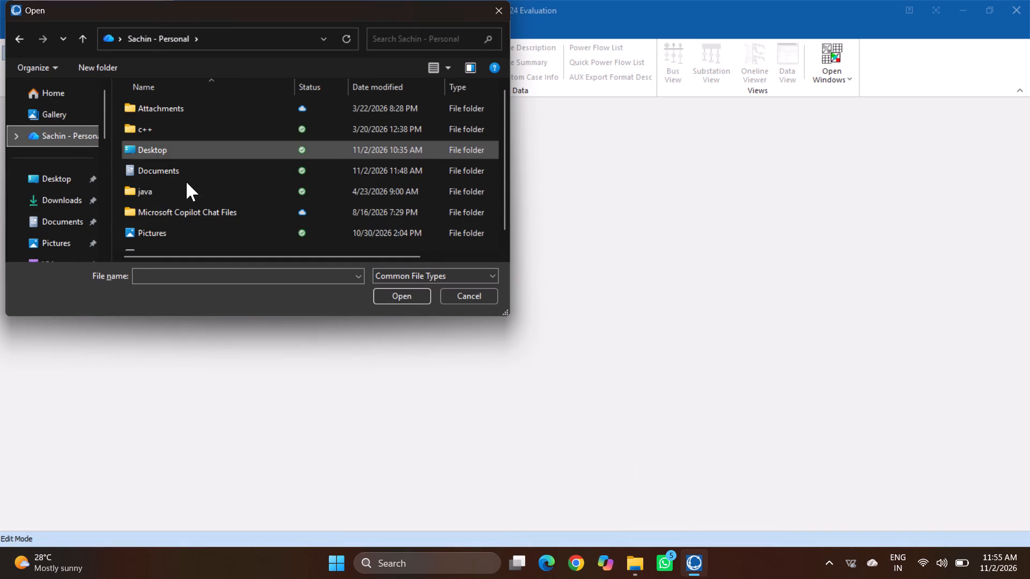
{"action": "left_click", "coordinate": [444, 67]}
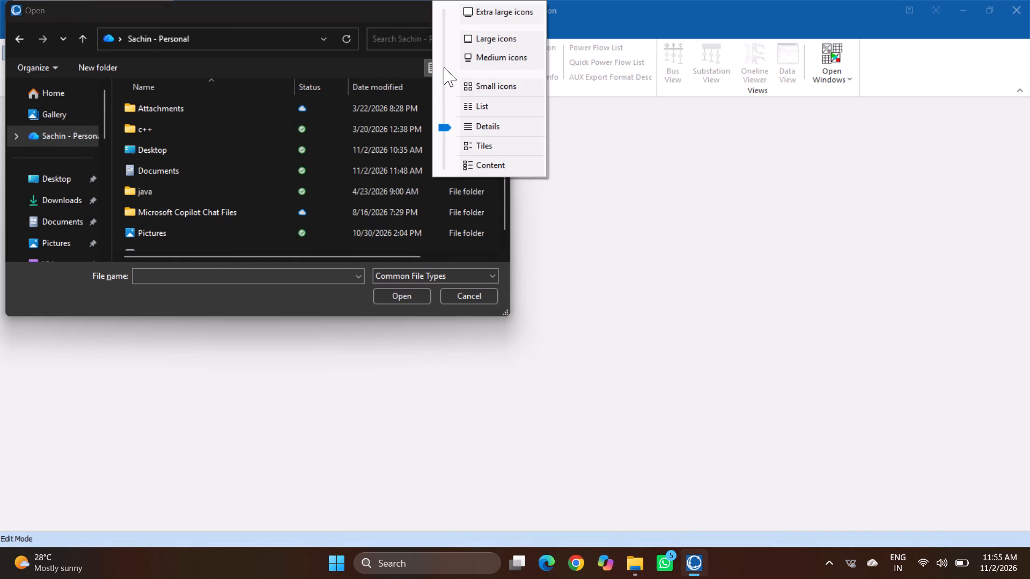
{"action": "left_click", "coordinate": [468, 40]}
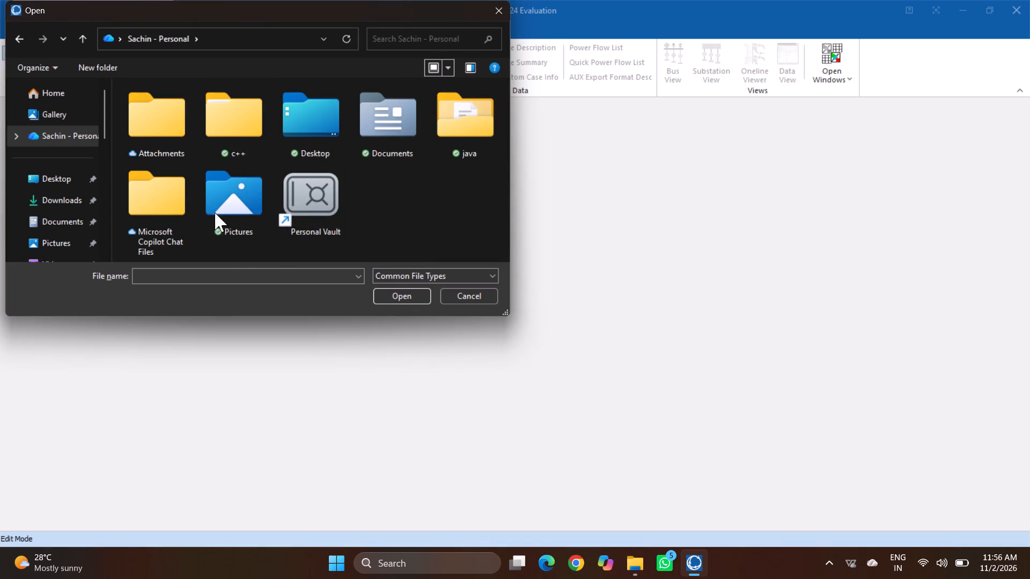
{"action": "double_click", "coordinate": [398, 130]}
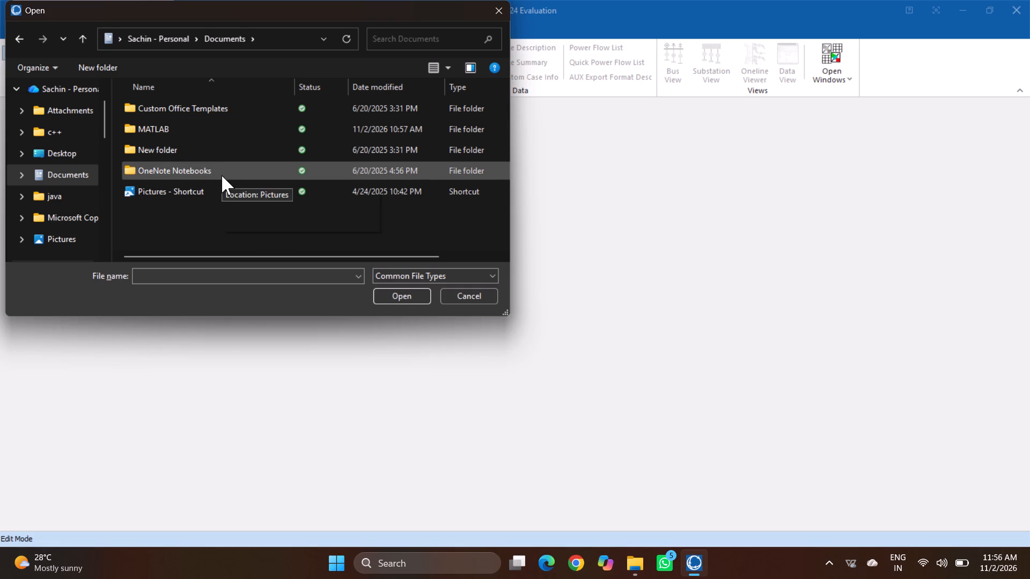
{"action": "left_click", "coordinate": [425, 66]}
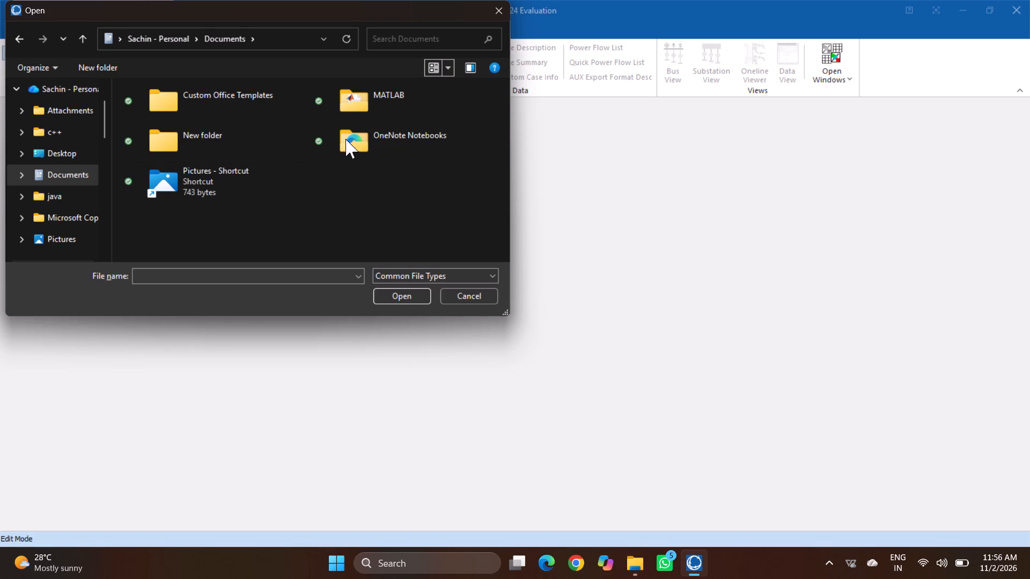
Look through Documents' Custom Office Templates, New folder, OneNote Notebooks, MATLAB and Pictures shortcut for the saved case.
{"action": "double_click", "coordinate": [238, 92]}
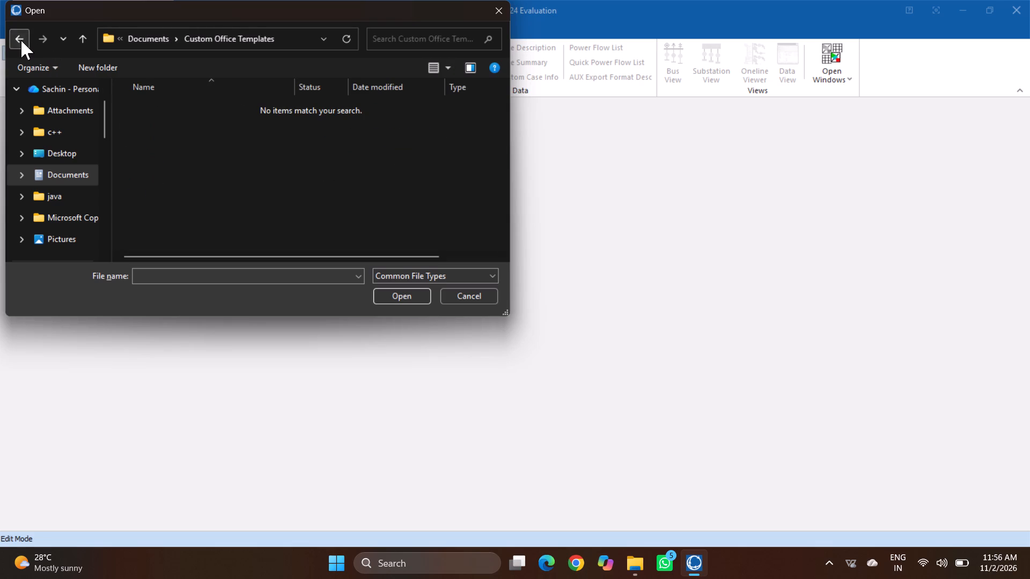
{"action": "left_click", "coordinate": [21, 40]}
{"action": "double_click", "coordinate": [242, 130]}
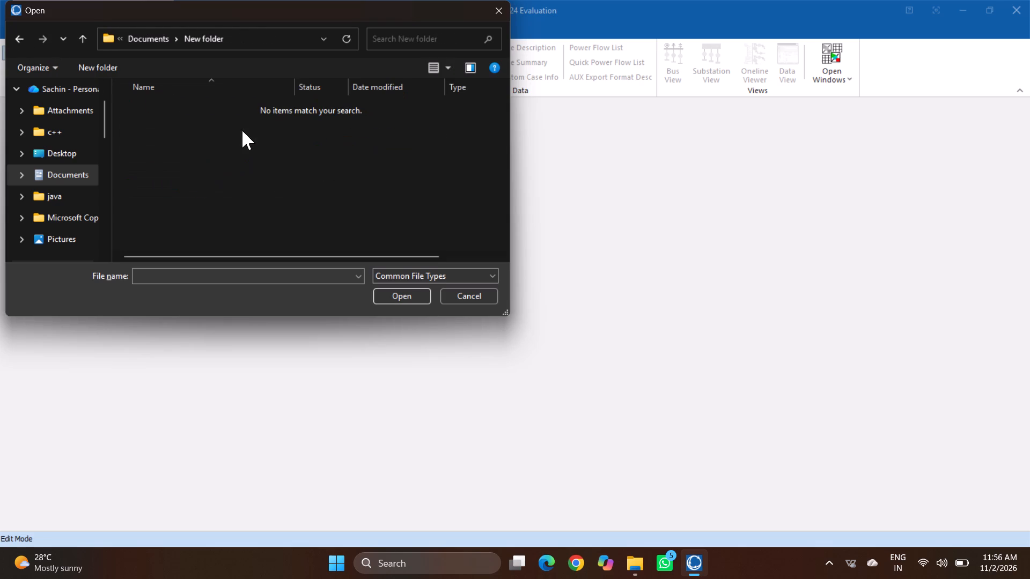
{"action": "left_click", "coordinate": [14, 39]}
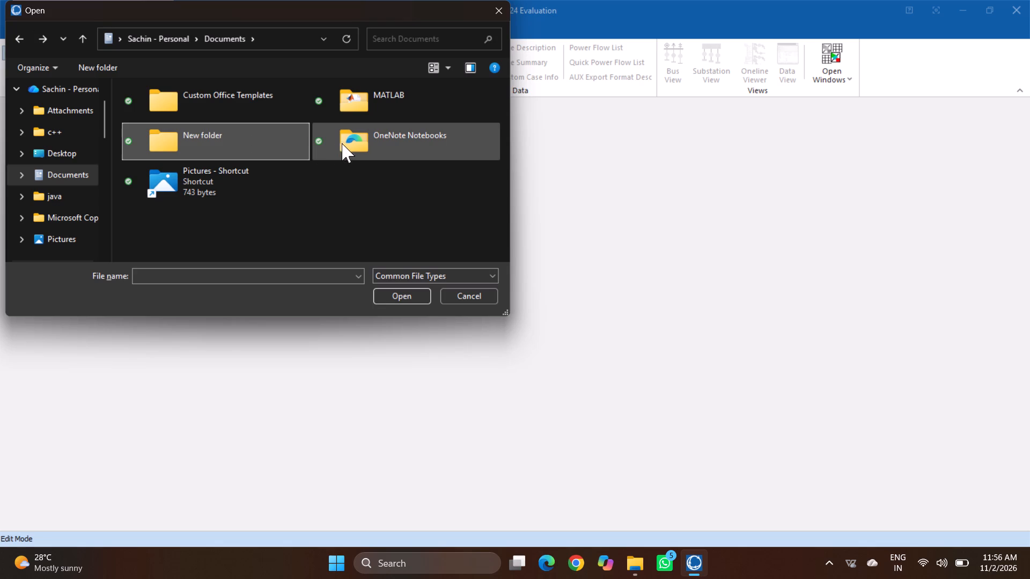
{"action": "double_click", "coordinate": [345, 139]}
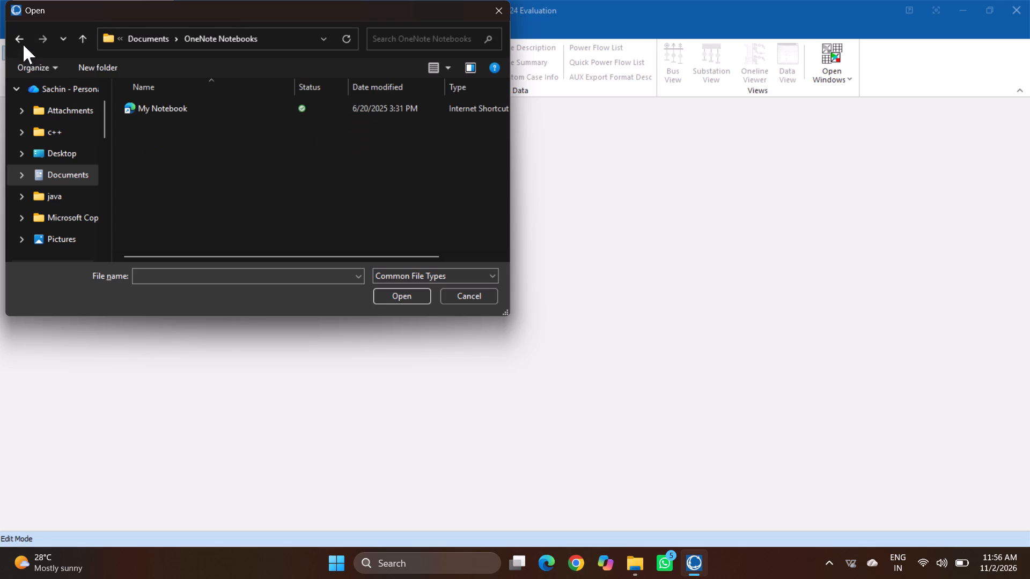
{"action": "left_click", "coordinate": [22, 41]}
{"action": "double_click", "coordinate": [334, 90]}
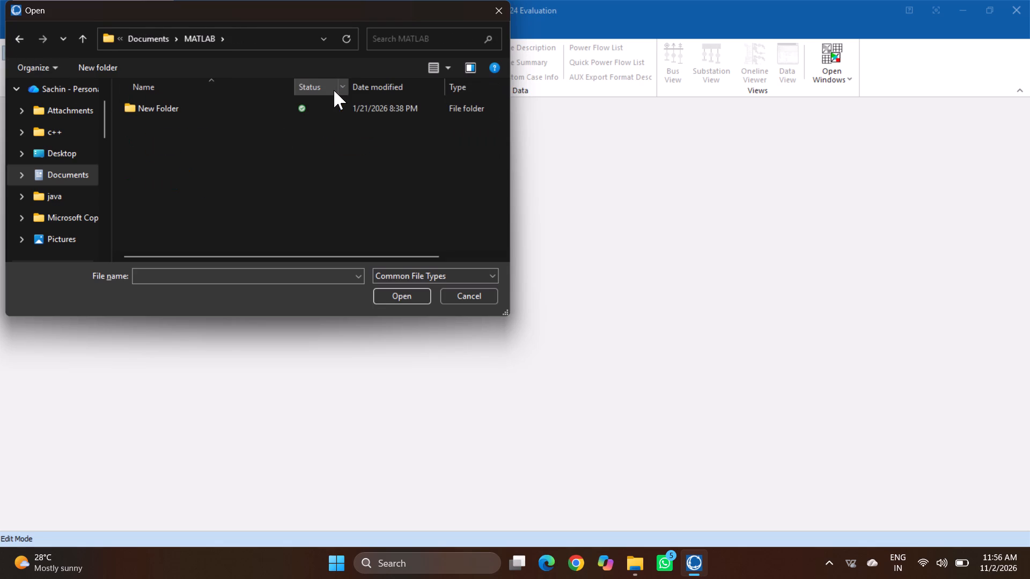
{"action": "double_click", "coordinate": [248, 101]}
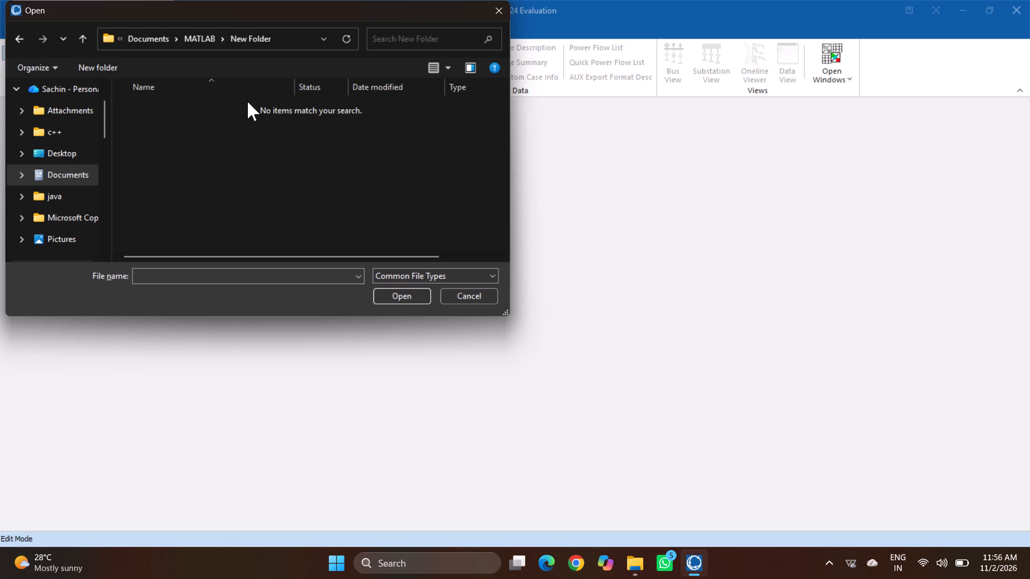
{"action": "left_click", "coordinate": [35, 39]}
{"action": "left_click", "coordinate": [12, 38]}
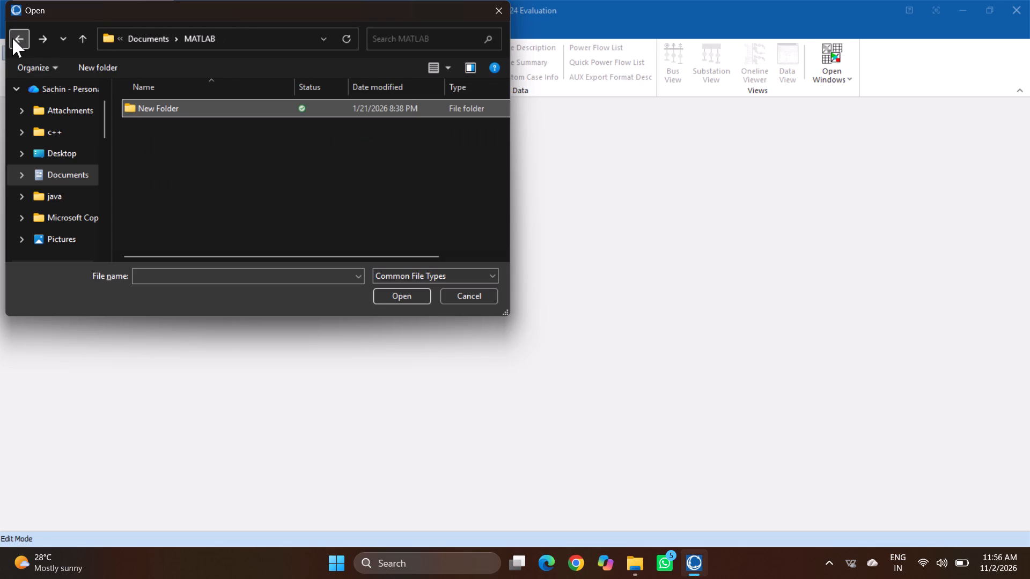
{"action": "left_click", "coordinate": [12, 38]}
{"action": "double_click", "coordinate": [208, 184]}
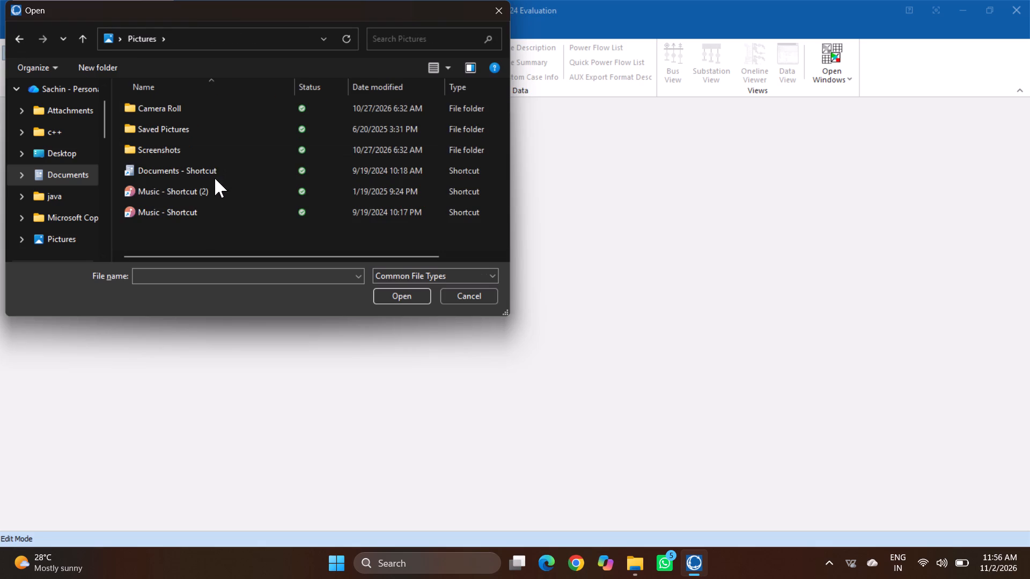
{"action": "left_click", "coordinate": [12, 43]}
Look through Home's quick access, favorite and recent items for the saved case.
{"action": "scroll", "coordinate": [69, 113], "scroll_direction": "up", "scroll_amount": 4}
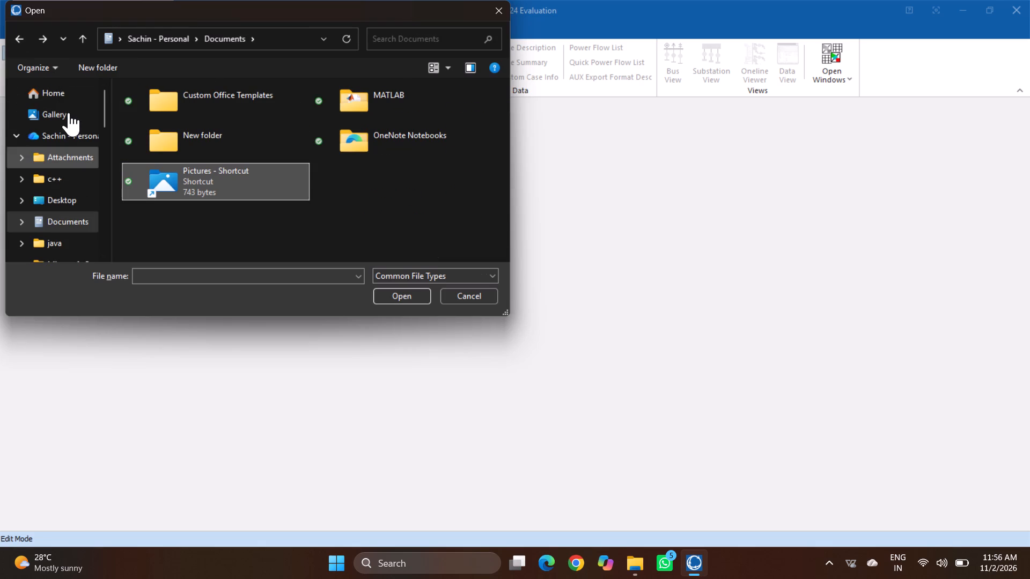
{"action": "left_click", "coordinate": [66, 99]}
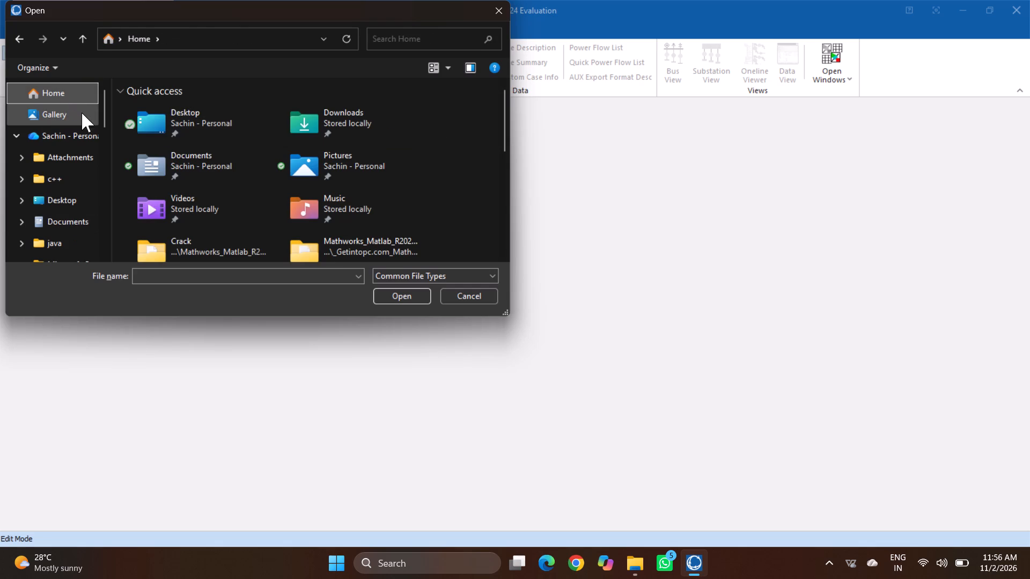
{"action": "scroll", "coordinate": [216, 129], "scroll_direction": "down", "scroll_amount": 4}
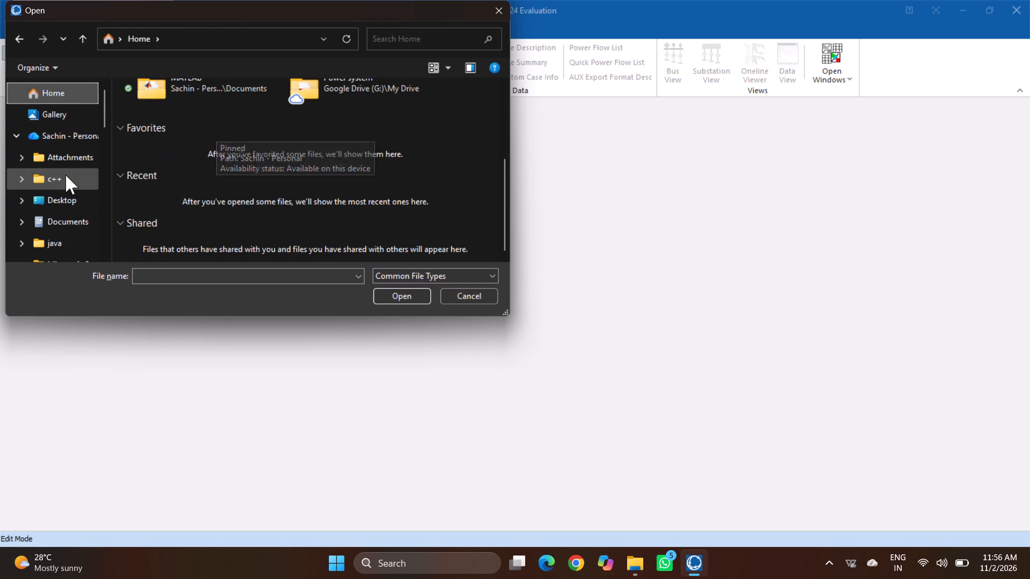
Browse the Windows-SSD (C:) drive to the Lenovo folder under Users.
{"action": "scroll", "coordinate": [65, 175], "scroll_direction": "down", "scroll_amount": 10}
{"action": "scroll", "coordinate": [56, 142], "scroll_direction": "up", "scroll_amount": 2}
{"action": "scroll", "coordinate": [57, 143], "scroll_direction": "down", "scroll_amount": 1}
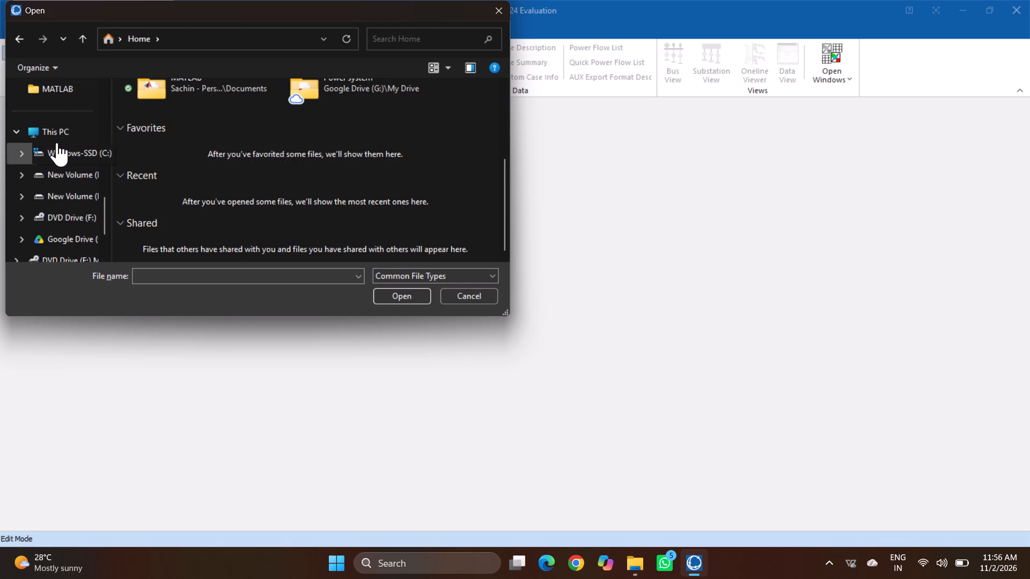
{"action": "double_click", "coordinate": [64, 145]}
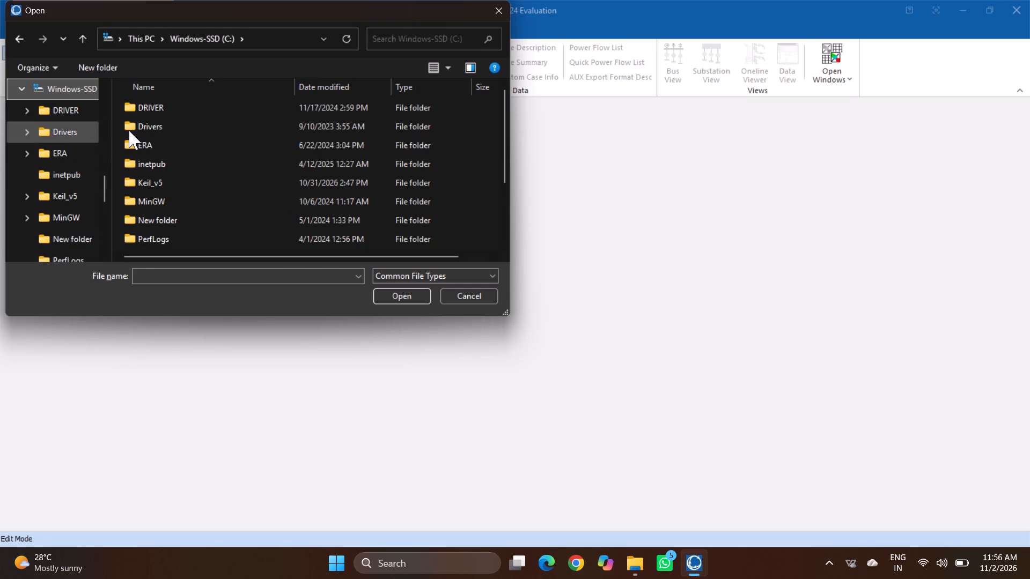
{"action": "scroll", "coordinate": [197, 150], "scroll_direction": "down", "scroll_amount": 2}
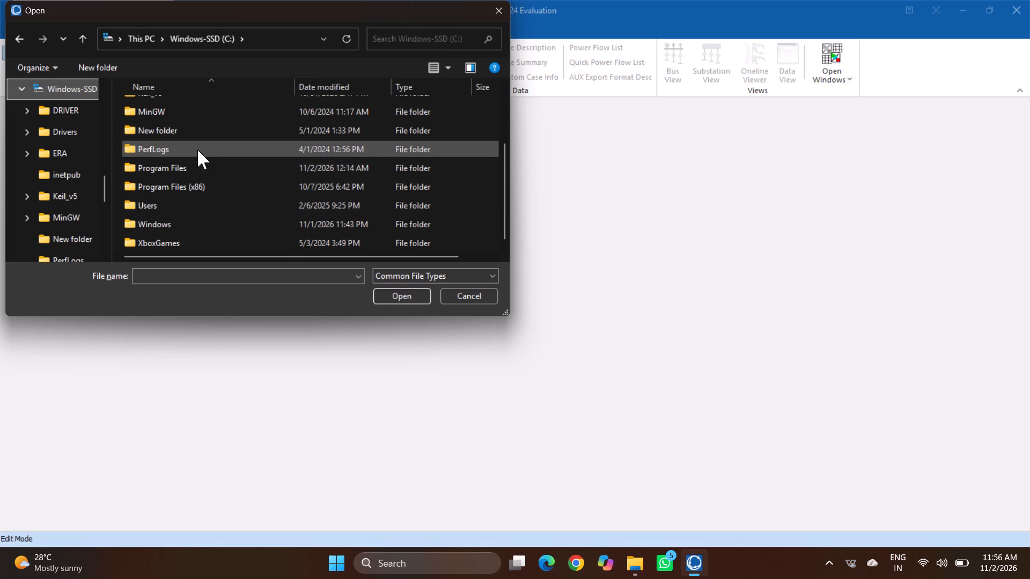
{"action": "scroll", "coordinate": [197, 150], "scroll_direction": "down", "scroll_amount": 1}
{"action": "left_click", "coordinate": [166, 196]}
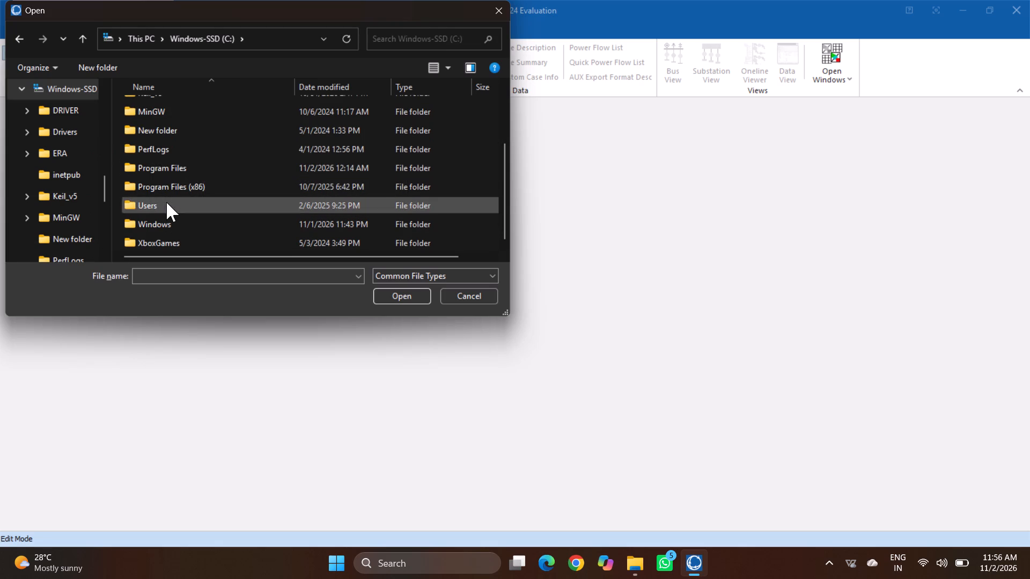
{"action": "double_click", "coordinate": [166, 202]}
{"action": "double_click", "coordinate": [172, 108]}
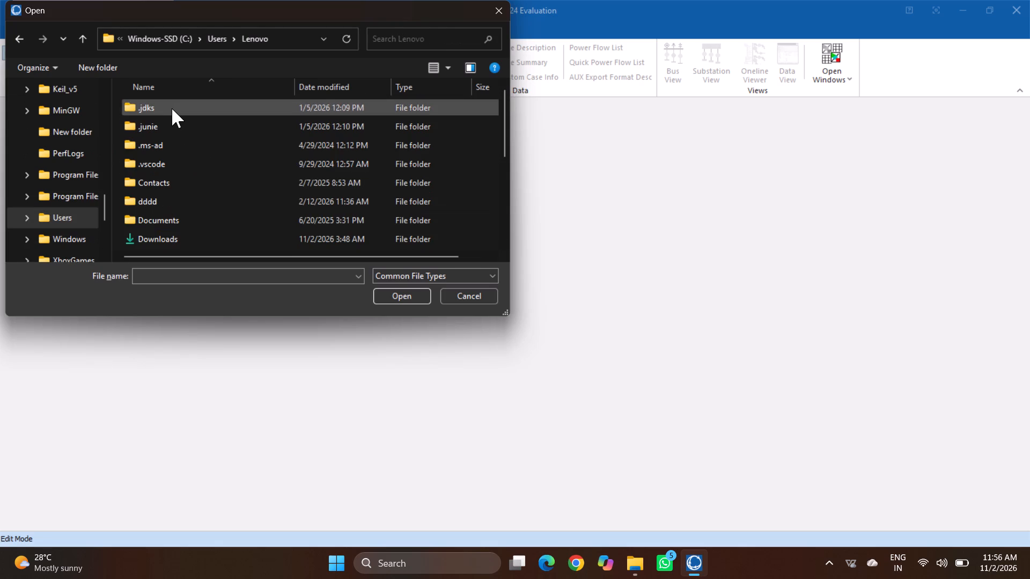
Check OneDrive > Documents and its MATLAB folder for the saved case, and close the Open dialog.
{"action": "scroll", "coordinate": [212, 119], "scroll_direction": "down", "scroll_amount": 3}
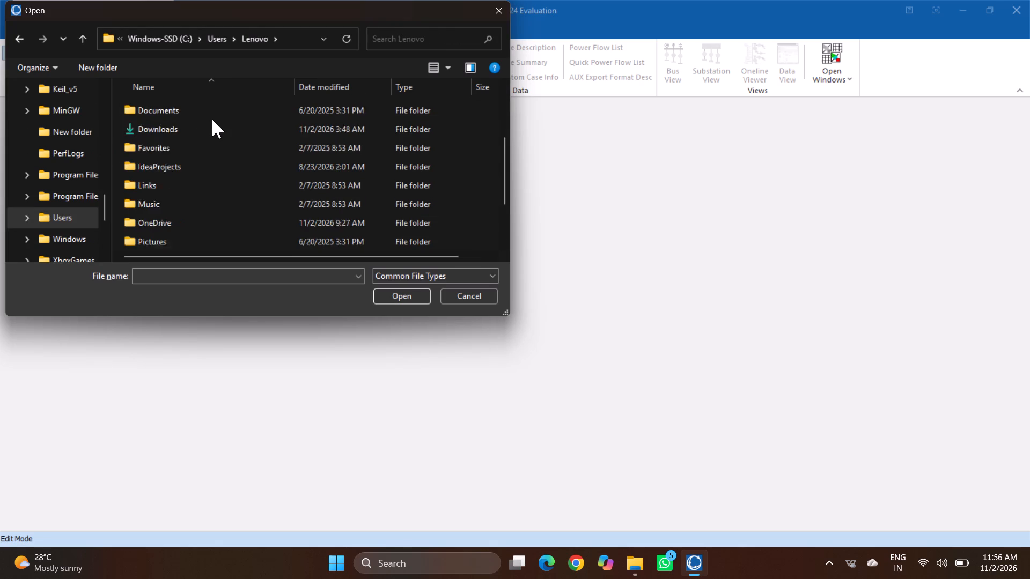
{"action": "scroll", "coordinate": [212, 119], "scroll_direction": "down", "scroll_amount": 1}
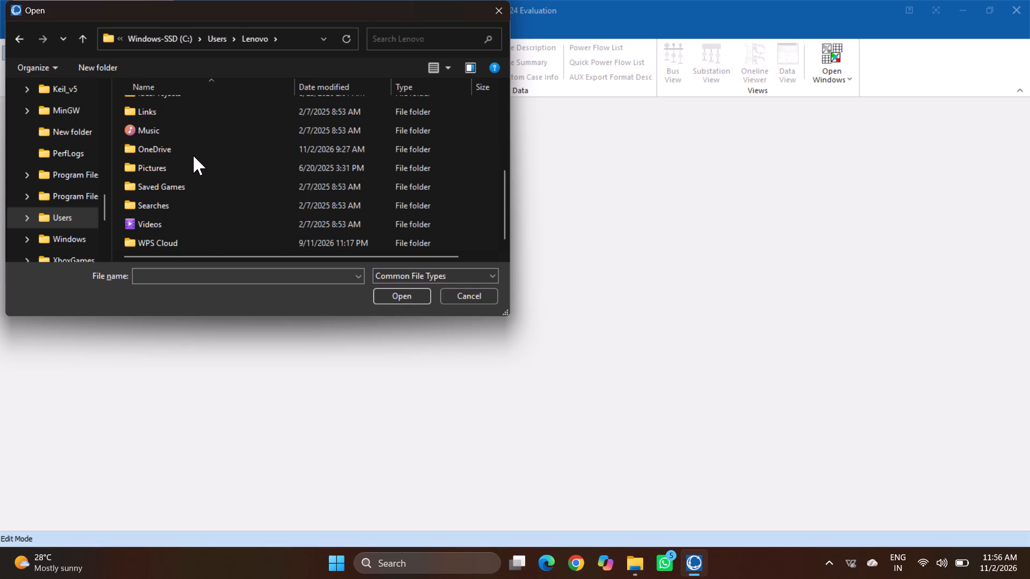
{"action": "left_click", "coordinate": [193, 155]}
{"action": "double_click", "coordinate": [193, 155]}
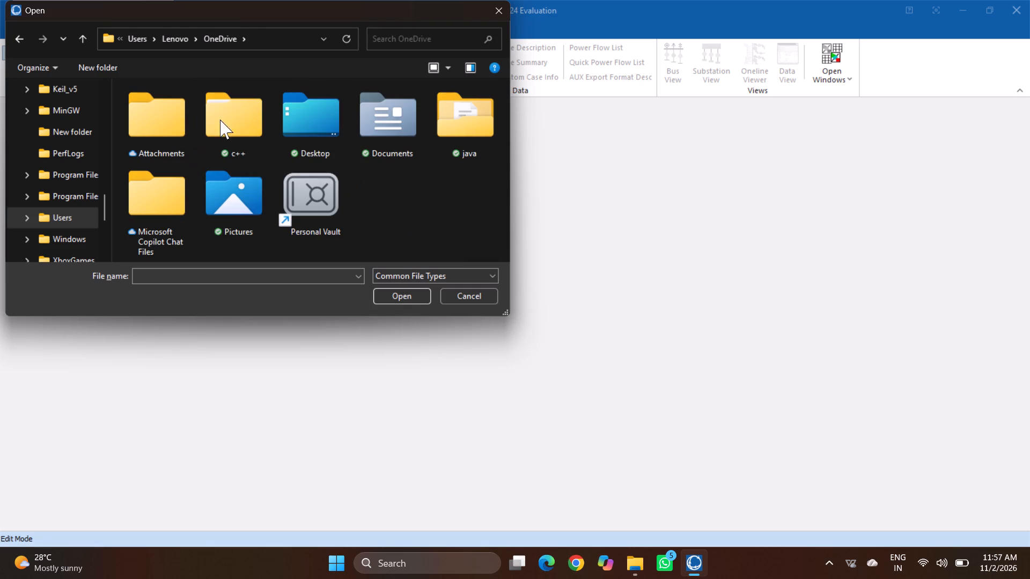
{"action": "scroll", "coordinate": [193, 138], "scroll_direction": "down", "scroll_amount": 1}
{"action": "double_click", "coordinate": [366, 135]}
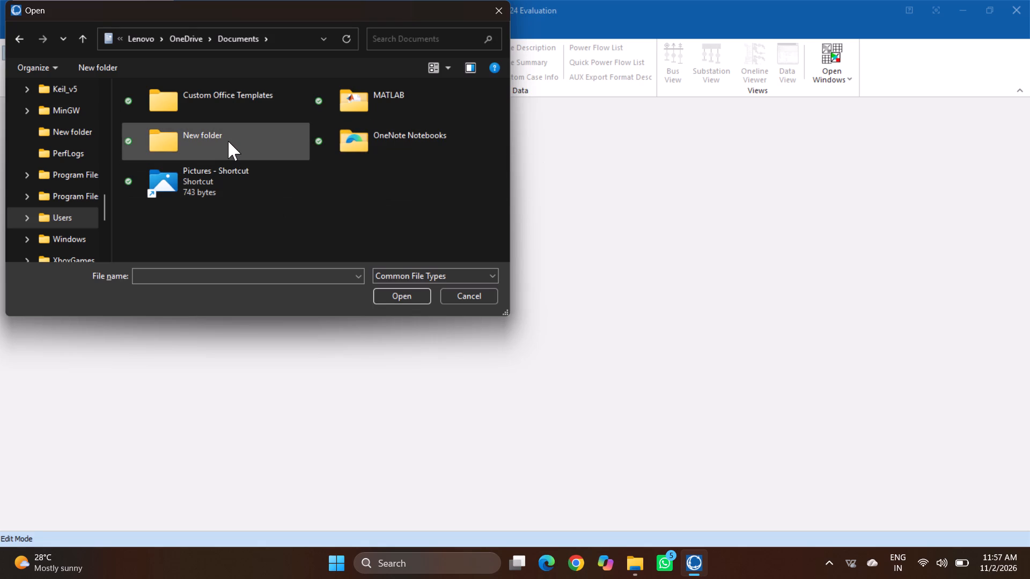
{"action": "double_click", "coordinate": [434, 103]}
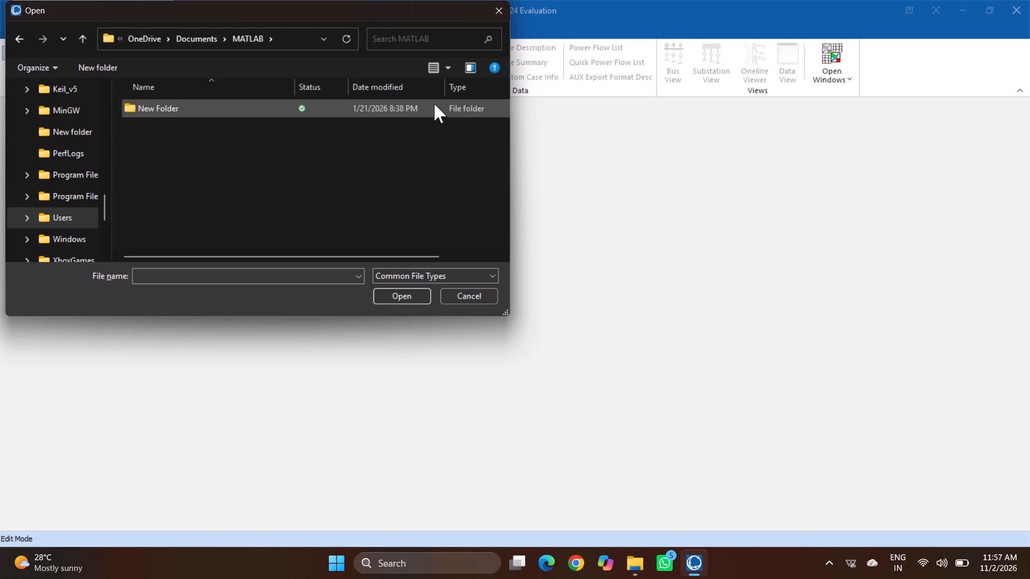
{"action": "left_click", "coordinate": [486, 6]}
{"action": "left_click", "coordinate": [495, 6]}
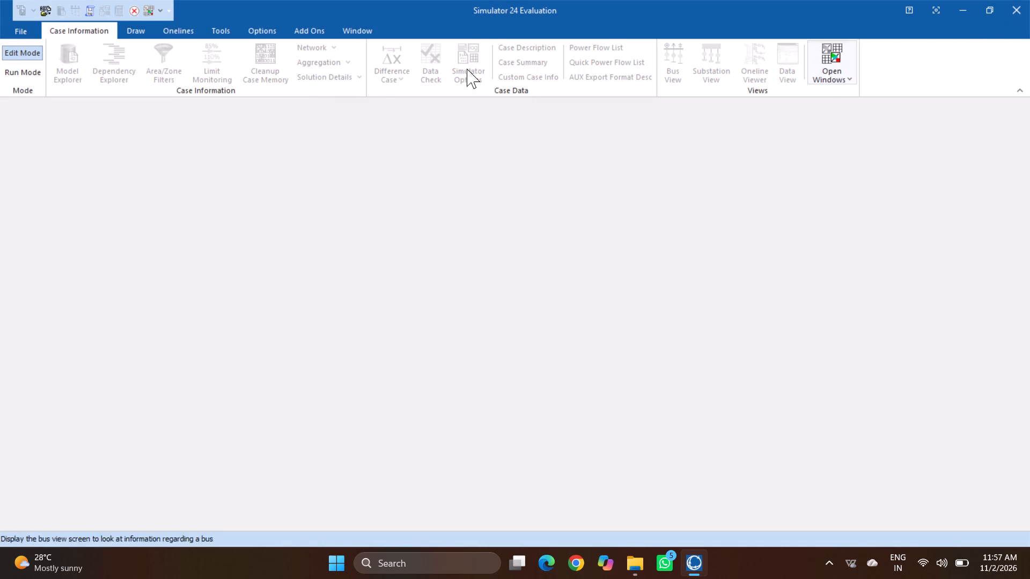
Bring up the dialog for opening a case again and search Home for NewOne.
{"action": "left_click", "coordinate": [27, 31]}
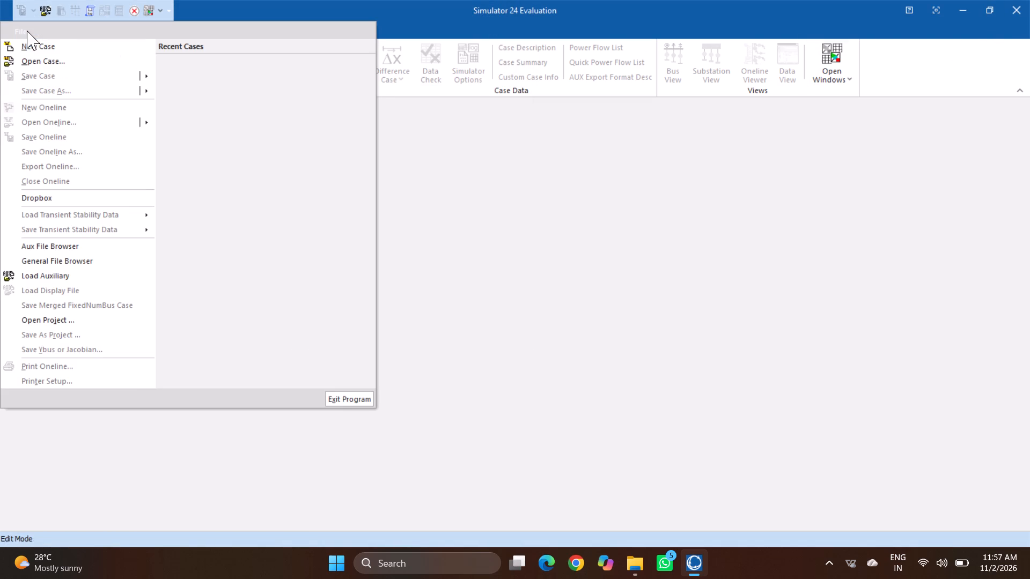
{"action": "left_click", "coordinate": [55, 60]}
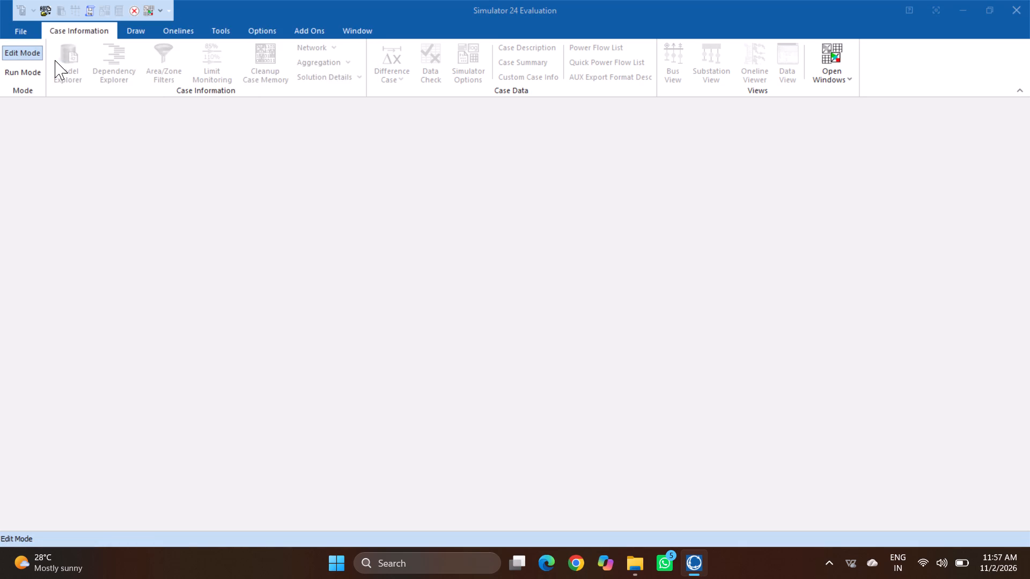
{"action": "scroll", "coordinate": [218, 100], "scroll_direction": "up", "scroll_amount": 2}
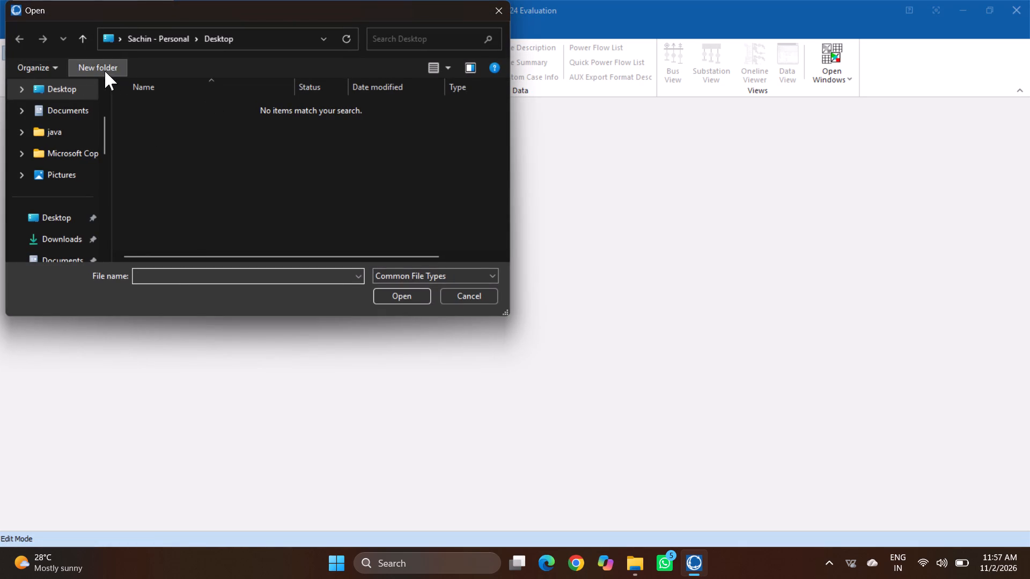
{"action": "scroll", "coordinate": [50, 122], "scroll_direction": "up", "scroll_amount": 6}
{"action": "left_click", "coordinate": [63, 81]}
{"action": "double_click", "coordinate": [63, 85]}
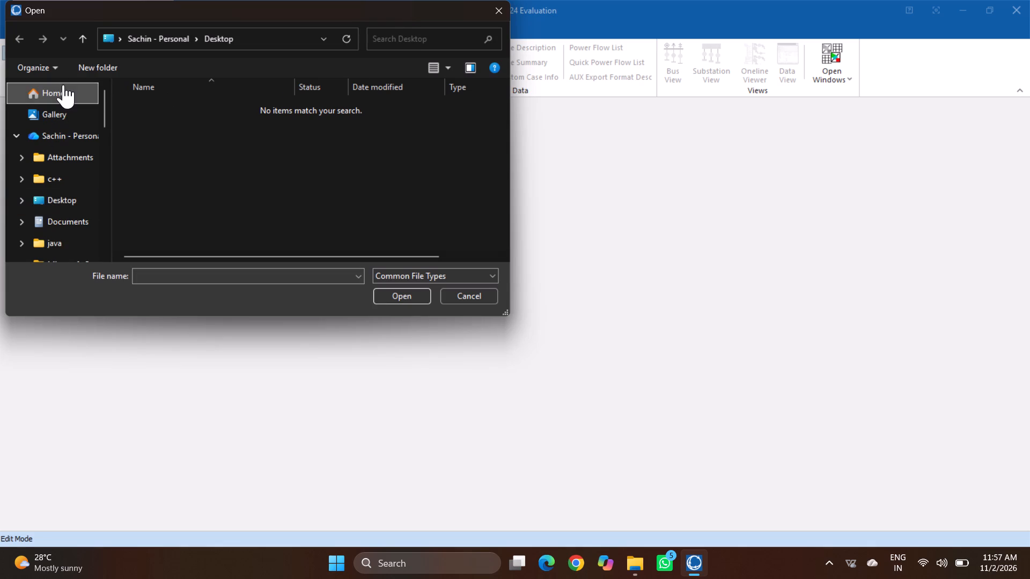
{"action": "left_click", "coordinate": [389, 31]}
{"action": "left_click", "coordinate": [390, 35]}
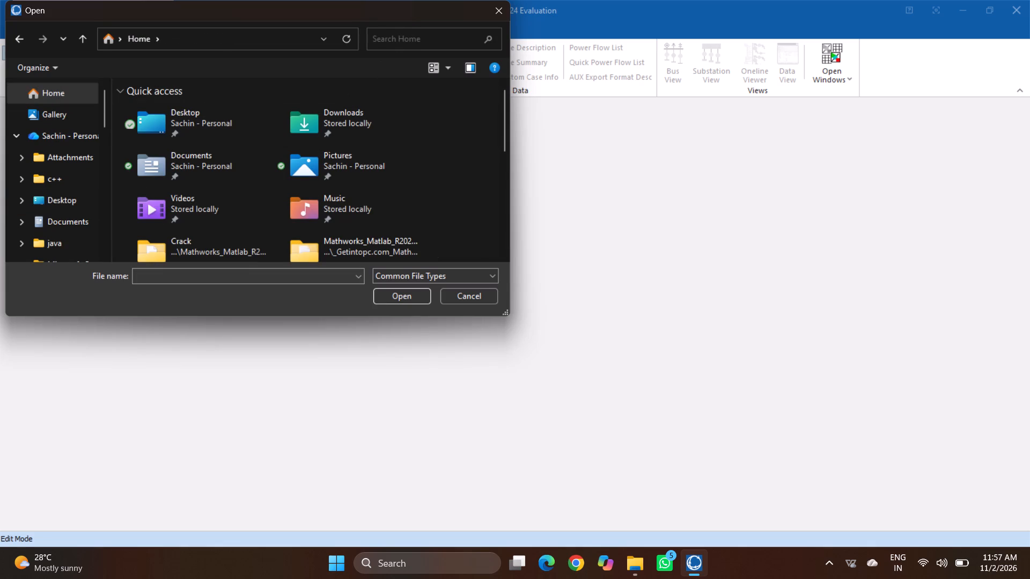
{"action": "type", "text": "New"}
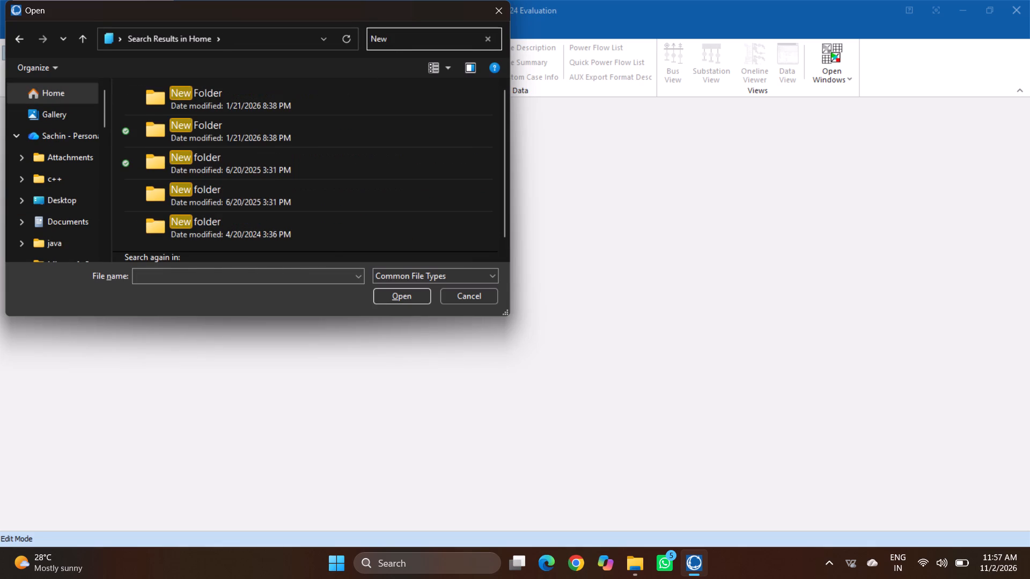
{"action": "type", "text": "One"}
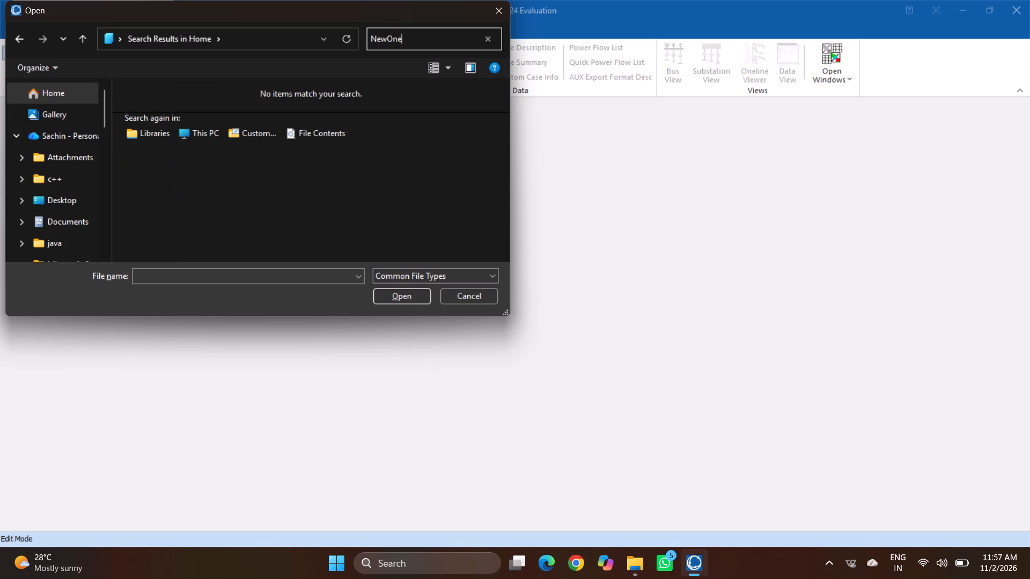
Shorten the Home search to New, look through the matches for the saved case, and close the dialog.
{"action": "key", "text": "BackSpace"}
{"action": "key", "text": "BackSpace"}
{"action": "key", "text": "BackSpace"}
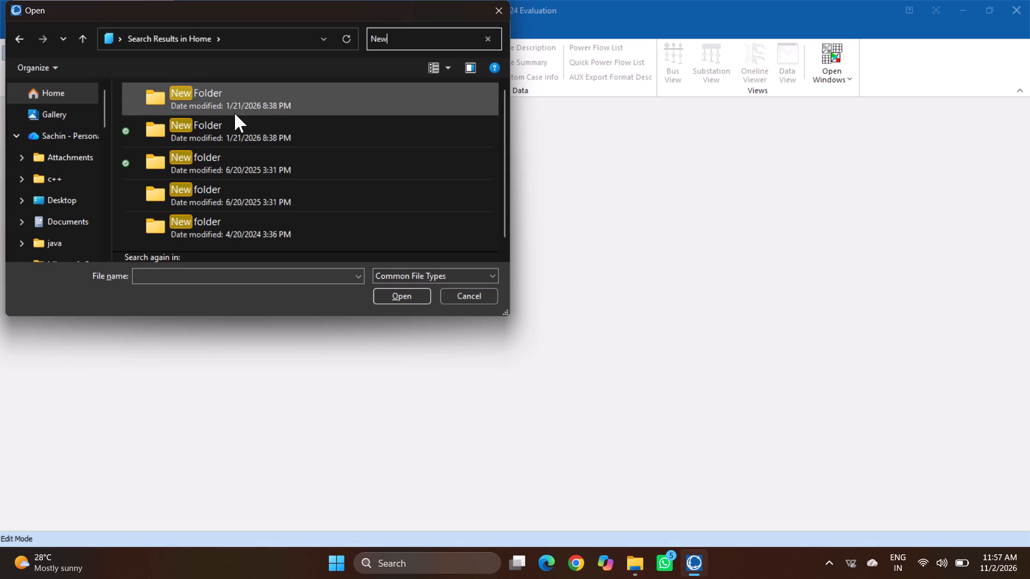
{"action": "scroll", "coordinate": [238, 123], "scroll_direction": "down", "scroll_amount": 6}
{"action": "scroll", "coordinate": [239, 125], "scroll_direction": "up", "scroll_amount": 5}
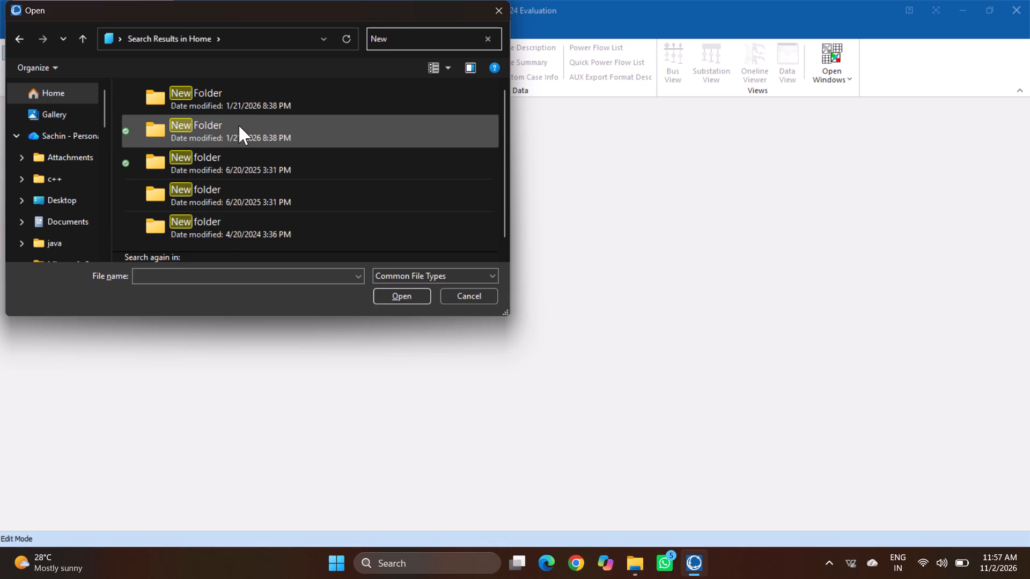
{"action": "scroll", "coordinate": [239, 125], "scroll_direction": "up", "scroll_amount": 2}
{"action": "left_click", "coordinate": [631, 87]}
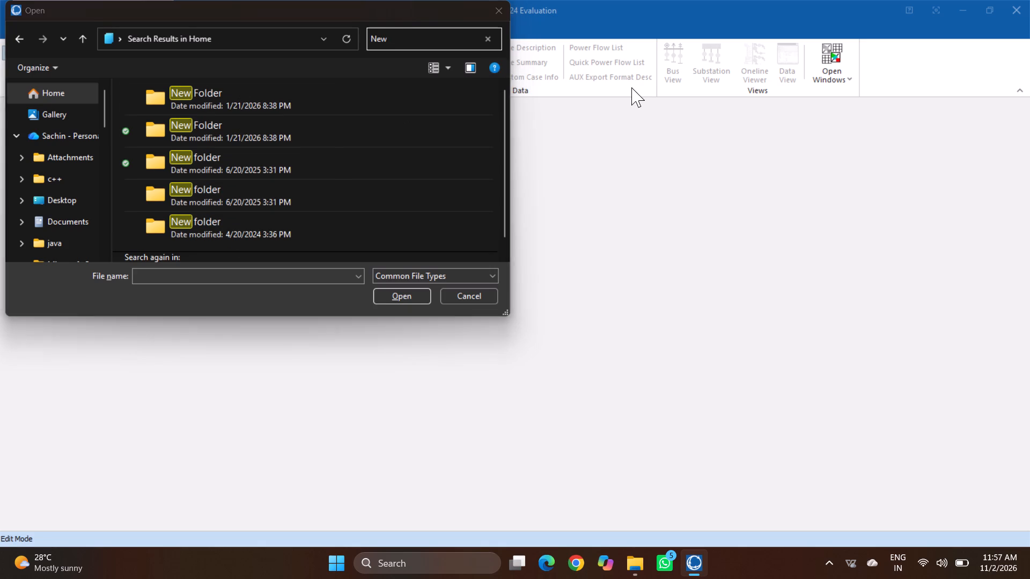
{"action": "left_click", "coordinate": [491, 11]}
Bring up the dialog for opening a project and search the Documents folder for Newone.
{"action": "left_click", "coordinate": [19, 26]}
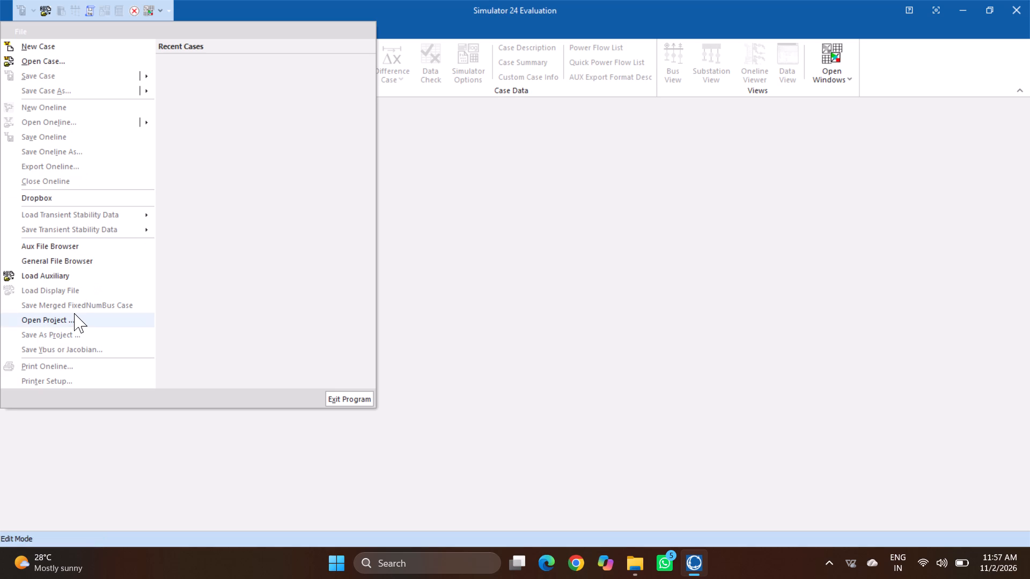
{"action": "left_click", "coordinate": [71, 314]}
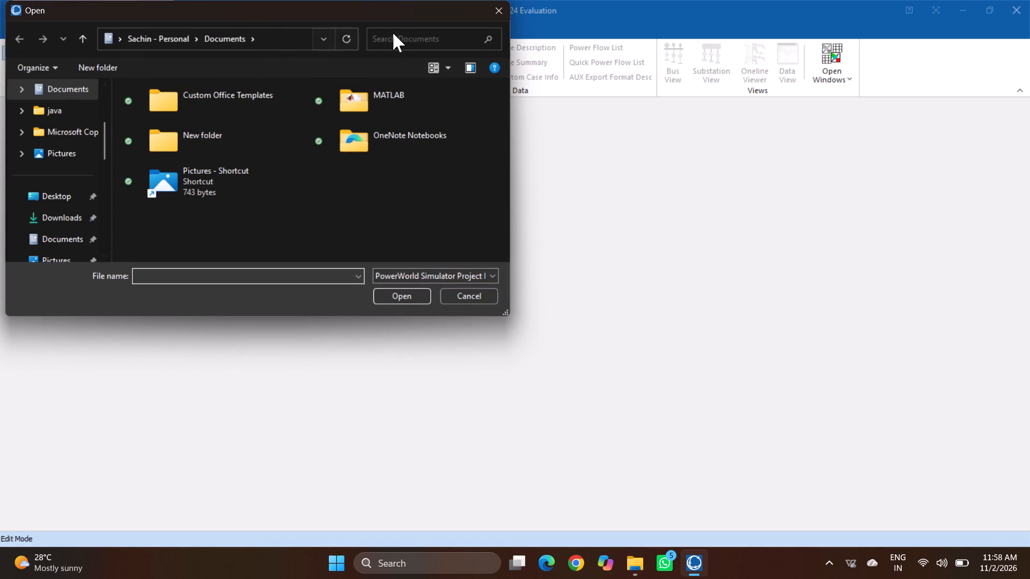
{"action": "left_click", "coordinate": [401, 33]}
{"action": "left_click", "coordinate": [405, 40]}
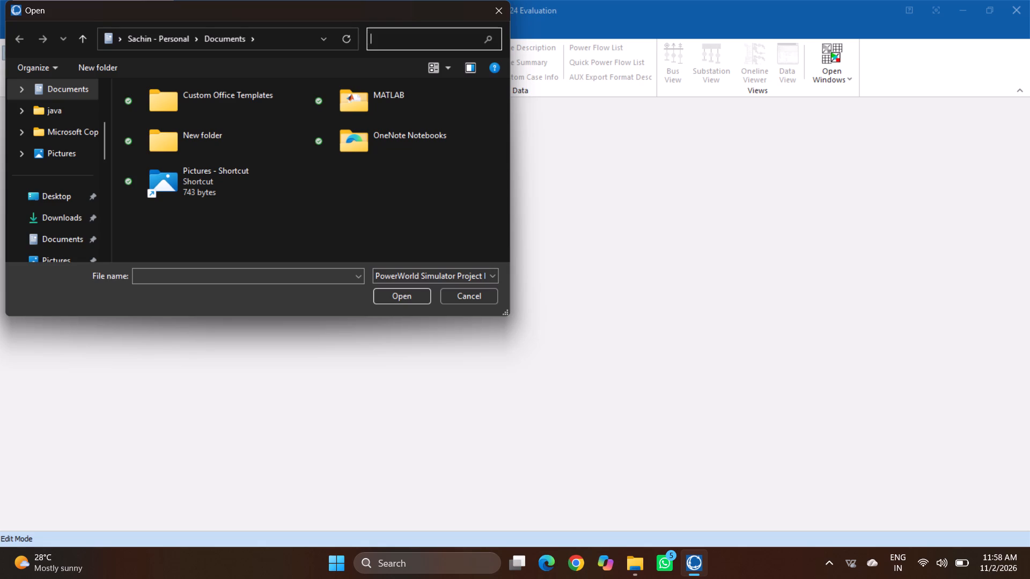
{"action": "type", "text": "New"}
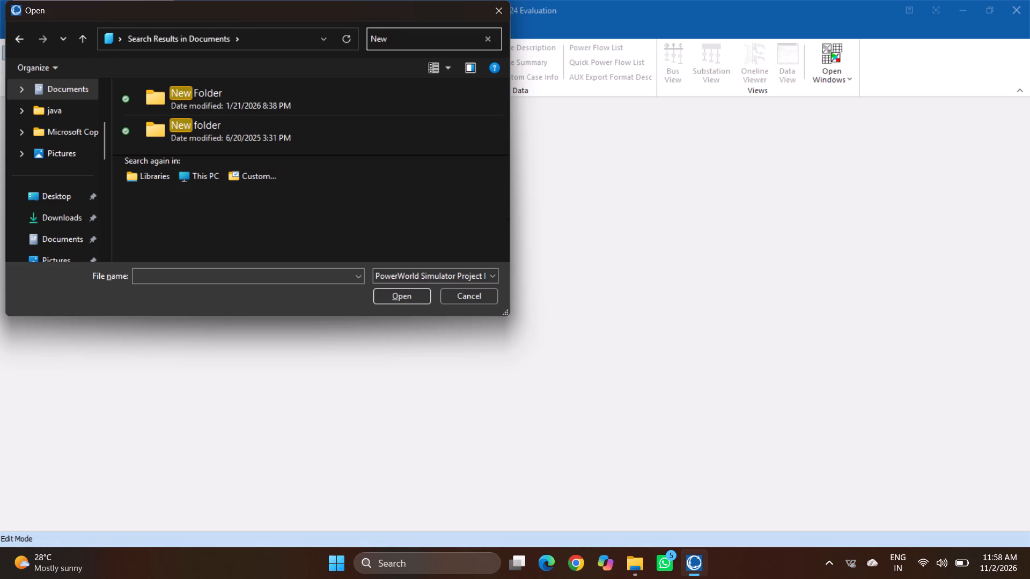
{"action": "type", "text": "one"}
Clear the Documents search, search Home for Newone in the project dialog, and close the dialog.
{"action": "key", "text": "BackSpace"}
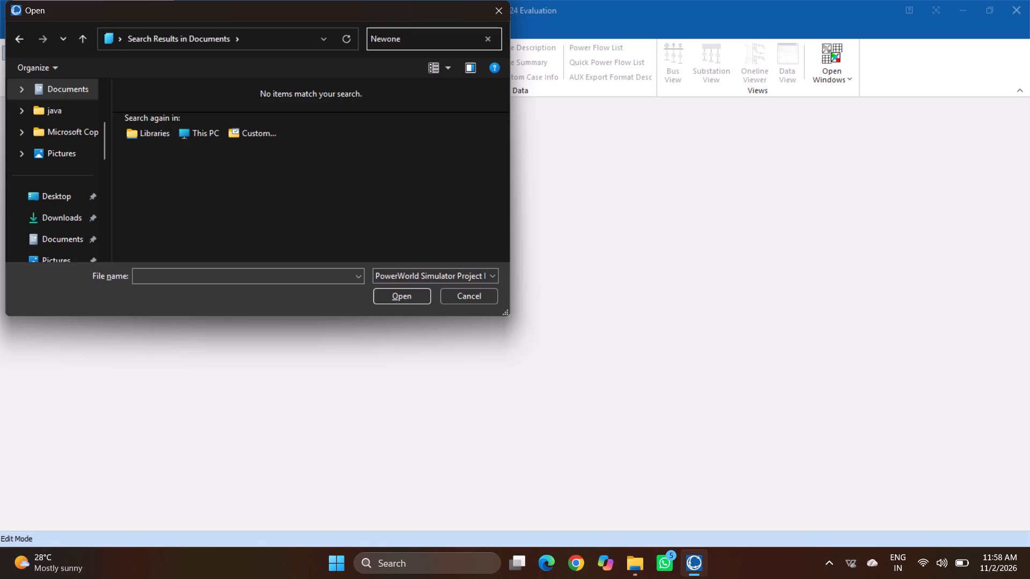
{"action": "key", "text": "BackSpace"}
{"action": "key", "text": "BackSpace"}
{"action": "key", "text": "BackSpace"}
{"action": "key", "text": "BackSpace"}
{"action": "key", "text": "BackSpace"}
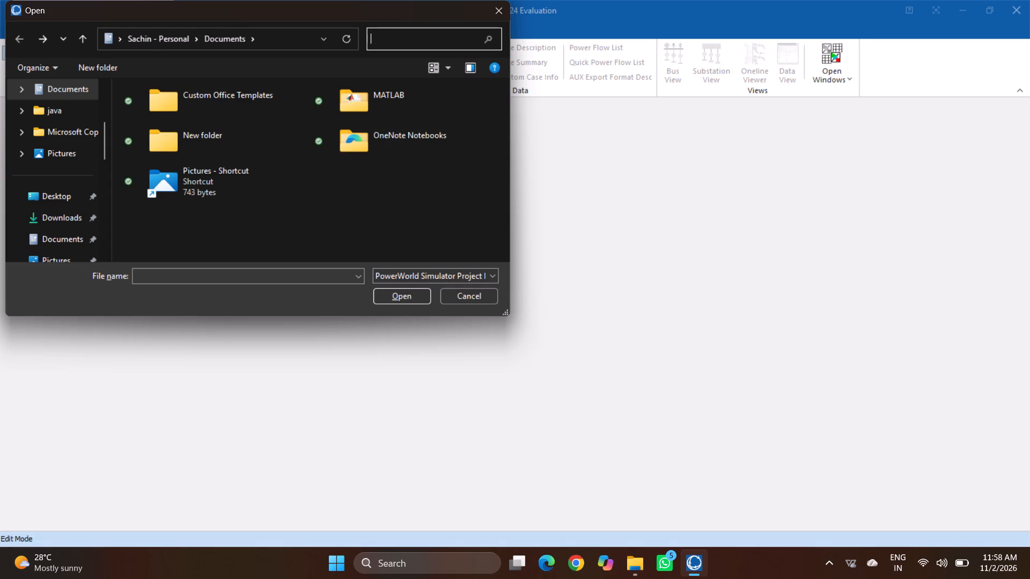
{"action": "scroll", "coordinate": [92, 130], "scroll_direction": "up", "scroll_amount": 5}
{"action": "double_click", "coordinate": [77, 92]}
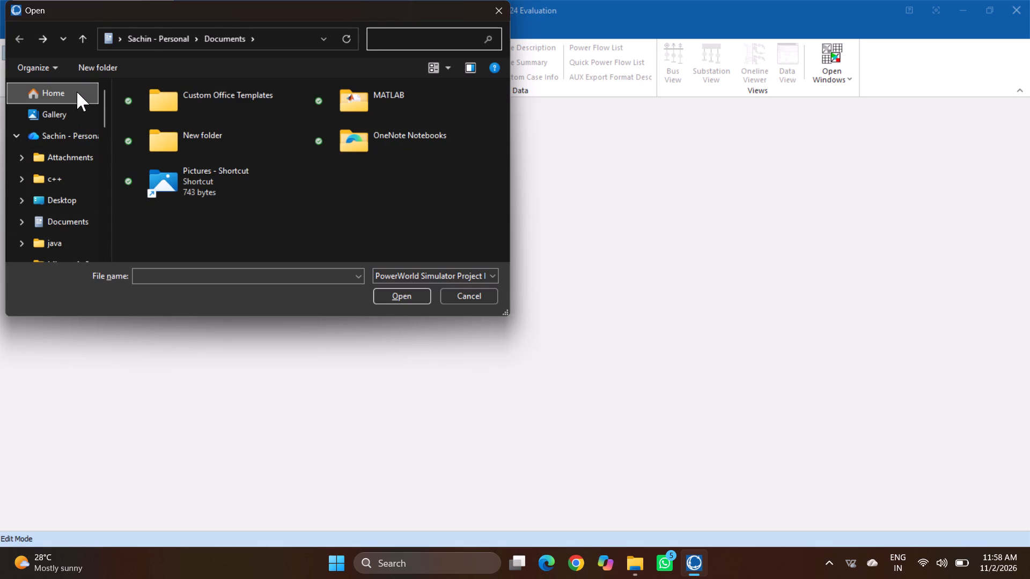
{"action": "left_click", "coordinate": [383, 39]}
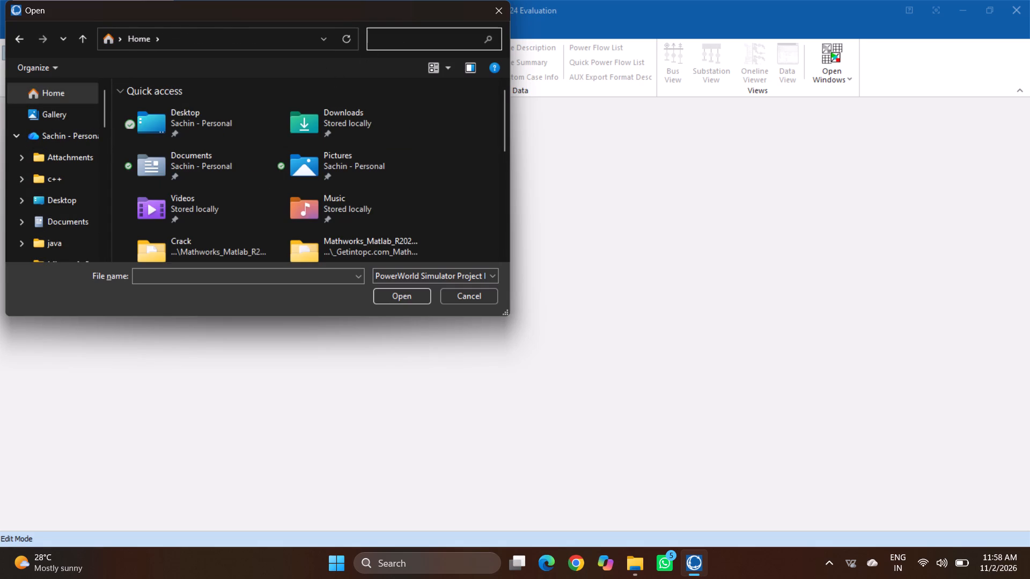
{"action": "type", "text": "New"}
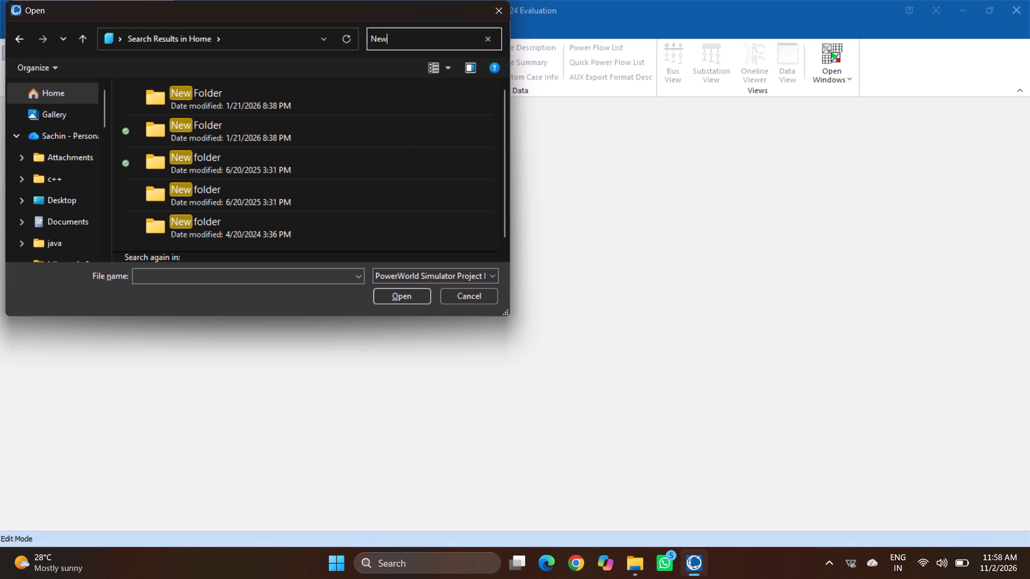
{"action": "key", "text": "shift+o"}
{"action": "key", "text": "BackSpace"}
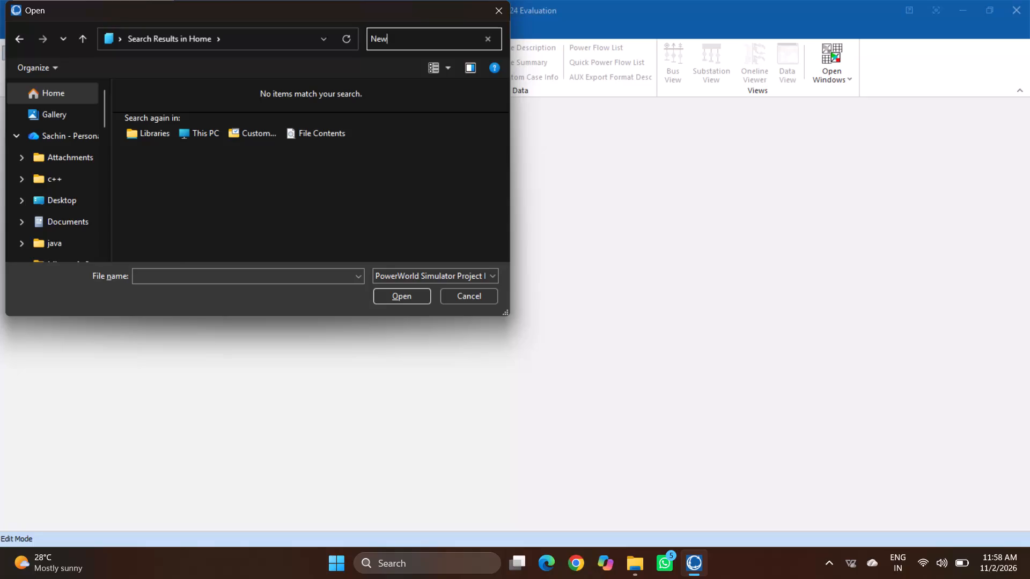
{"action": "type", "text": "one"}
{"action": "left_click", "coordinate": [488, 13]}
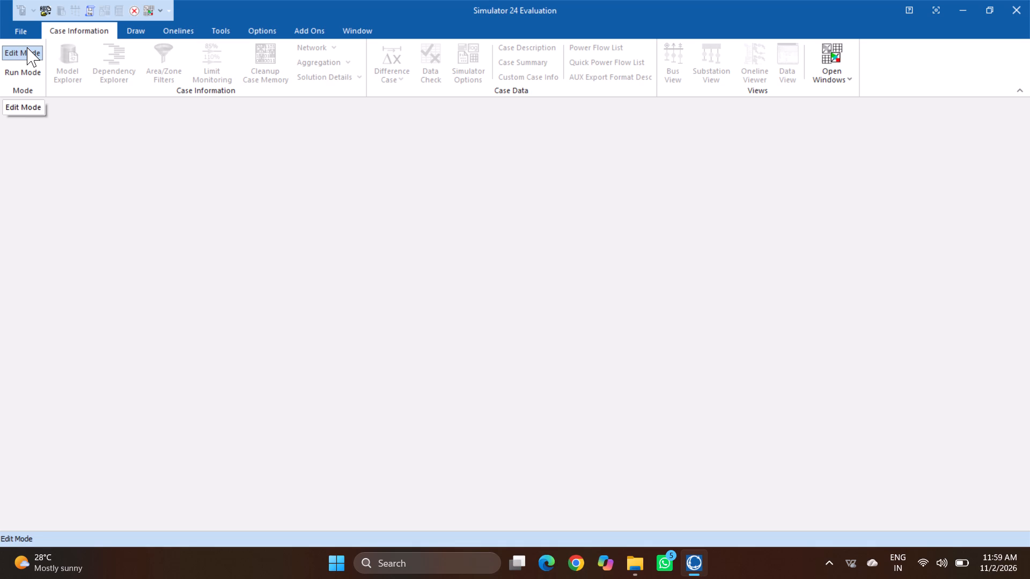
Bring up the dialog for opening a case, look through Home and its Recent section for the saved case, and close the dialog.
{"action": "left_click", "coordinate": [30, 21]}
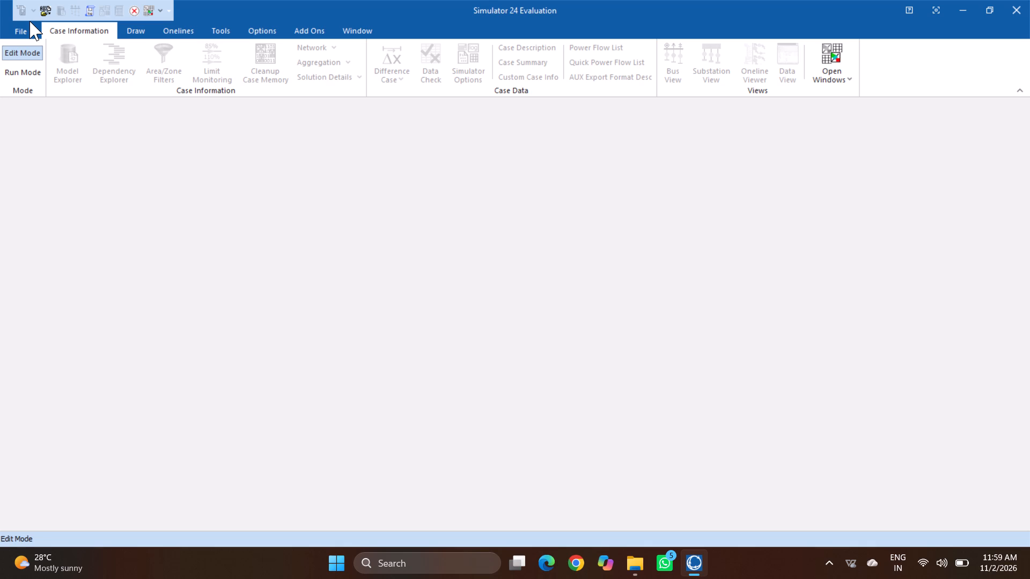
{"action": "left_click", "coordinate": [19, 27]}
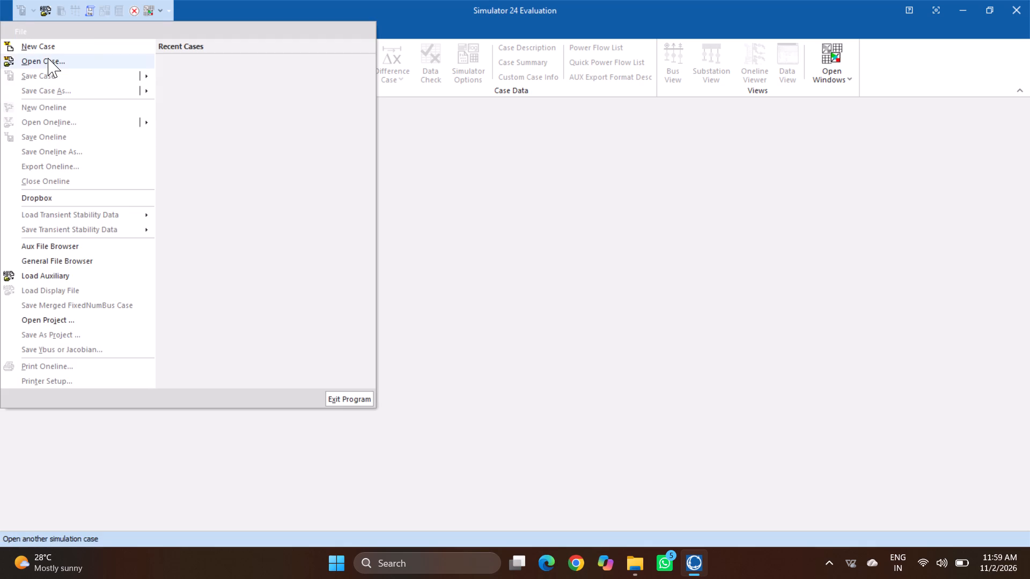
{"action": "left_click", "coordinate": [48, 58]}
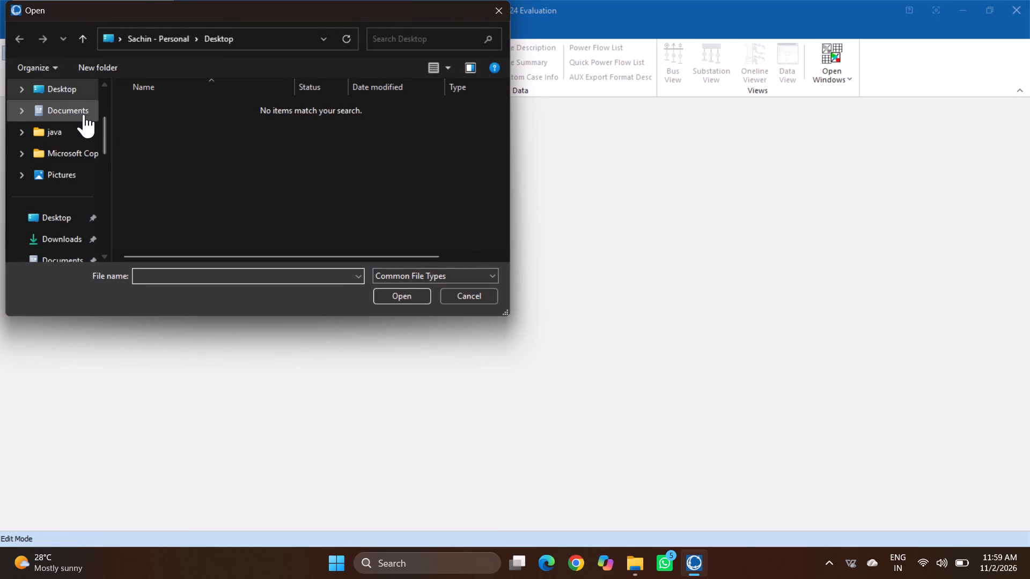
{"action": "scroll", "coordinate": [70, 92], "scroll_direction": "up", "scroll_amount": 5}
{"action": "double_click", "coordinate": [70, 92]}
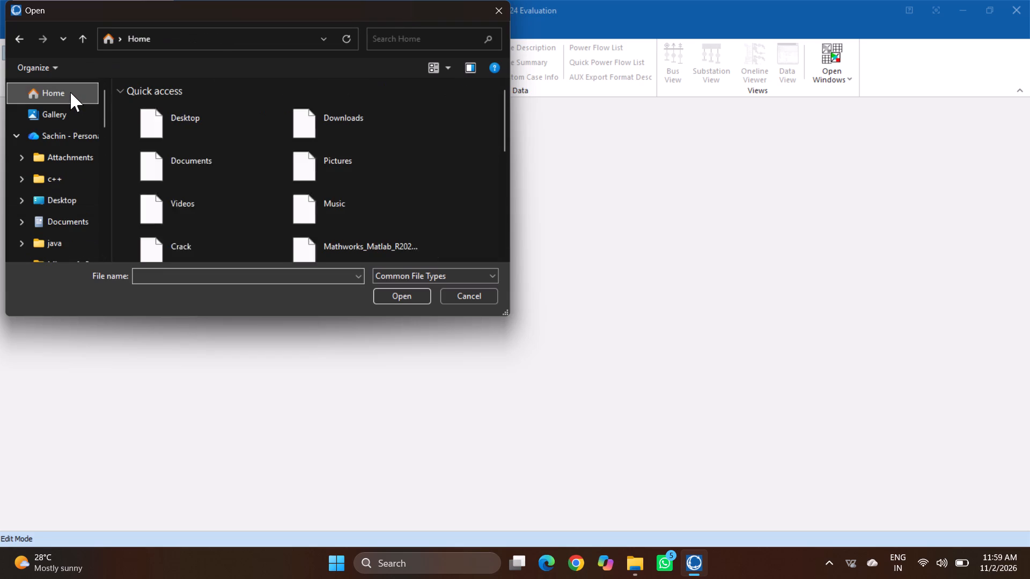
{"action": "scroll", "coordinate": [313, 151], "scroll_direction": "down", "scroll_amount": 4}
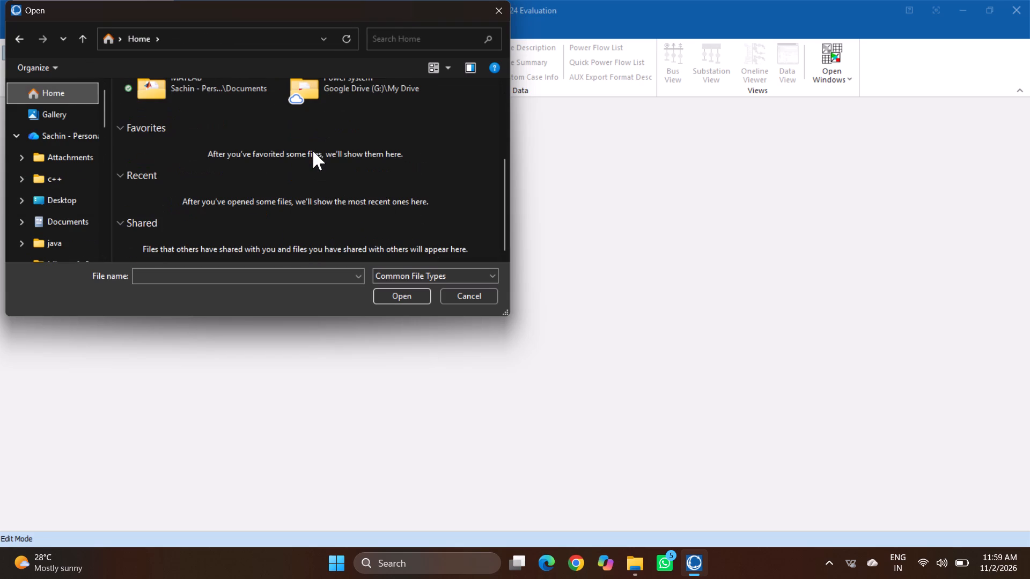
{"action": "scroll", "coordinate": [306, 156], "scroll_direction": "down", "scroll_amount": 1}
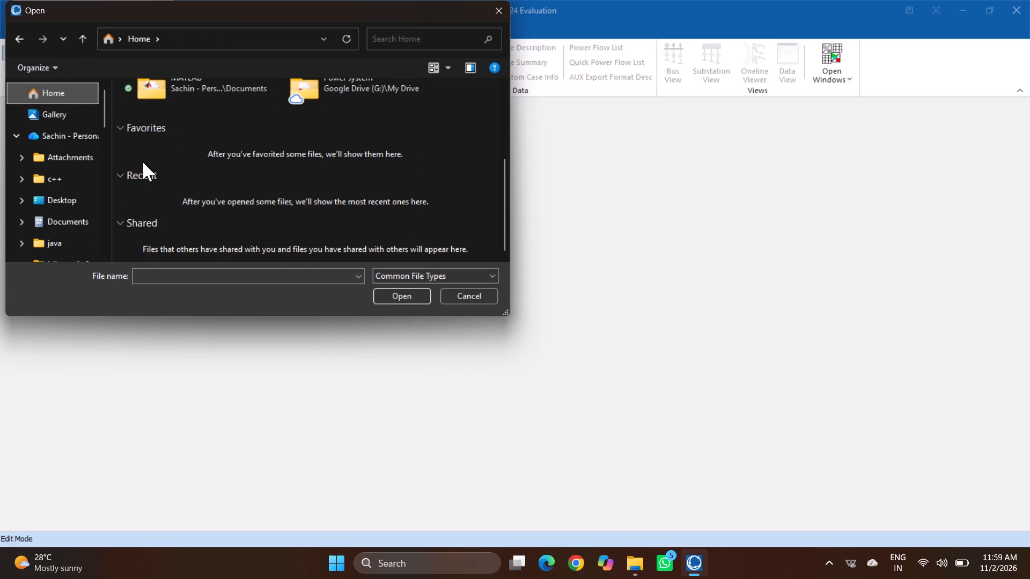
{"action": "double_click", "coordinate": [140, 171]}
{"action": "left_click", "coordinate": [138, 172]}
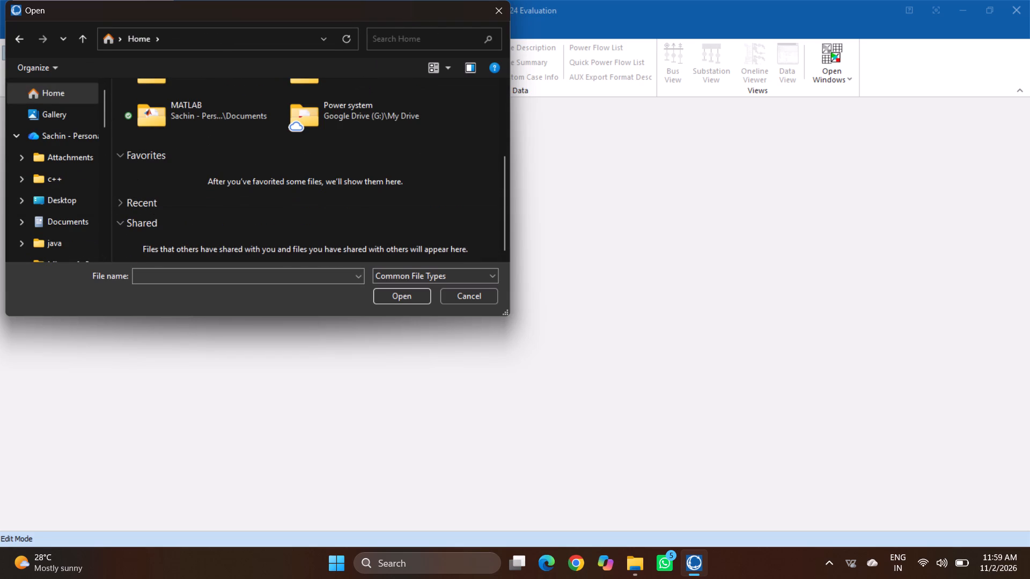
{"action": "left_click", "coordinate": [493, 7]}
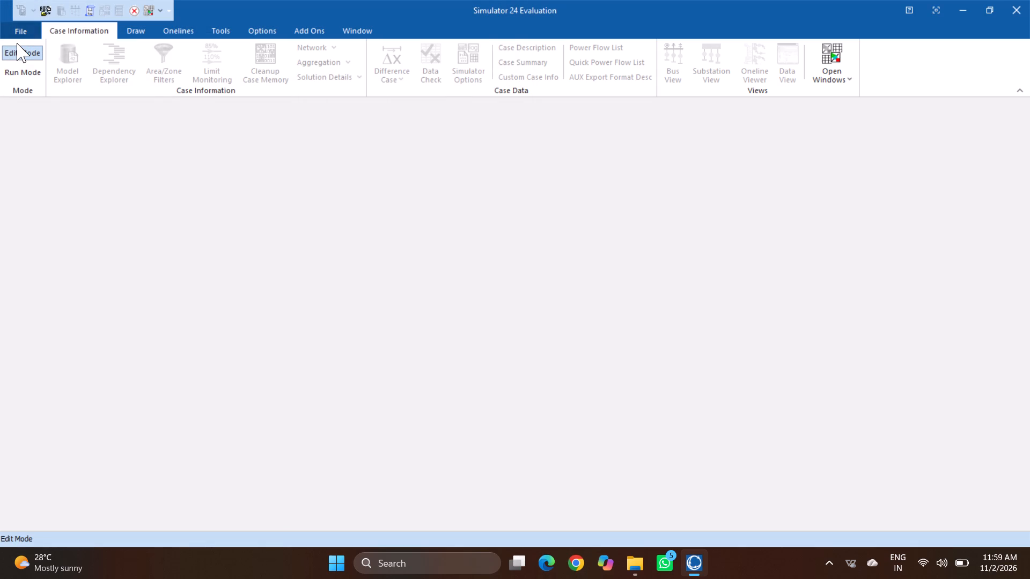
Create a new case with a blank oneline.
{"action": "left_click", "coordinate": [23, 32]}
{"action": "left_click", "coordinate": [69, 47]}
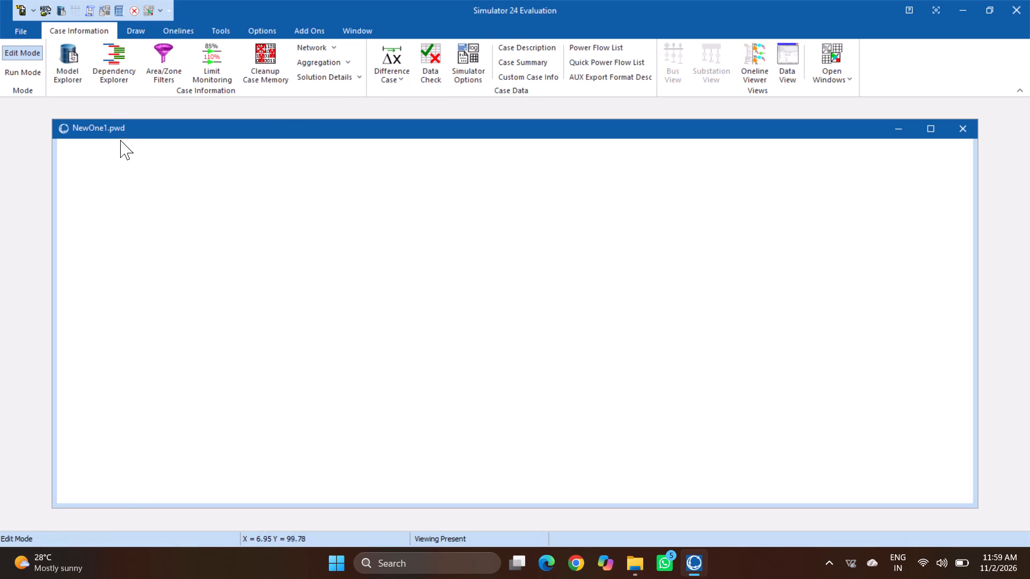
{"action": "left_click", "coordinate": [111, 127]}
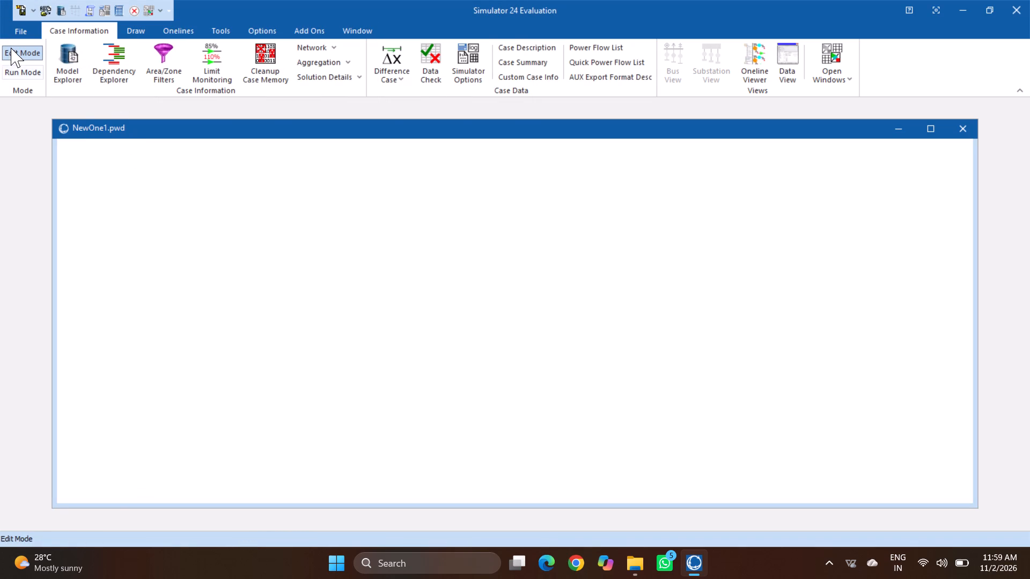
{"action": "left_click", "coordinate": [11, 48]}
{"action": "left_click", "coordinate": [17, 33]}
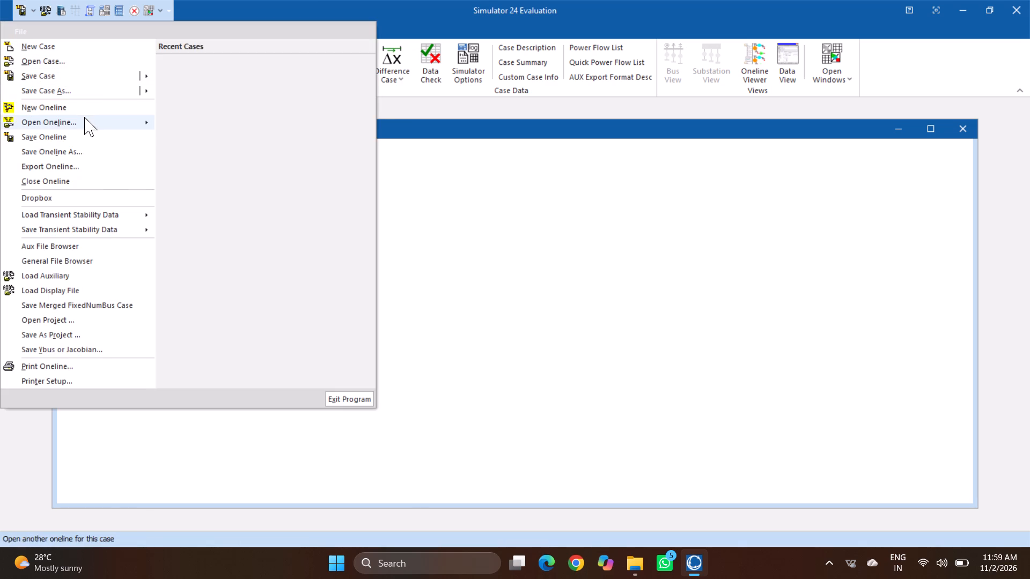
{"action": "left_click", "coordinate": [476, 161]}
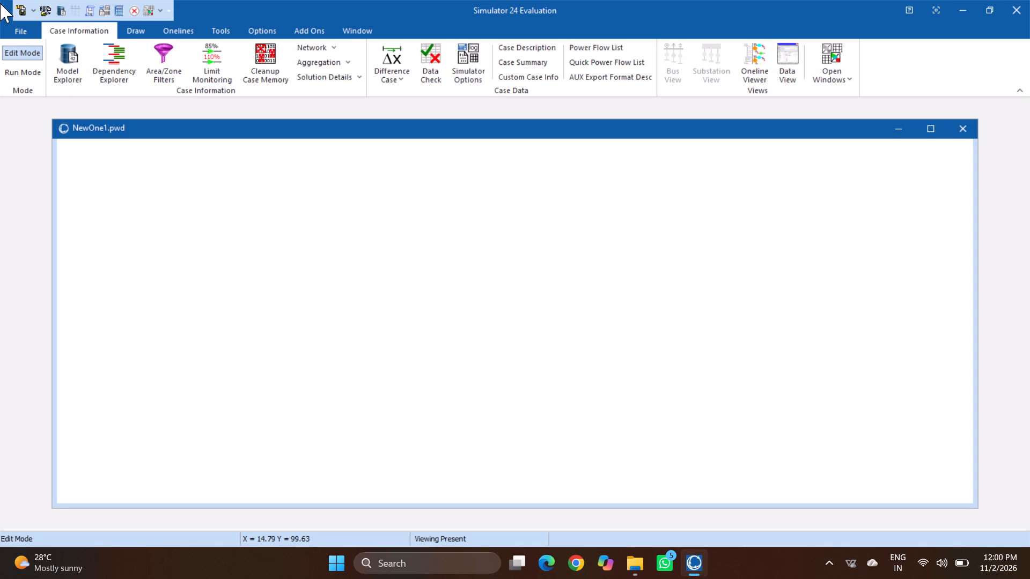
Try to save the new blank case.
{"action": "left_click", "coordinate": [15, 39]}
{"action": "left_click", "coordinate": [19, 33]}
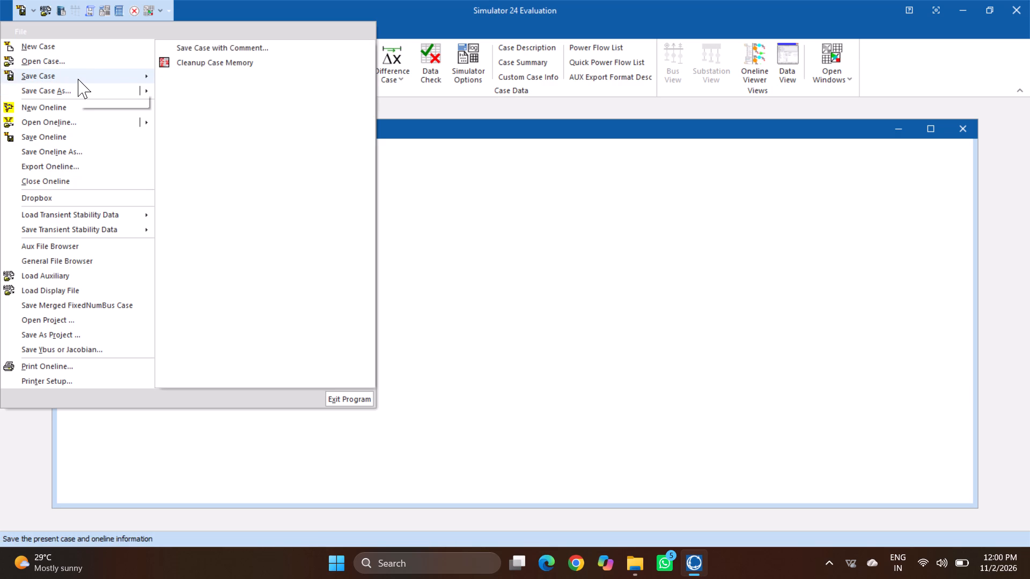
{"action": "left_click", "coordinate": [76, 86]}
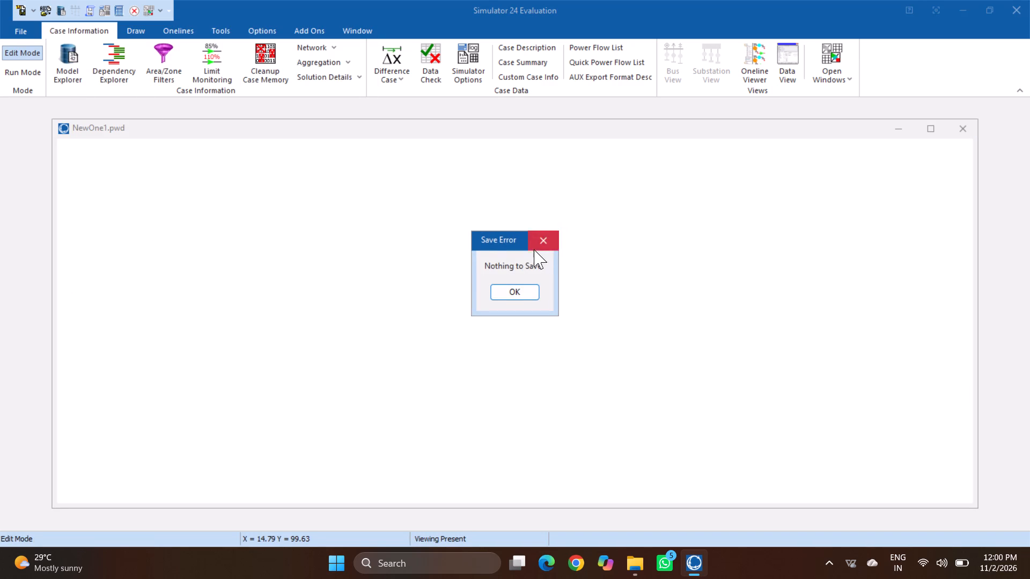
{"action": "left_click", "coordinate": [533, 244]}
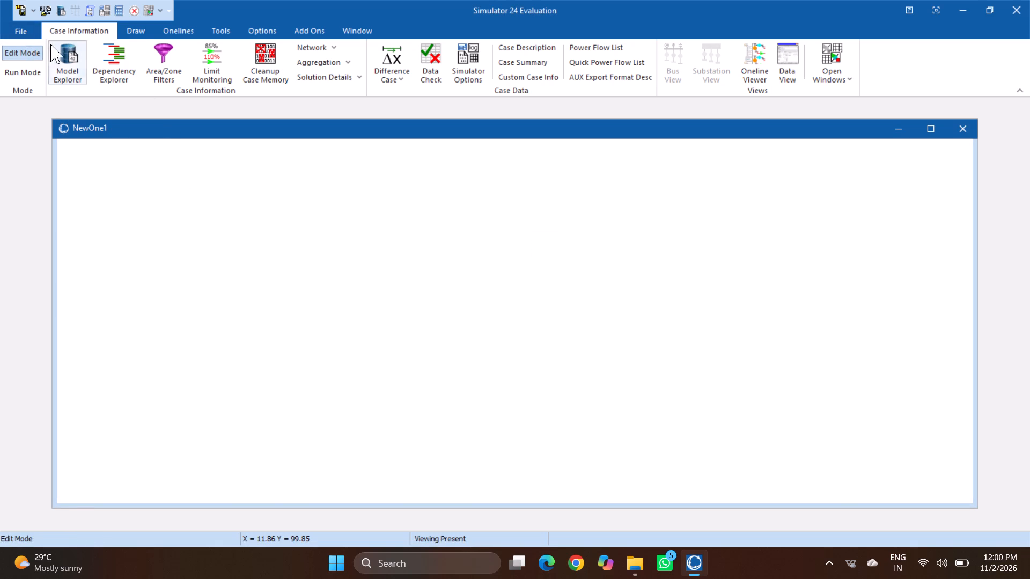
Switch the blank case from Edit Mode to Run Mode.
{"action": "left_click", "coordinate": [23, 53]}
{"action": "double_click", "coordinate": [23, 53]}
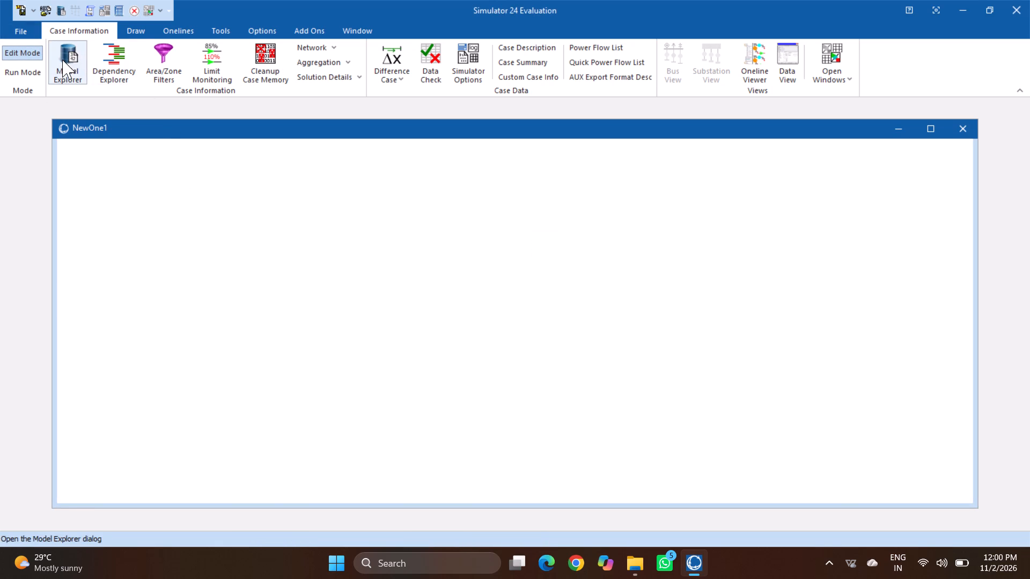
{"action": "left_click", "coordinate": [28, 67]}
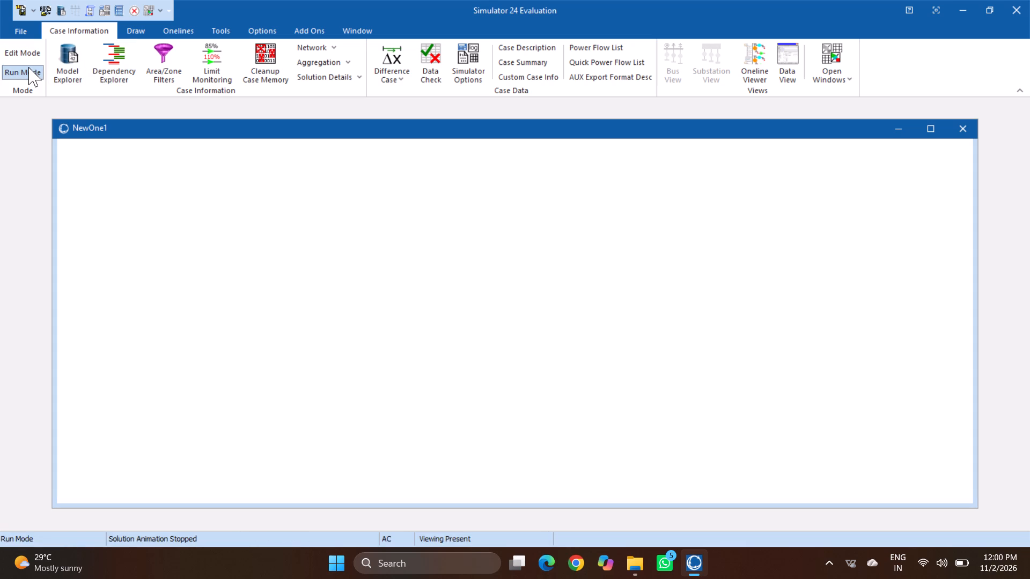
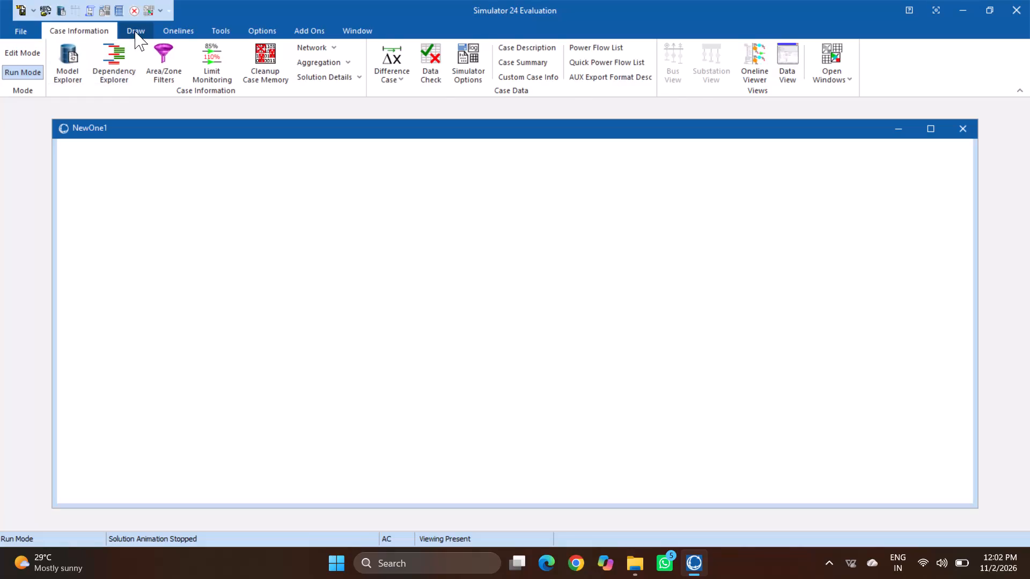
Return the blank case to Edit Mode and place bus 1 at about X 18, Y 91 on the oneline, keeping the default 138 kV options.
{"action": "left_click", "coordinate": [135, 31]}
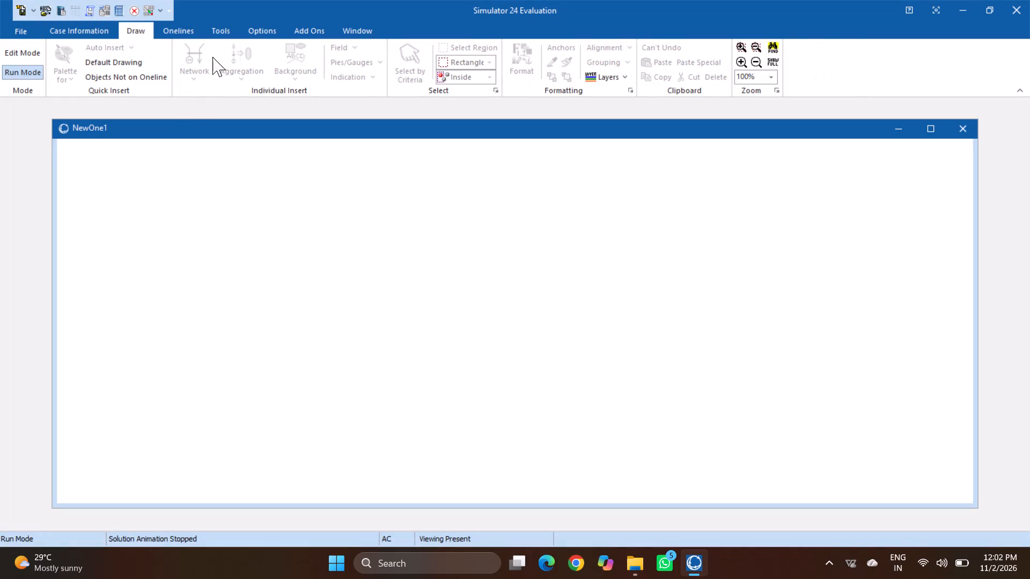
{"action": "left_click", "coordinate": [28, 43]}
{"action": "left_click", "coordinate": [28, 49]}
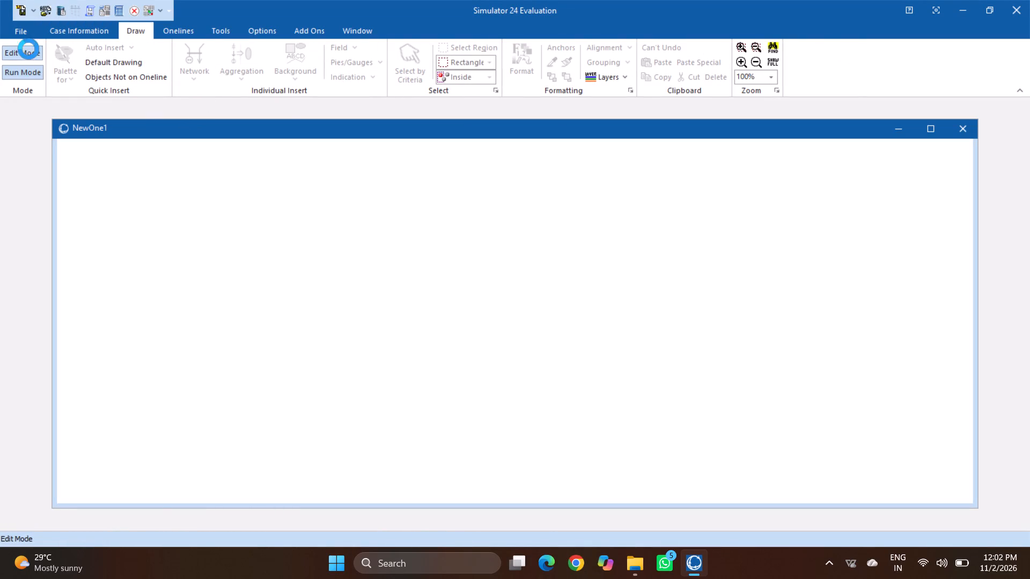
{"action": "left_click", "coordinate": [210, 53]}
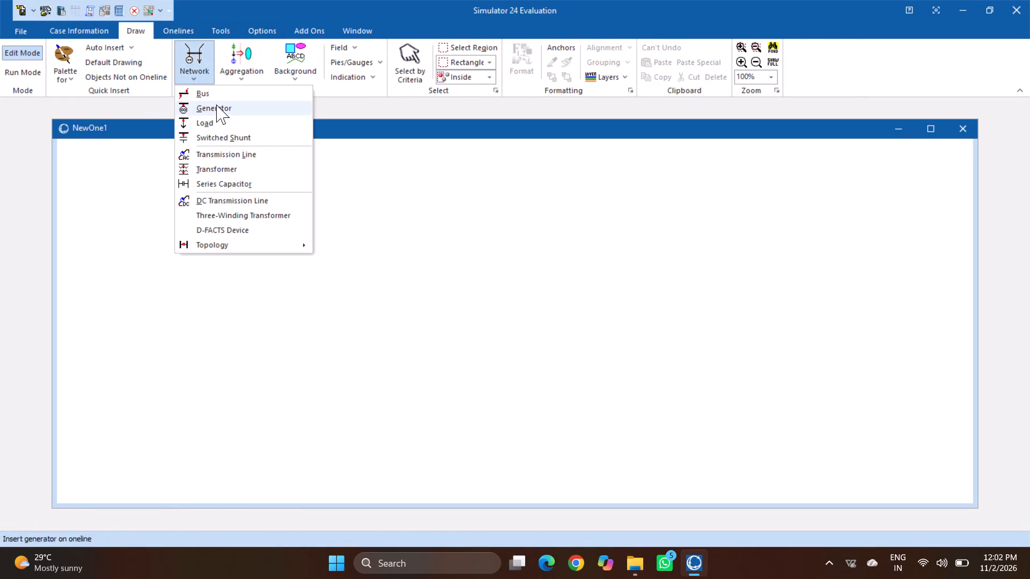
{"action": "left_click", "coordinate": [216, 99]}
{"action": "double_click", "coordinate": [218, 225]}
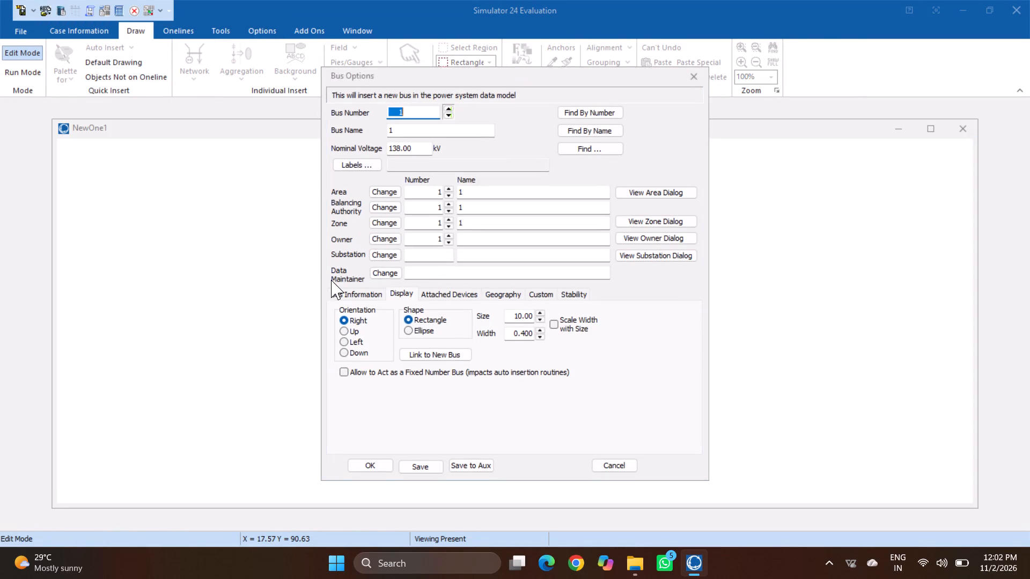
{"action": "left_click", "coordinate": [374, 465]}
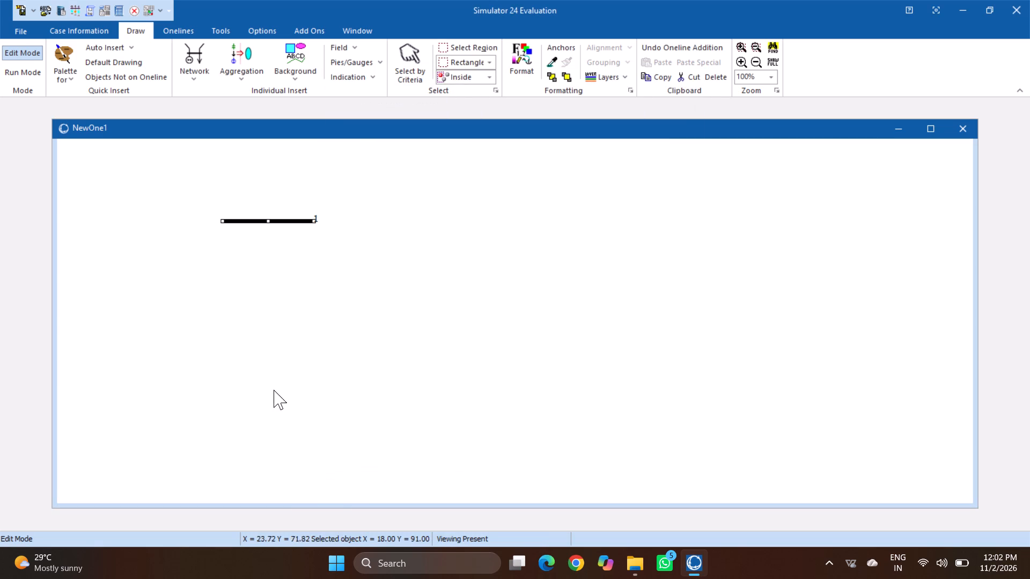
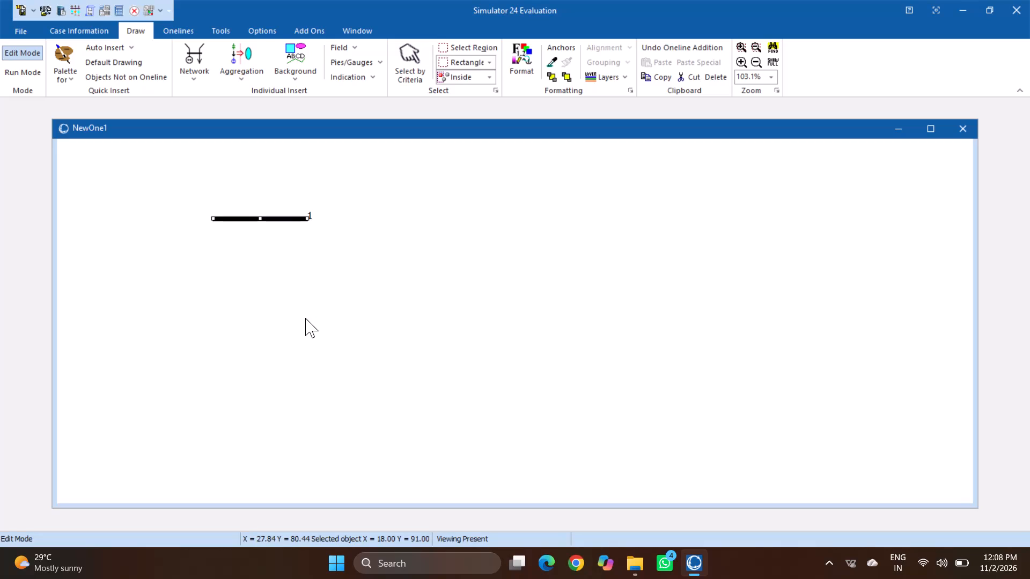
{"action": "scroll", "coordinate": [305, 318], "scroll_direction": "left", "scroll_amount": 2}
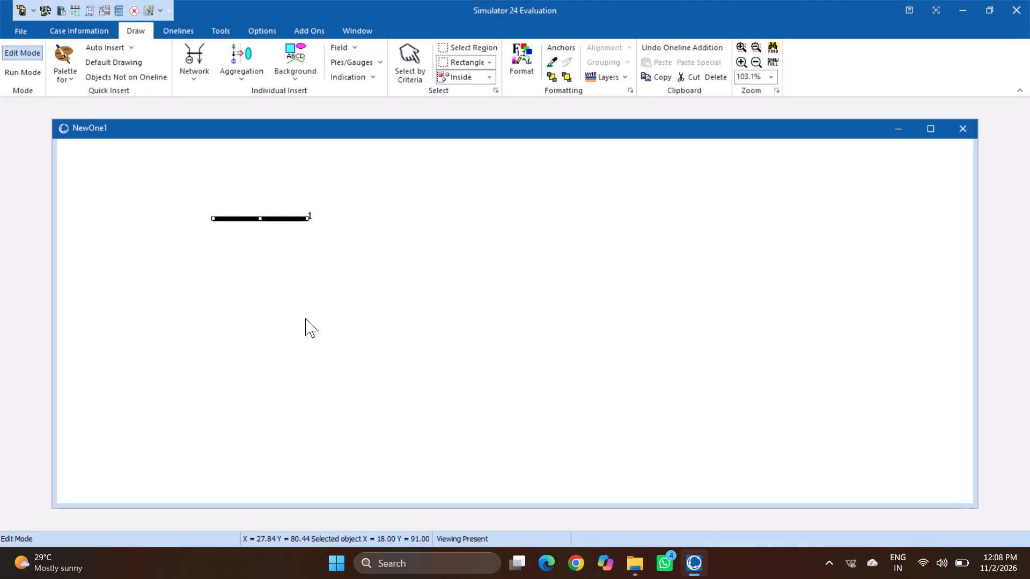
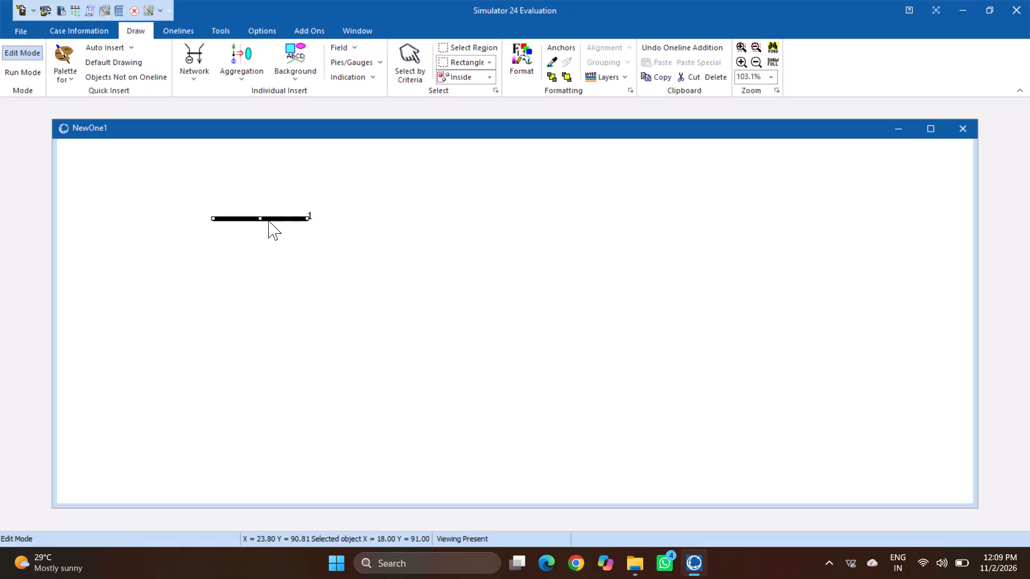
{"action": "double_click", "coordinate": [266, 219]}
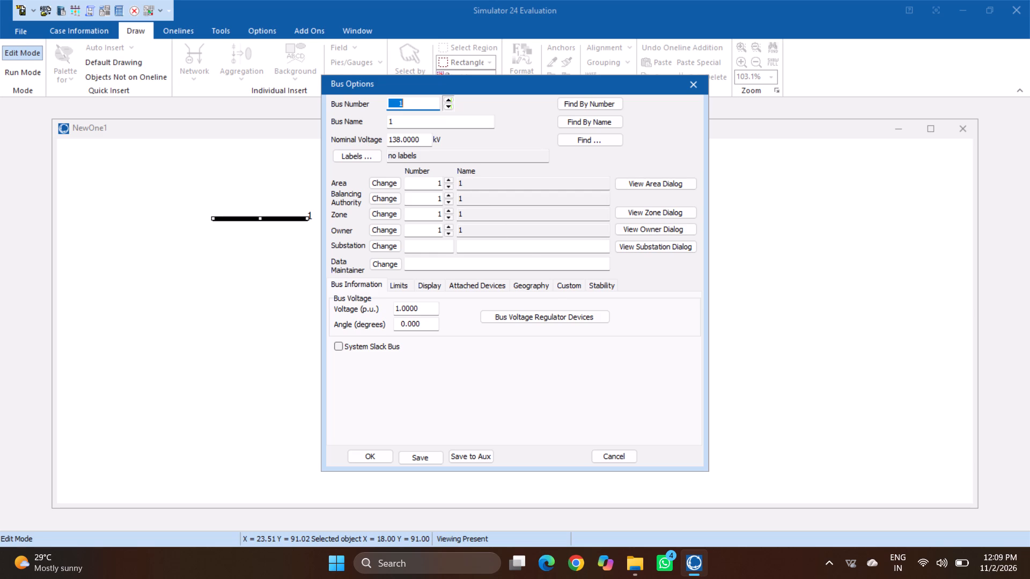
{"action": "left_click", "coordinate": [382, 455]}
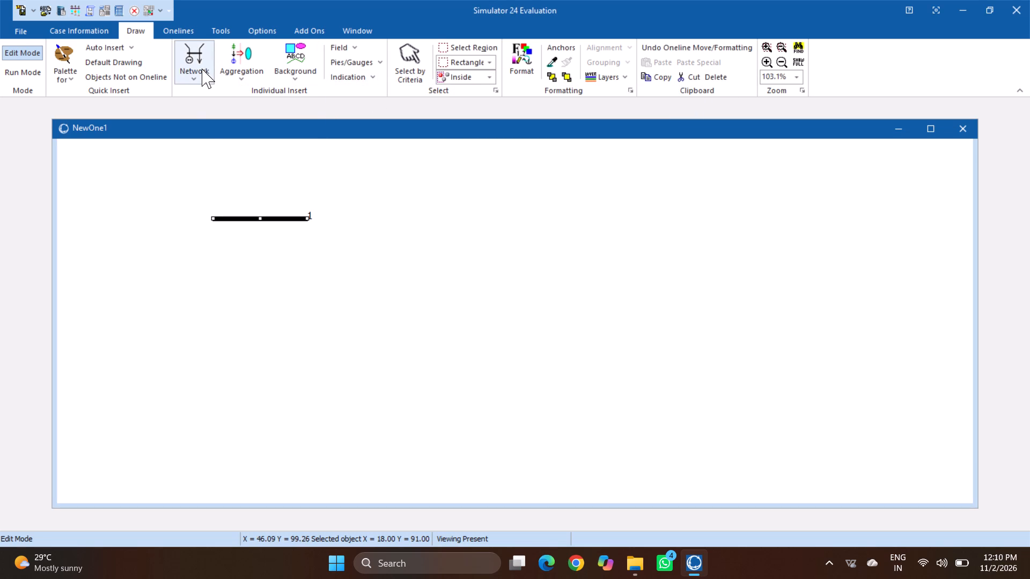
Insert bus 2 on the oneline, level with bus 1 and well to its right, keeping the default 138 kV nominal voltage.
{"action": "left_click", "coordinate": [202, 69]}
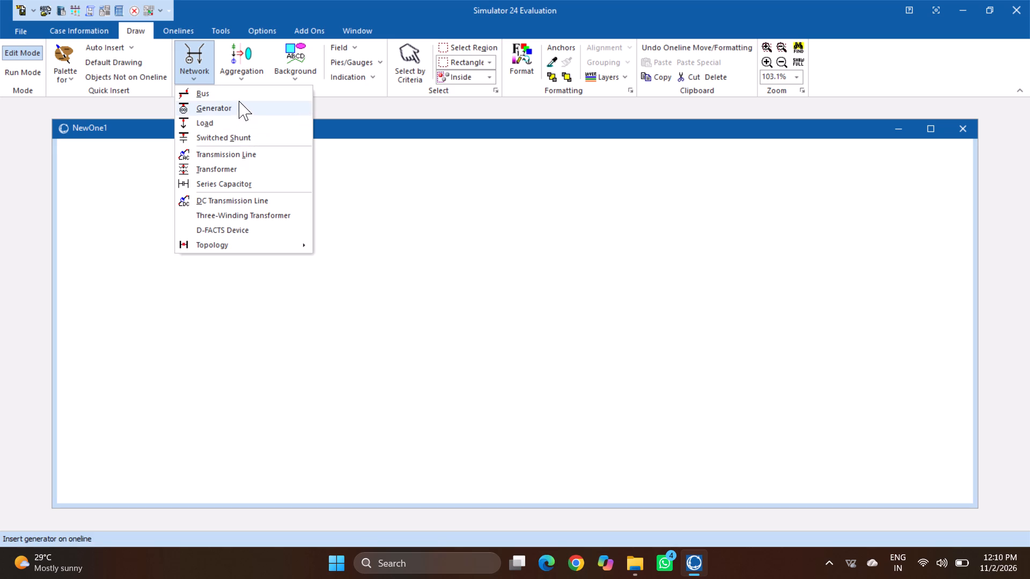
{"action": "left_click", "coordinate": [430, 176]}
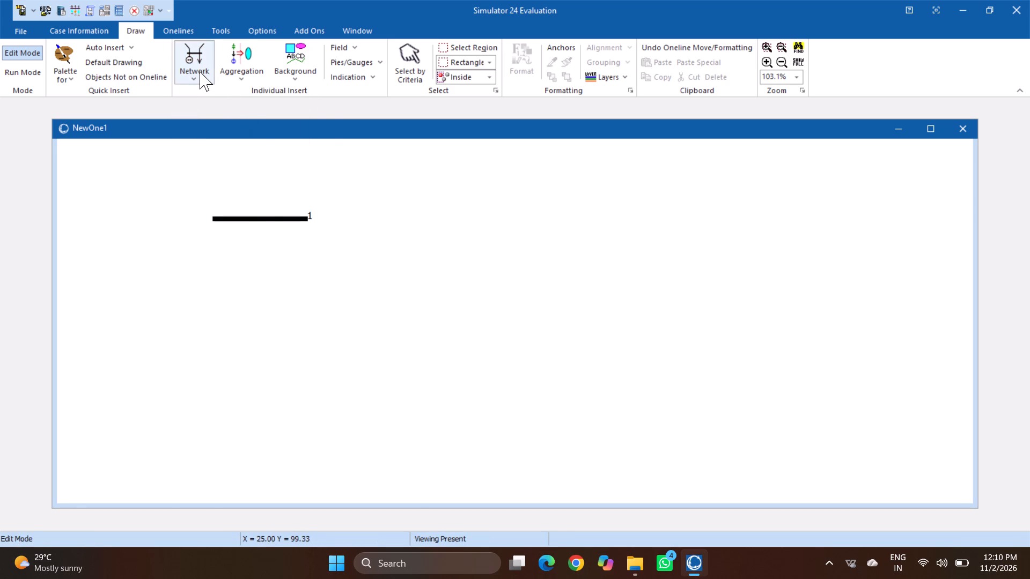
{"action": "left_click", "coordinate": [200, 71]}
{"action": "left_click", "coordinate": [230, 94]}
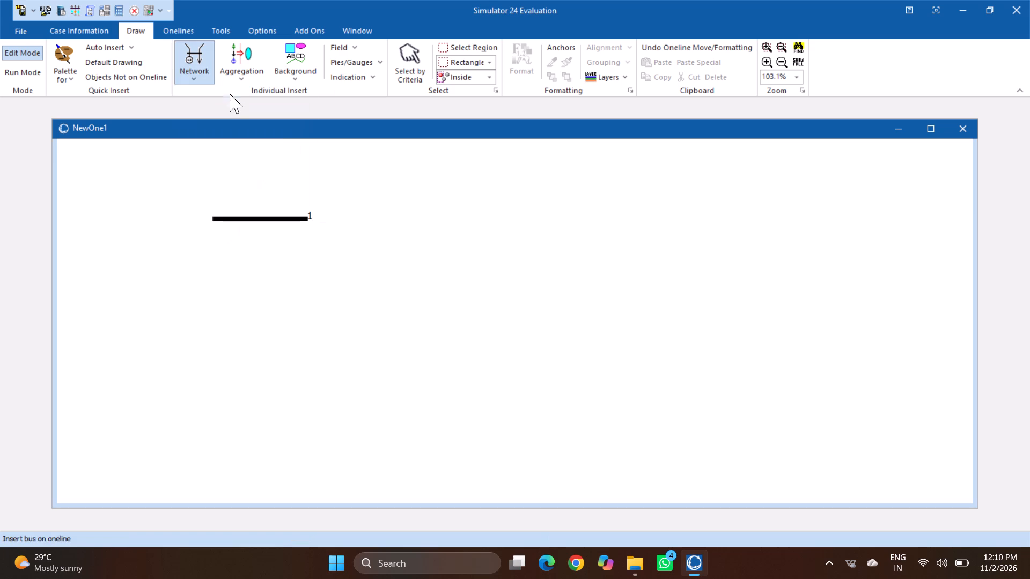
{"action": "double_click", "coordinate": [591, 212]}
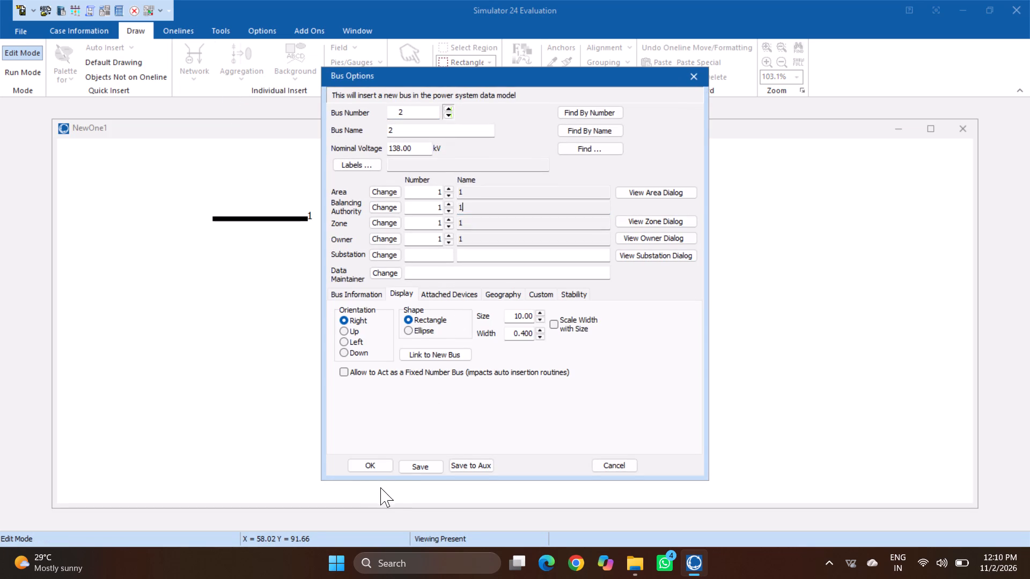
{"action": "left_click", "coordinate": [364, 467]}
Insert bus 3 with the default settings below and between buses 1 and 2 on the oneline.
{"action": "left_click", "coordinate": [198, 72]}
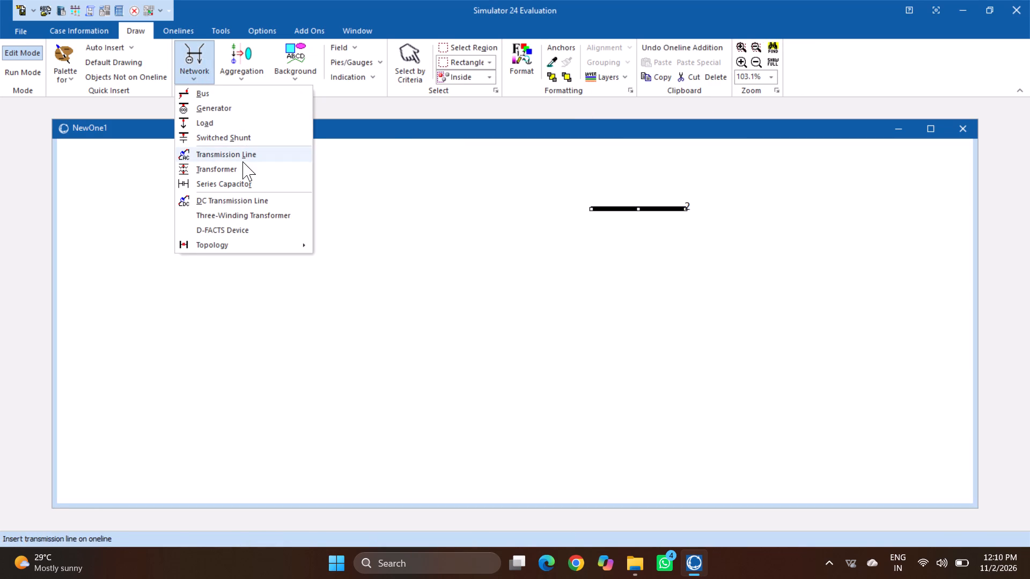
{"action": "left_click", "coordinate": [237, 96]}
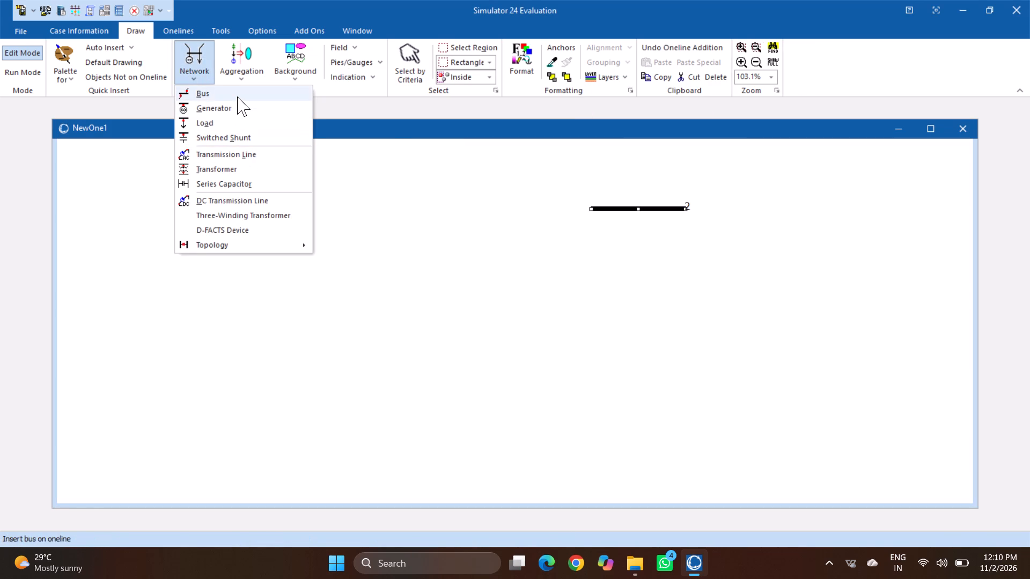
{"action": "double_click", "coordinate": [479, 404]}
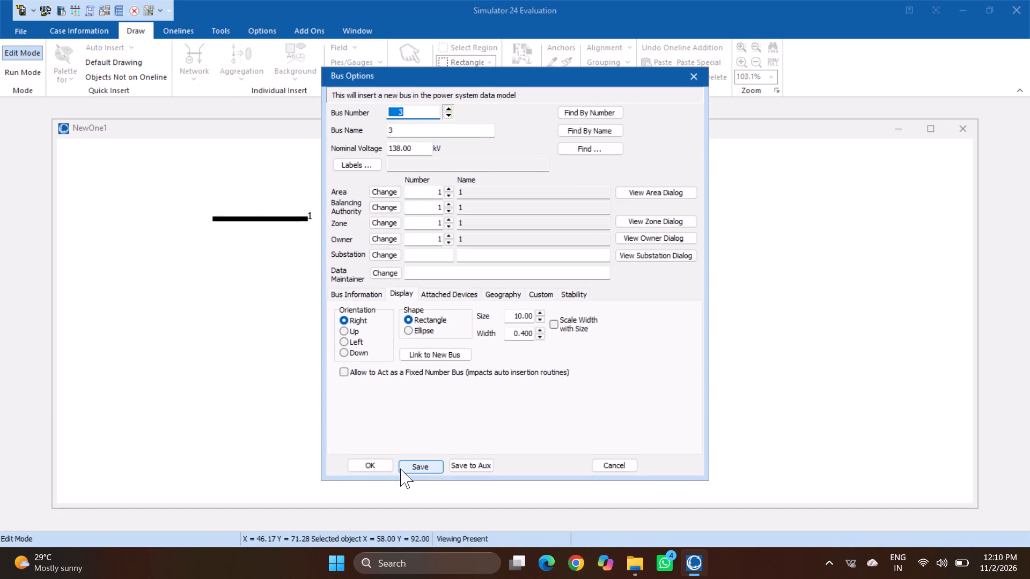
{"action": "left_click", "coordinate": [374, 465]}
Make bus 1 the system slack bus.
{"action": "double_click", "coordinate": [271, 220]}
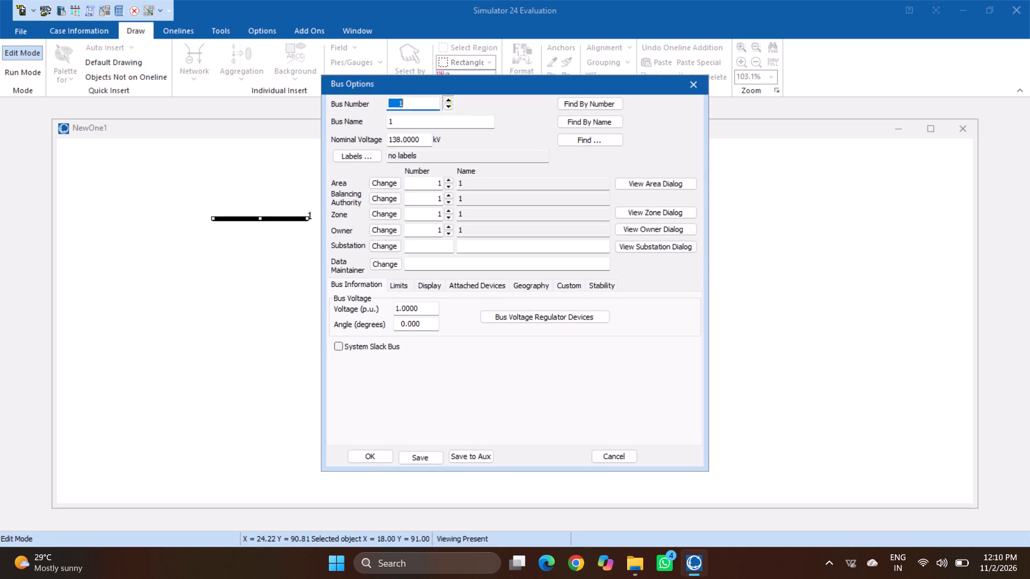
{"action": "left_click", "coordinate": [347, 348]}
{"action": "left_click", "coordinate": [381, 458]}
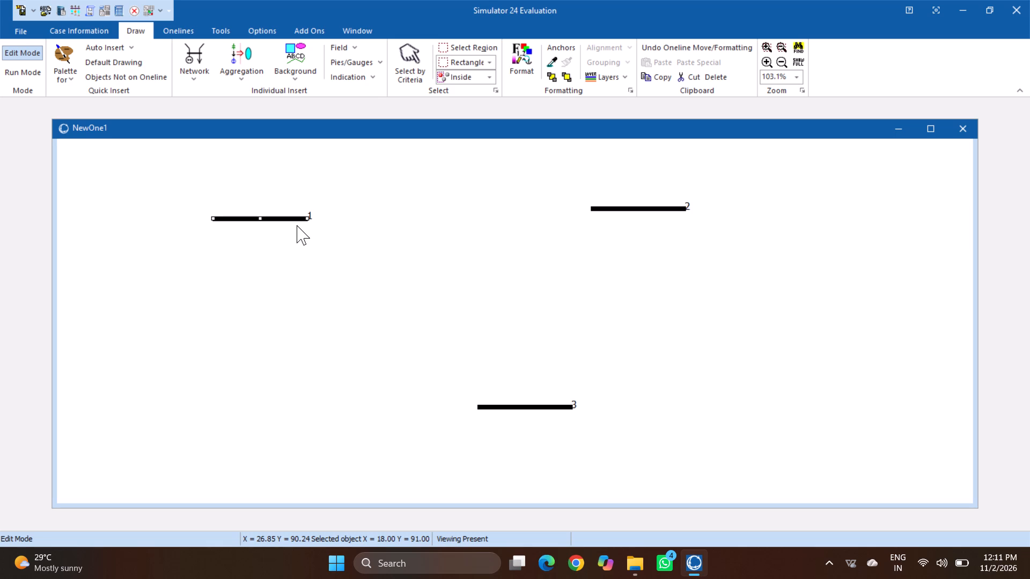
Insert a generator on bus 1 near its left end, with an MW setpoint of 0.0.
{"action": "left_click", "coordinate": [204, 53]}
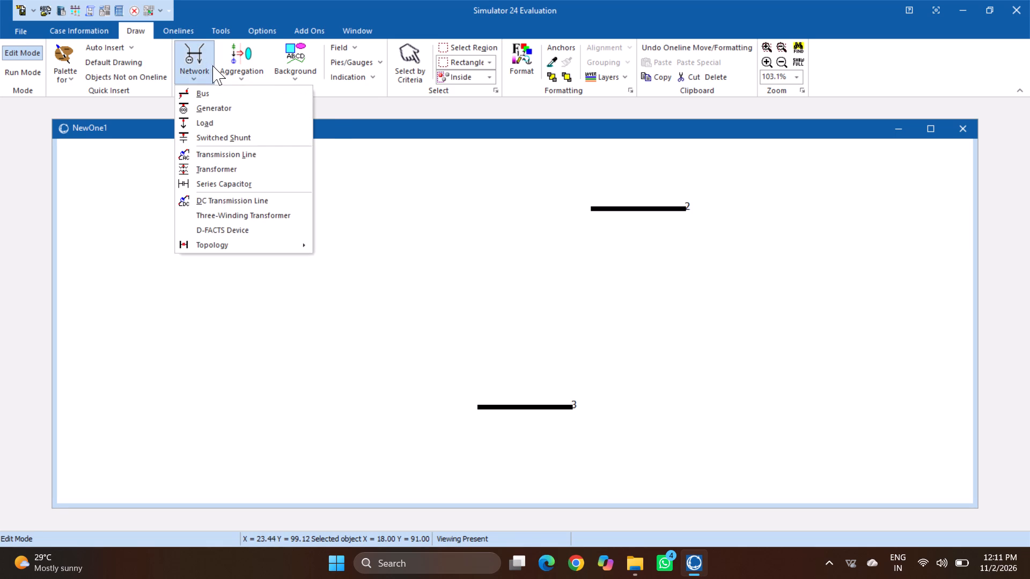
{"action": "left_click", "coordinate": [206, 110]}
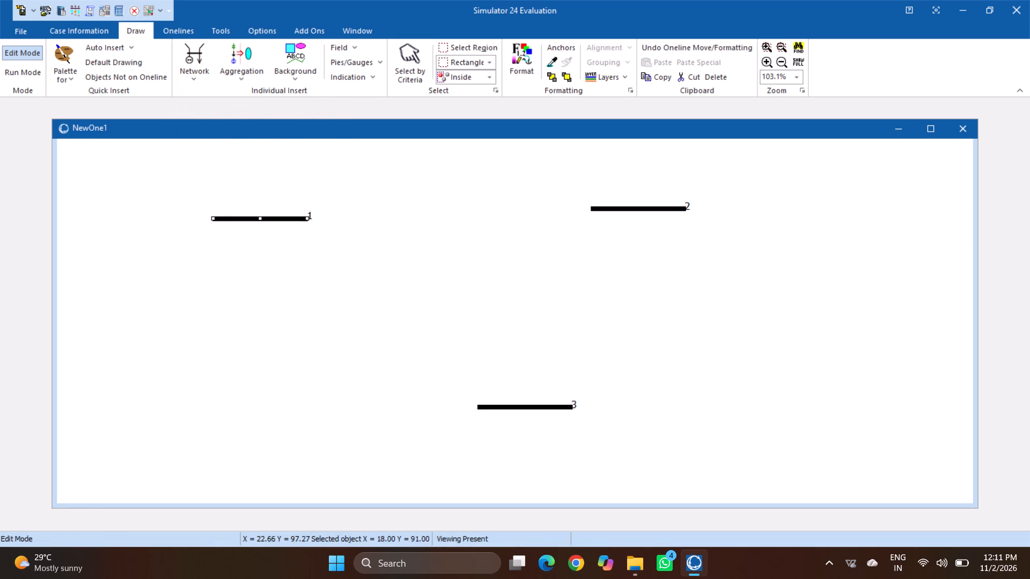
{"action": "double_click", "coordinate": [224, 218]}
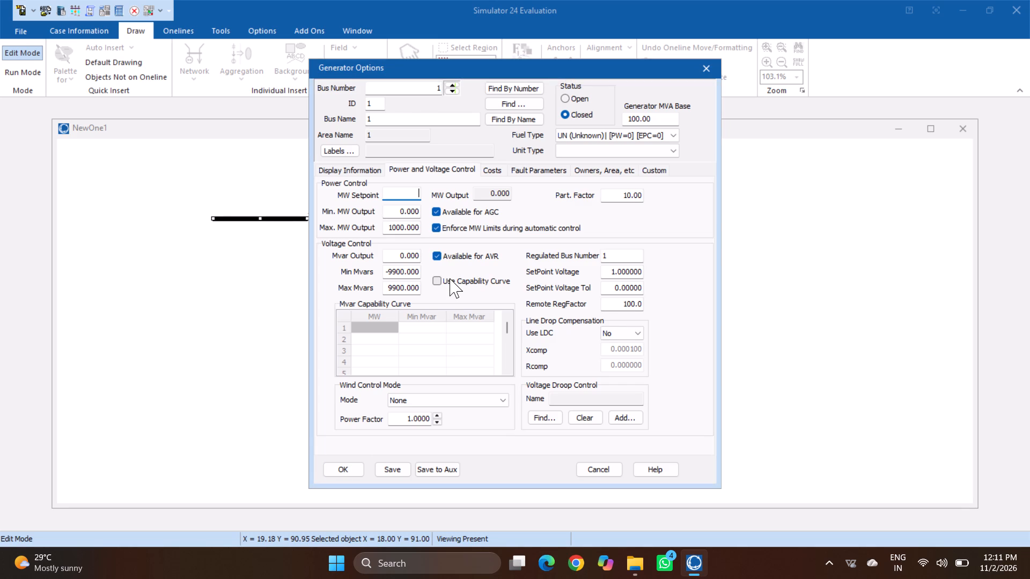
{"action": "key", "text": "o"}
{"action": "key", "text": "BackSpace"}
{"action": "type", "text": "0.0"}
In the bus 1 generator's fault parameters, set the step transformer resistance R to 0.0.
{"action": "left_click", "coordinate": [547, 165]}
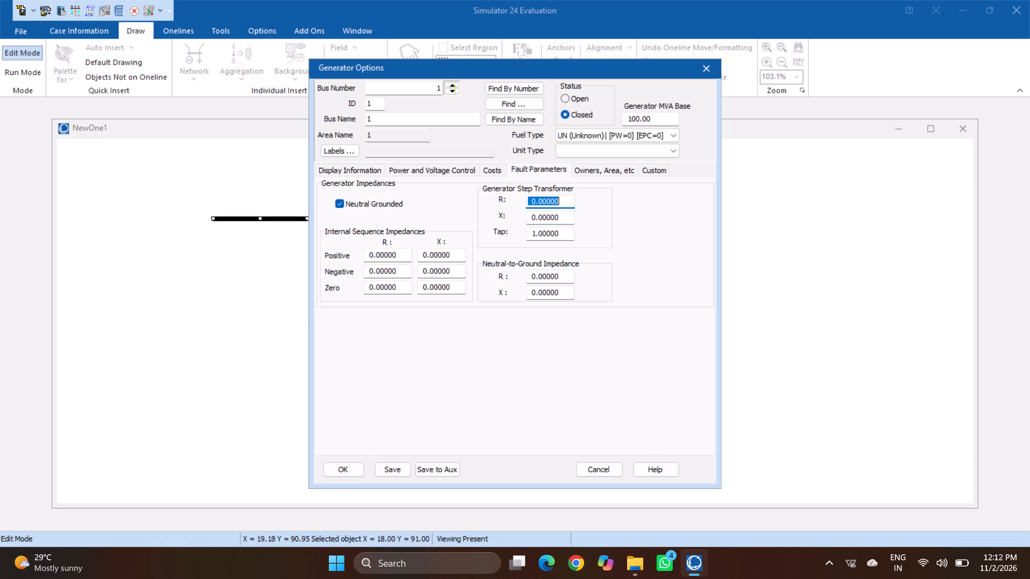
{"action": "key", "text": "0"}
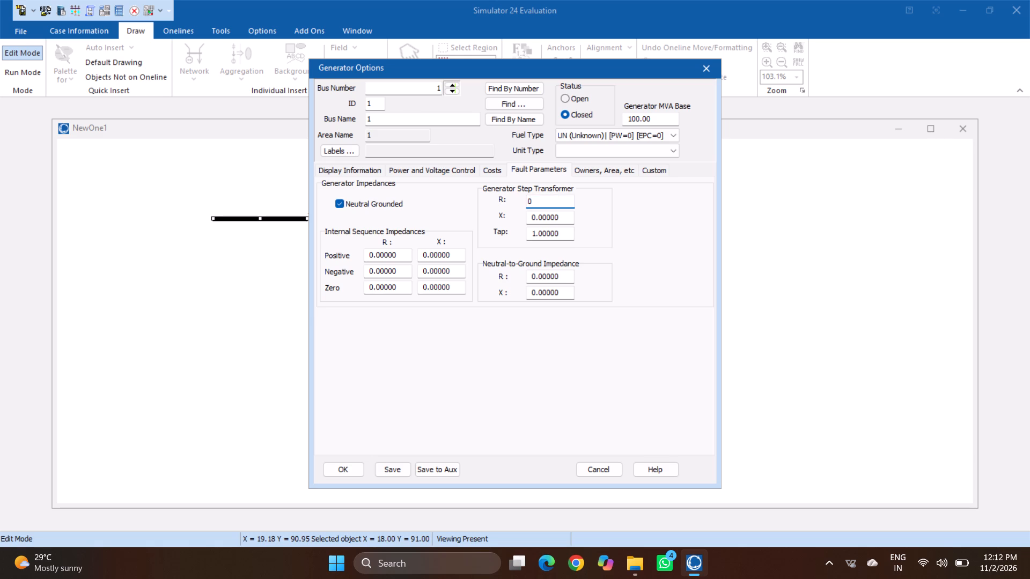
{"action": "type", "text": ".0"}
{"action": "key", "text": "8"}
{"action": "type", "text": "33"}
{"action": "key", "text": "BackSpace"}
{"action": "key", "text": "BackSpace"}
{"action": "key", "text": "BackSpace"}
{"action": "key", "text": "BackSpace"}
{"action": "key", "text": "0"}
Set the bus 1 generator's neutral-to-ground reactance X to 0.0883.
{"action": "left_click", "coordinate": [565, 296]}
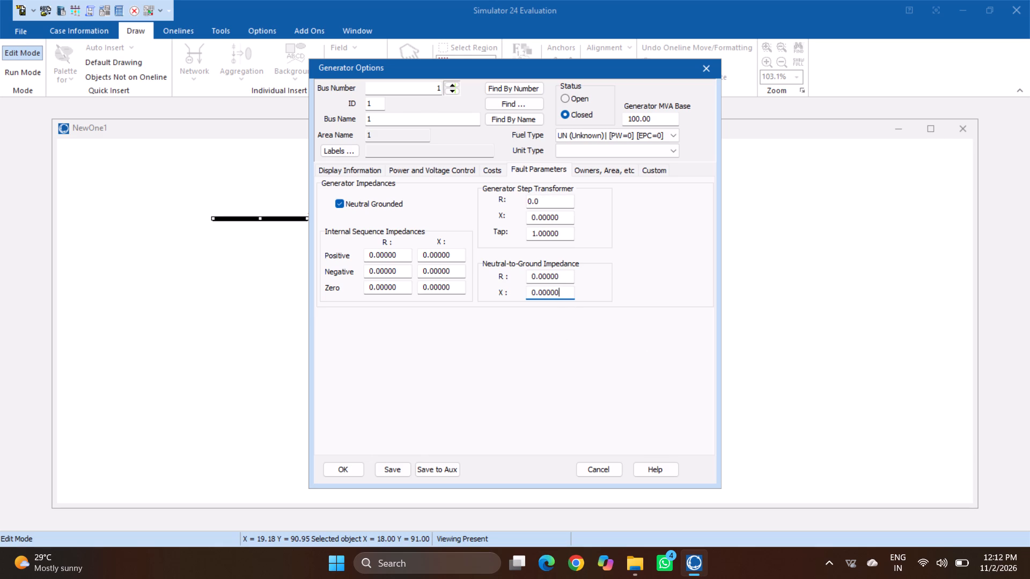
{"action": "key", "text": "BackSpace"}
{"action": "key", "text": "BackSpace"}
{"action": "key", "text": "BackSpace"}
{"action": "key", "text": "BackSpace"}
{"action": "type", "text": "883"}
Set the bus 1 generator's positive-sequence internal reactance X to 0.15.
{"action": "left_click", "coordinate": [451, 254]}
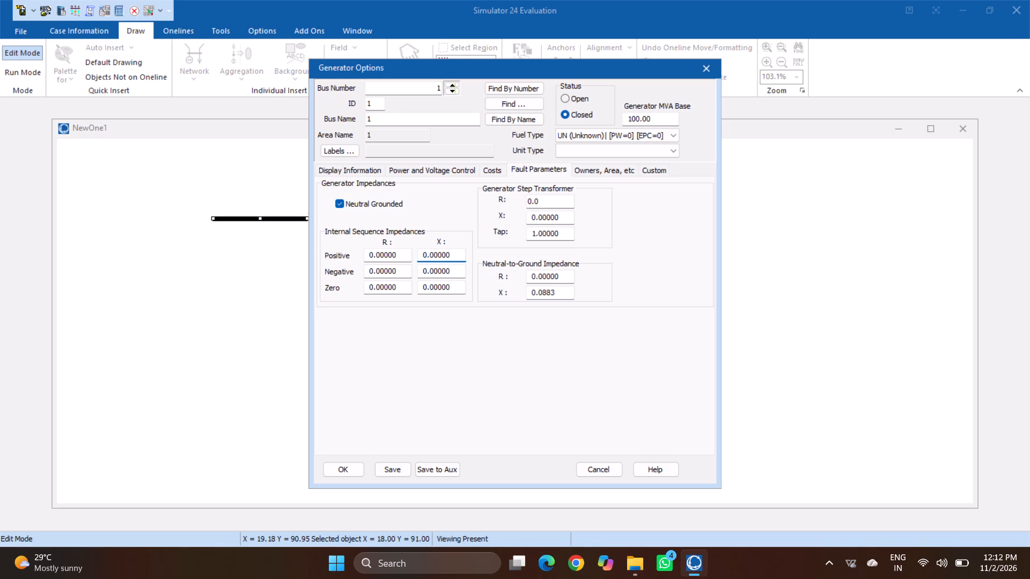
{"action": "key", "text": "ctrl+BackSpace"}
{"action": "key", "text": "ctrl+BackSpace"}
{"action": "key", "text": "space"}
{"action": "key", "text": "BackSpace"}
{"action": "key", "text": "BackSpace"}
{"action": "key", "text": "BackSpace"}
{"action": "key", "text": "BackSpace"}
{"action": "key", "text": "Delete"}
{"action": "key", "text": "Delete"}
{"action": "key", "text": "Delete"}
{"action": "key", "text": "ctrl+Delete"}
{"action": "key", "text": "ctrl+Delete"}
{"action": "key", "text": "BackSpace"}
{"action": "key", "text": "BackSpace"}
{"action": "key", "text": "BackSpace"}
{"action": "key", "text": "BackSpace"}
{"action": "type", "text": "15"}
Set the bus 1 generator's negative-sequence internal reactance X to 0.15.
{"action": "left_click", "coordinate": [450, 268]}
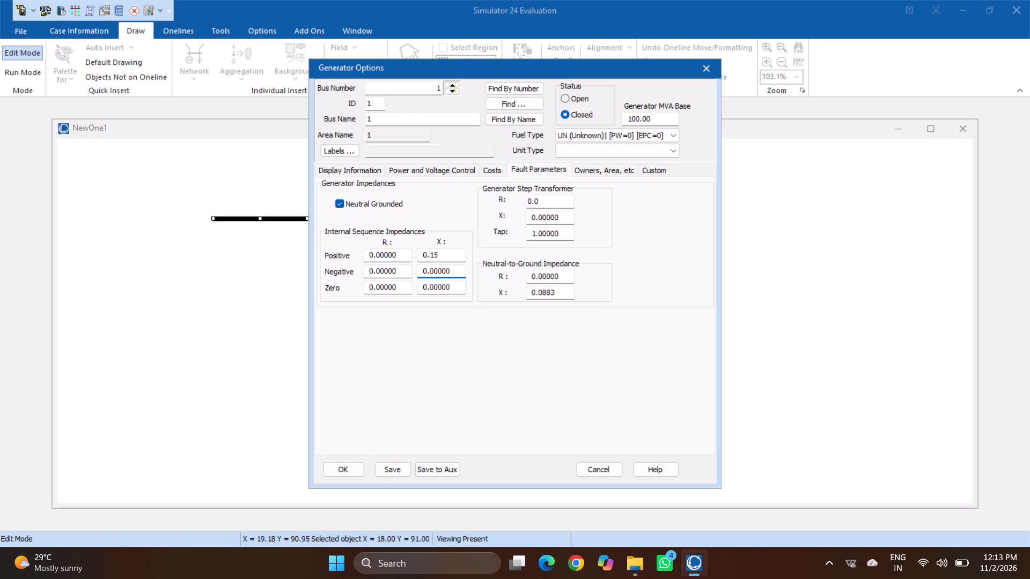
{"action": "key", "text": "BackSpace"}
{"action": "key", "text": "BackSpace"}
{"action": "key", "text": "BackSpace"}
{"action": "key", "text": "BackSpace"}
{"action": "key", "text": "BackSpace"}
{"action": "type", "text": "15"}
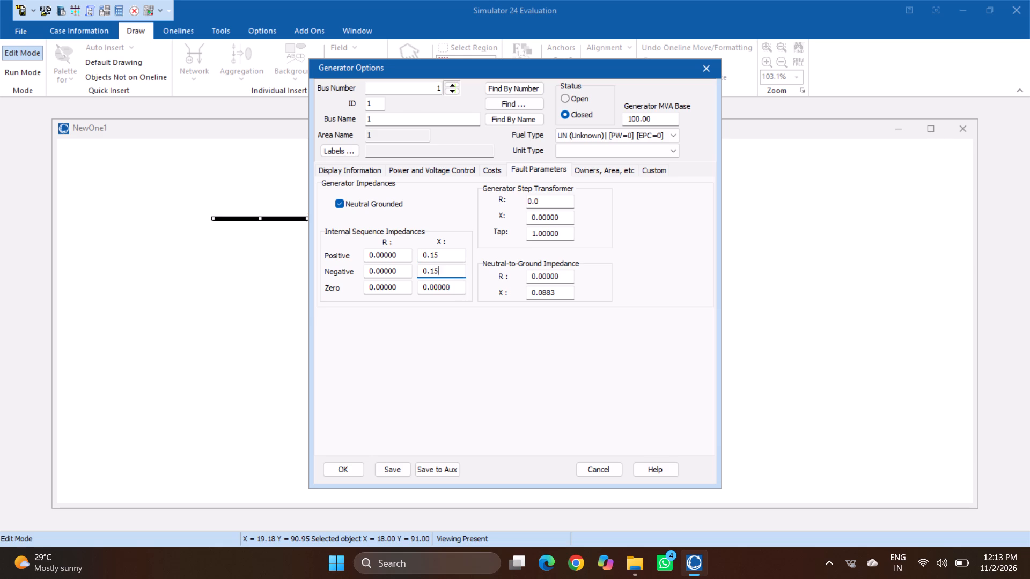
Set the bus 1 generator's zero-sequence internal reactance X to 0.05.
{"action": "left_click", "coordinate": [453, 286]}
{"action": "key", "text": "BackSpace"}
{"action": "key", "text": "BackSpace"}
{"action": "key", "text": "BackSpace"}
{"action": "key", "text": "BackSpace"}
{"action": "key", "text": "BackSpace"}
{"action": "type", "text": "05"}
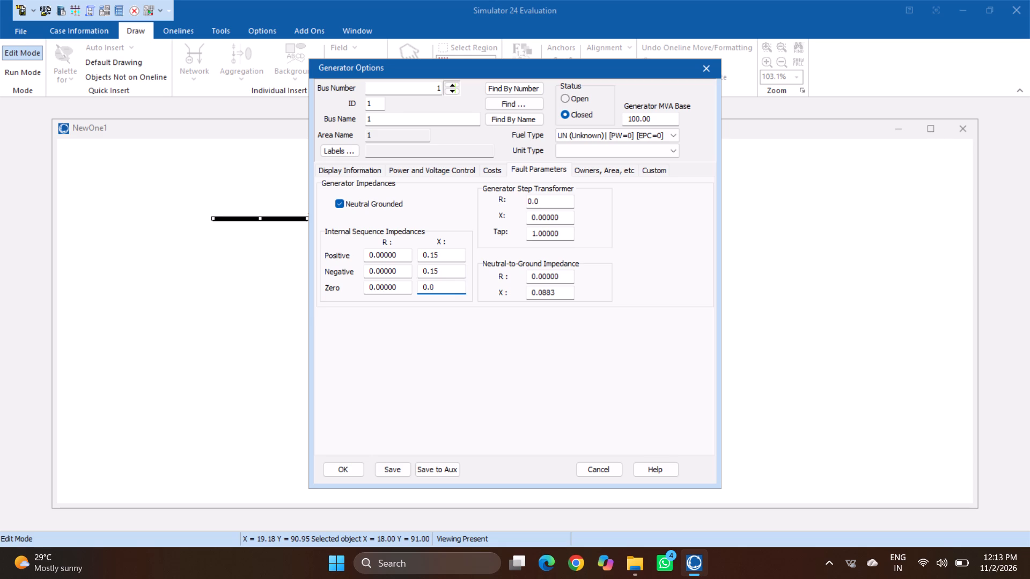
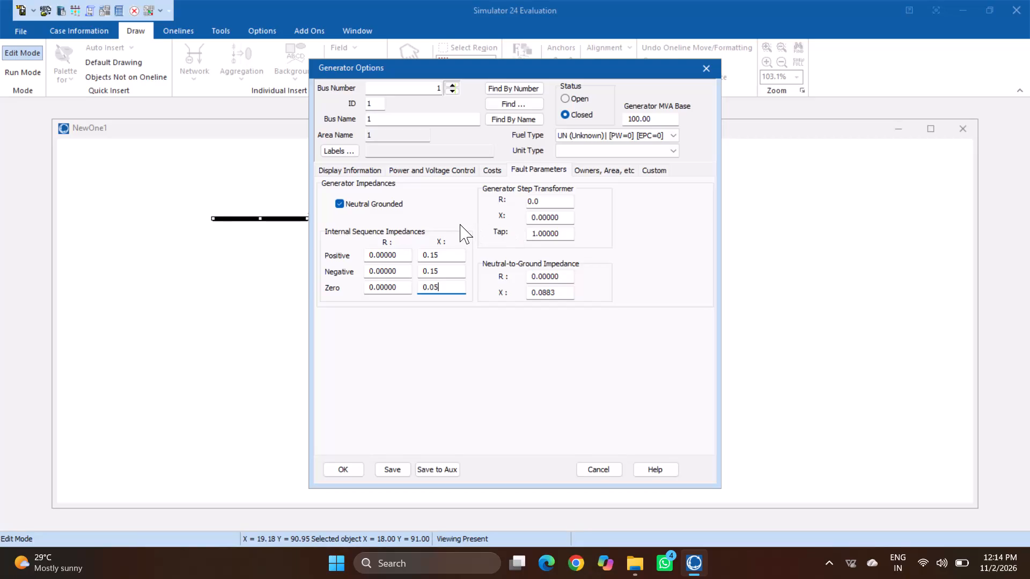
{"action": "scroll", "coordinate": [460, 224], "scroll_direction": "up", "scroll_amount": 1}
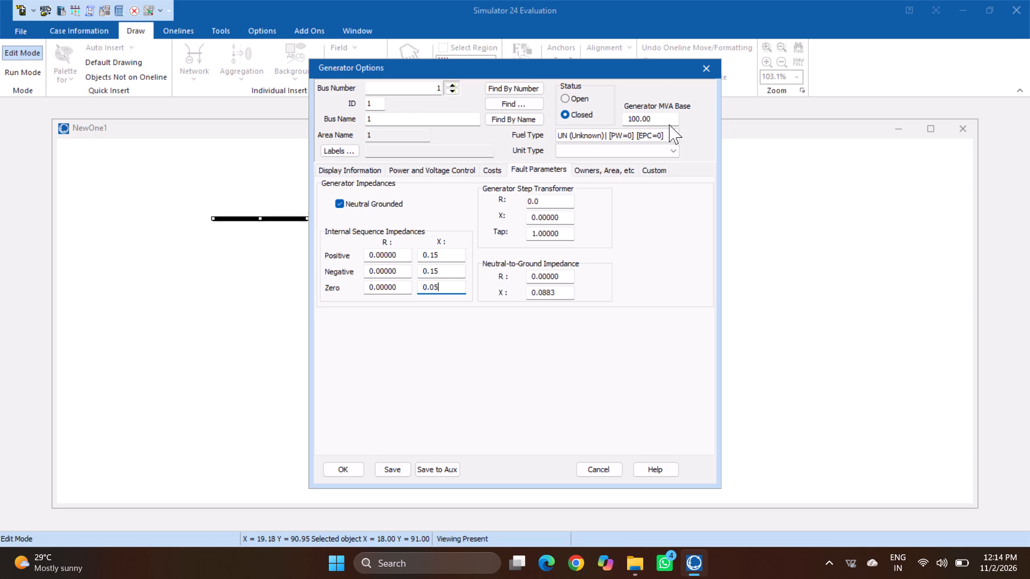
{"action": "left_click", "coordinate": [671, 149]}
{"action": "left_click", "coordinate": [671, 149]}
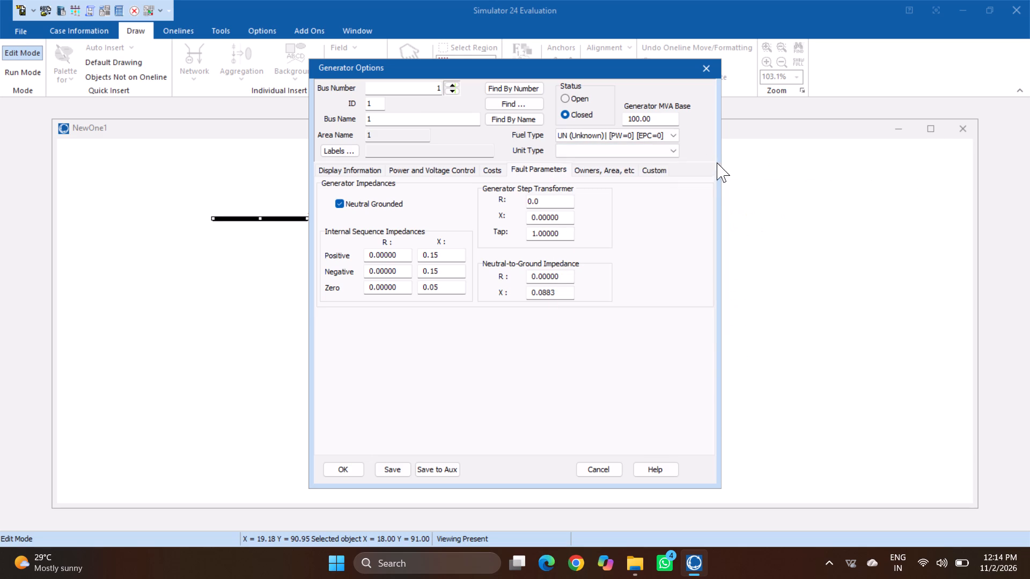
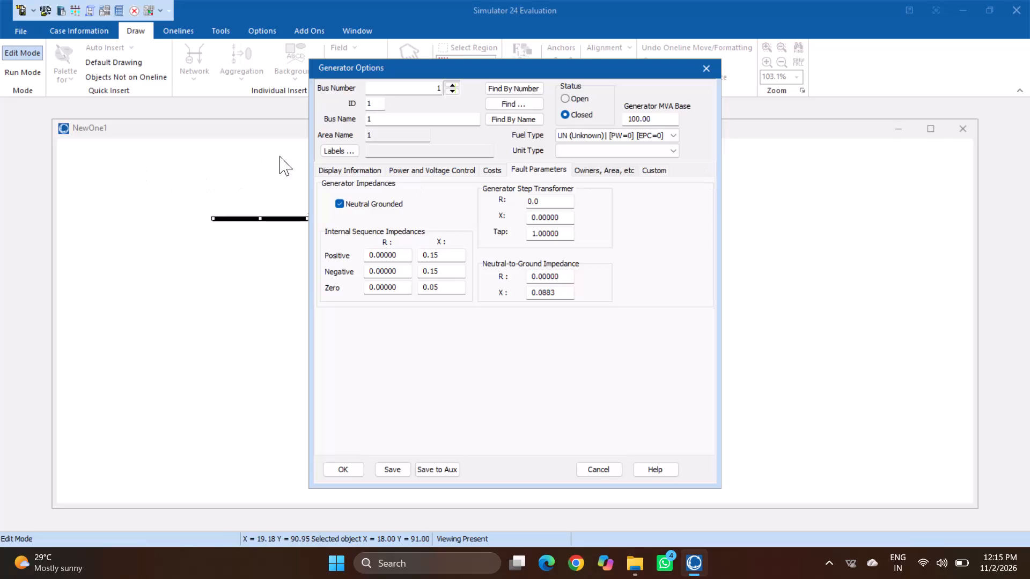
Set the step transformer reactance X of the bus 1 generator to 0.1 and accept its options.
{"action": "left_click", "coordinate": [333, 176]}
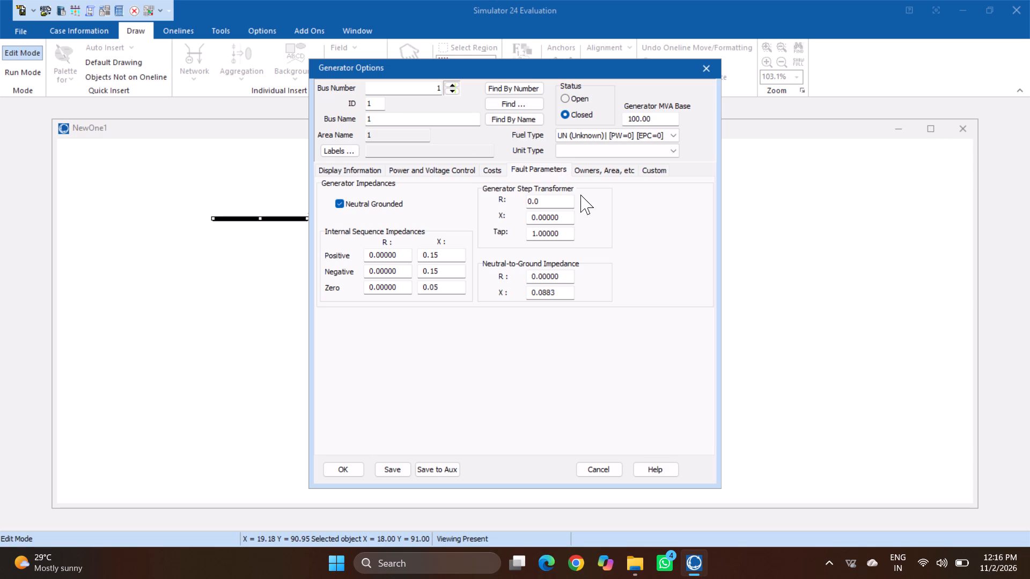
{"action": "left_click", "coordinate": [545, 217]}
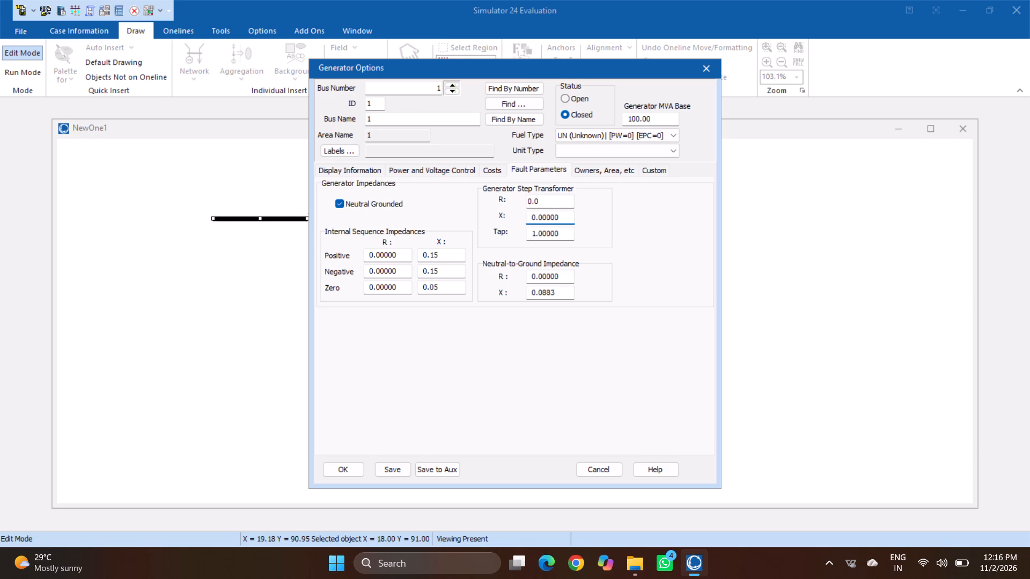
{"action": "left_click", "coordinate": [545, 215]}
{"action": "left_click", "coordinate": [543, 214]}
{"action": "key", "text": "BackSpace"}
{"action": "key", "text": "1"}
{"action": "left_click", "coordinate": [350, 473]}
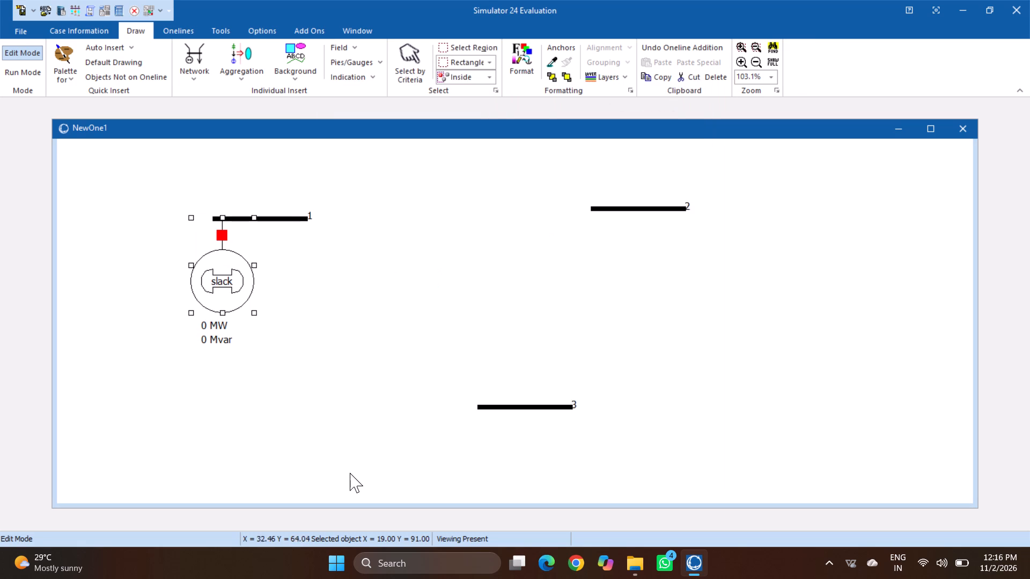
{"action": "left_click", "coordinate": [417, 282]}
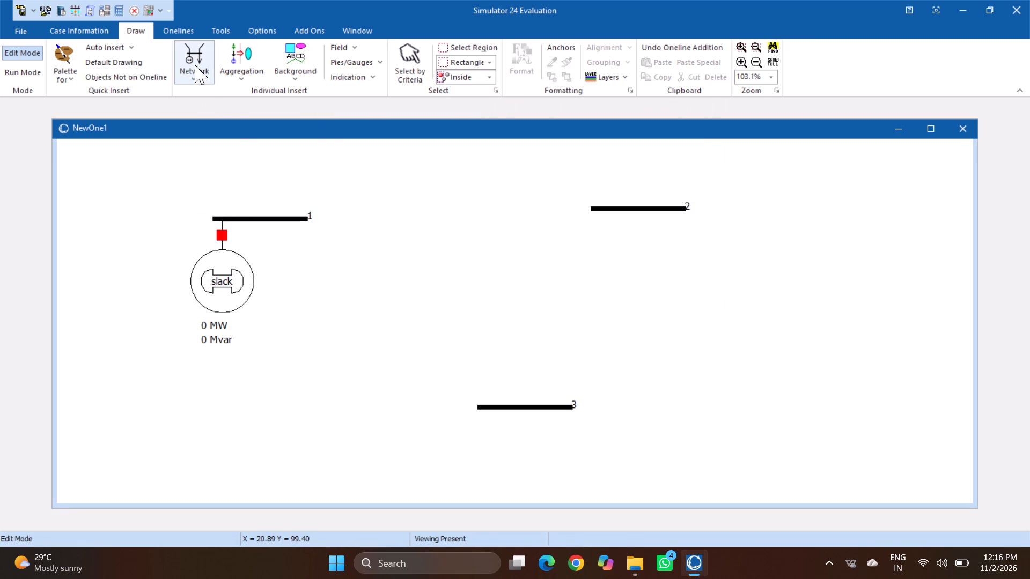
Insert a generator on bus 2 with an MW setpoint of 0.0.
{"action": "left_click", "coordinate": [195, 65]}
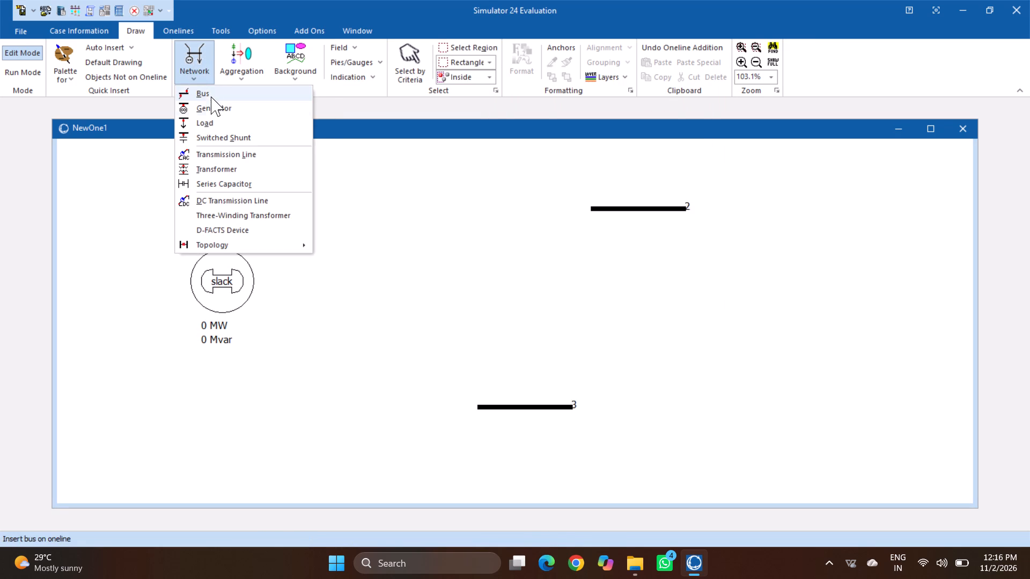
{"action": "left_click", "coordinate": [217, 110]}
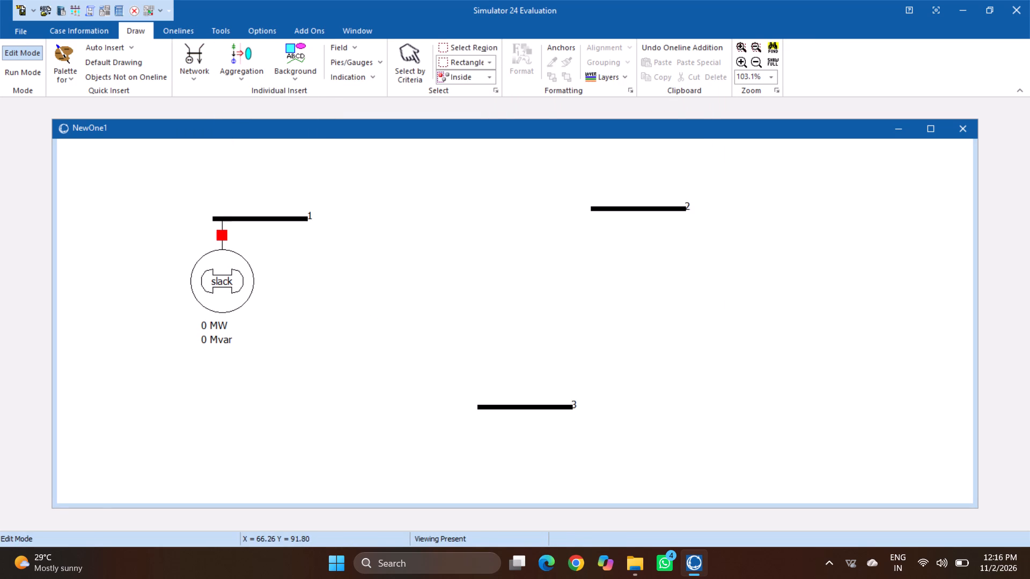
{"action": "double_click", "coordinate": [673, 209]}
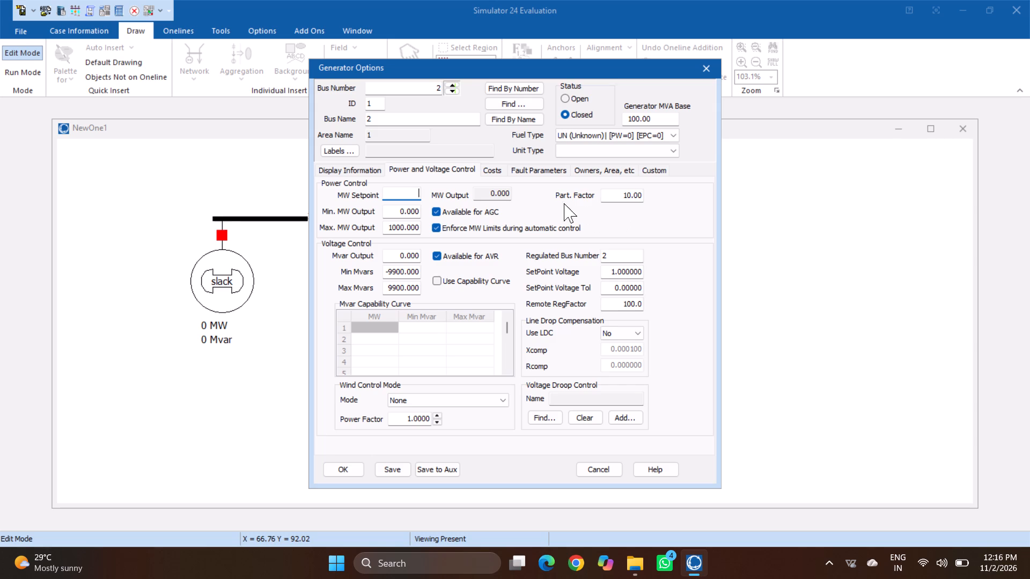
{"action": "type", "text": "0.0"}
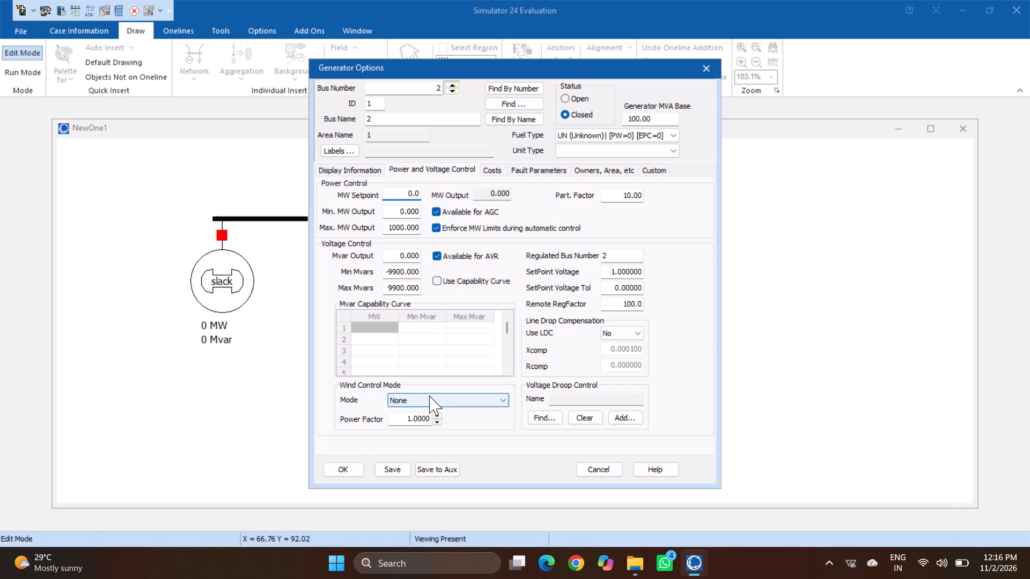
Set the bus 2 generator's internal sequence reactances to 0.15 positive, 0.15 negative and 0.05 zero in its fault parameters.
{"action": "left_click", "coordinate": [531, 168]}
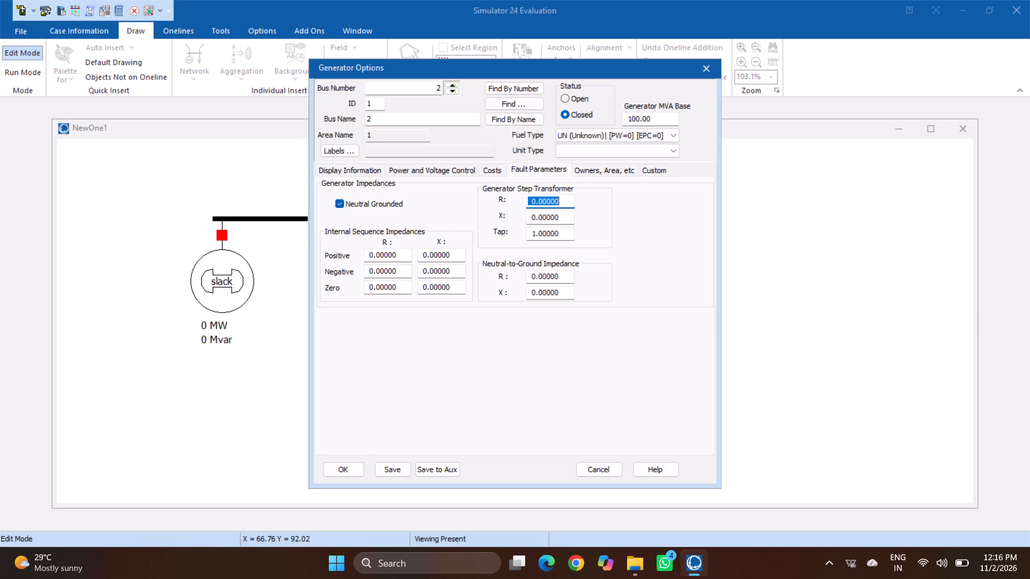
{"action": "left_click", "coordinate": [435, 253]}
{"action": "left_click", "coordinate": [434, 255]}
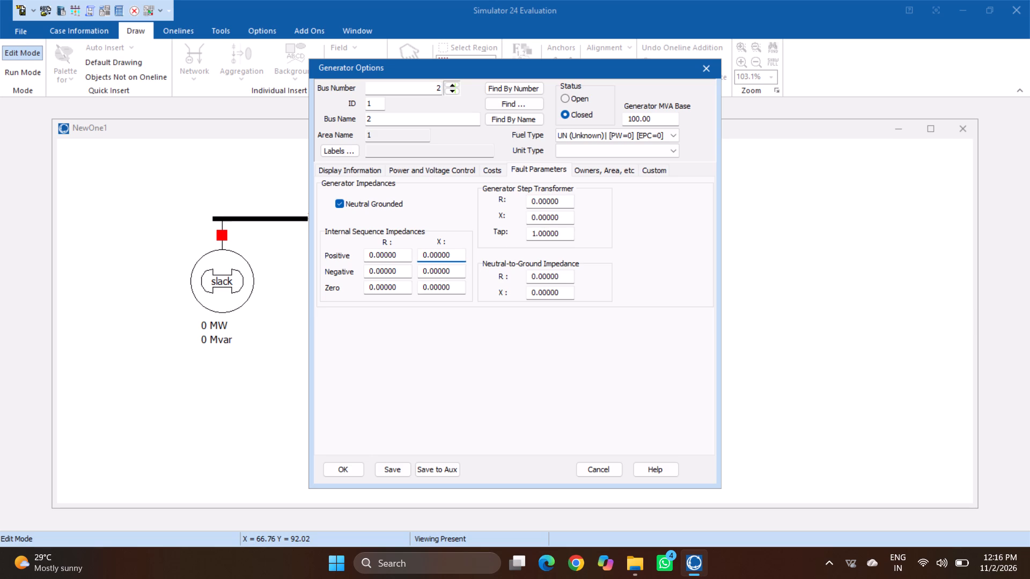
{"action": "left_click", "coordinate": [439, 252]}
{"action": "key", "text": "BackSpace"}
{"action": "key", "text": "BackSpace"}
{"action": "key", "text": "1"}
{"action": "key", "text": "5"}
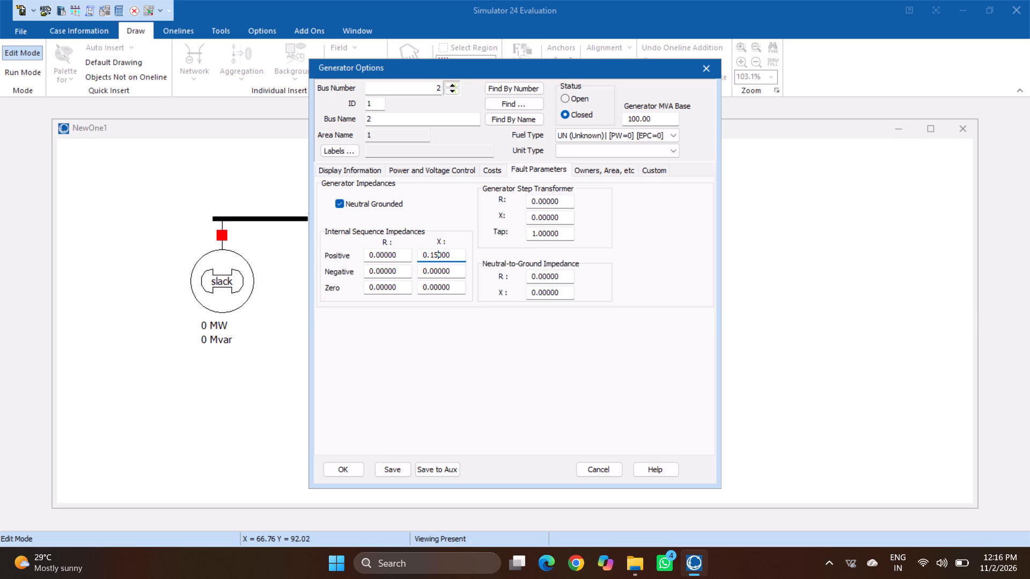
{"action": "left_click", "coordinate": [439, 270]}
{"action": "key", "text": "BackSpace"}
{"action": "key", "text": "BackSpace"}
{"action": "type", "text": "15"}
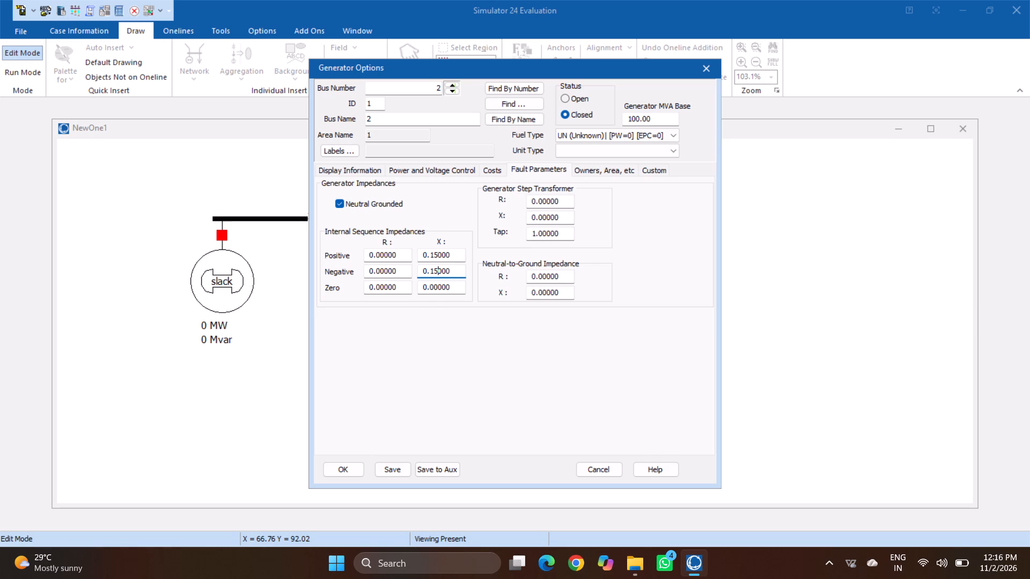
{"action": "left_click", "coordinate": [439, 286]}
{"action": "left_click", "coordinate": [437, 284]}
{"action": "key", "text": "BackSpace"}
{"action": "key", "text": "5"}
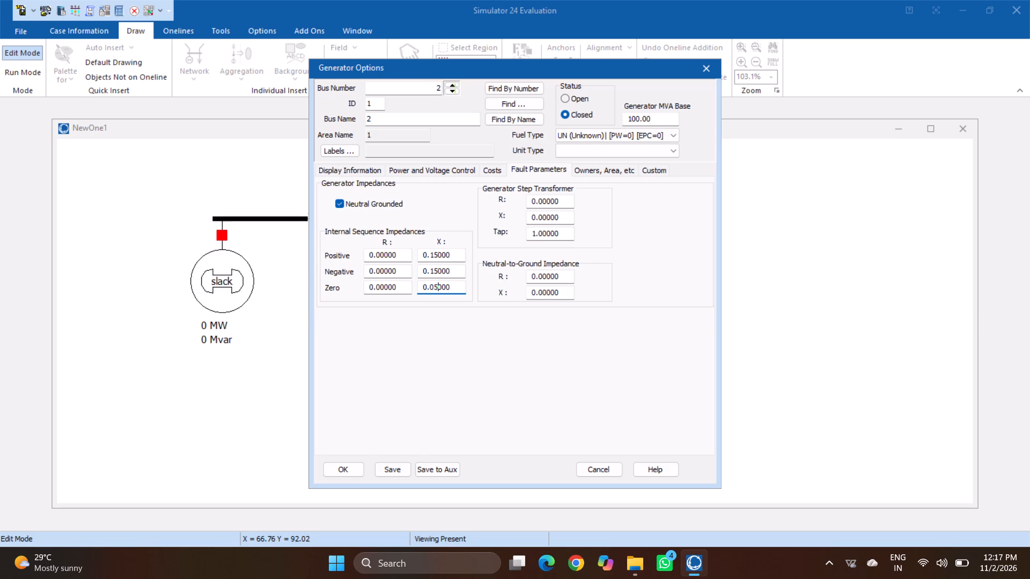
Set the bus 2 generator's step transformer reactance X to 0.1.
{"action": "left_click", "coordinate": [540, 216]}
{"action": "key", "text": "BackSpace"}
{"action": "key", "text": "1"}
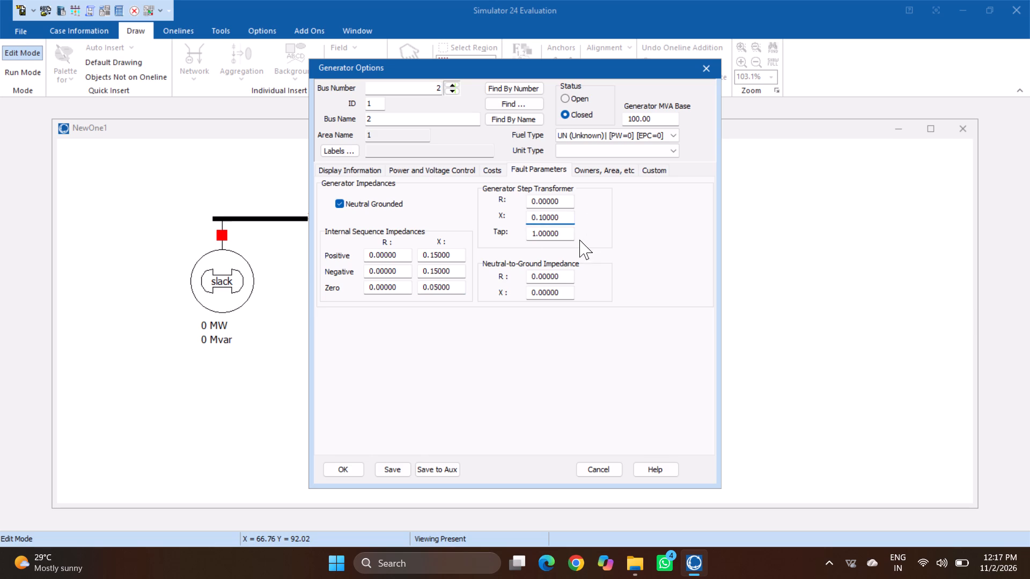
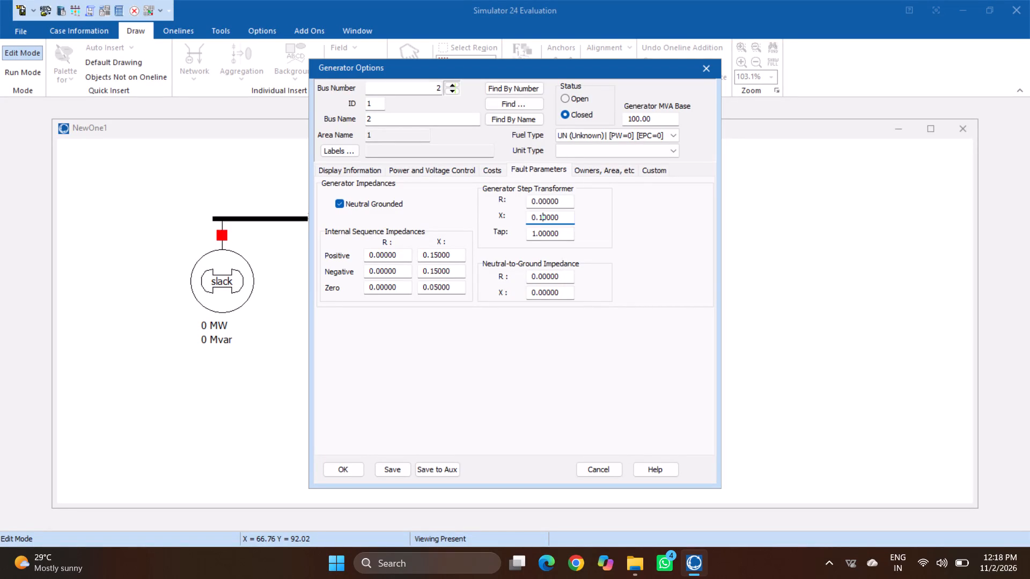
Set the bus 2 generator's step transformer X to 0.1 and tap to 0.09, accept, and recheck its fault parameters.
{"action": "key", "text": "BackSpace"}
{"action": "key", "text": "1"}
{"action": "left_click", "coordinate": [543, 237]}
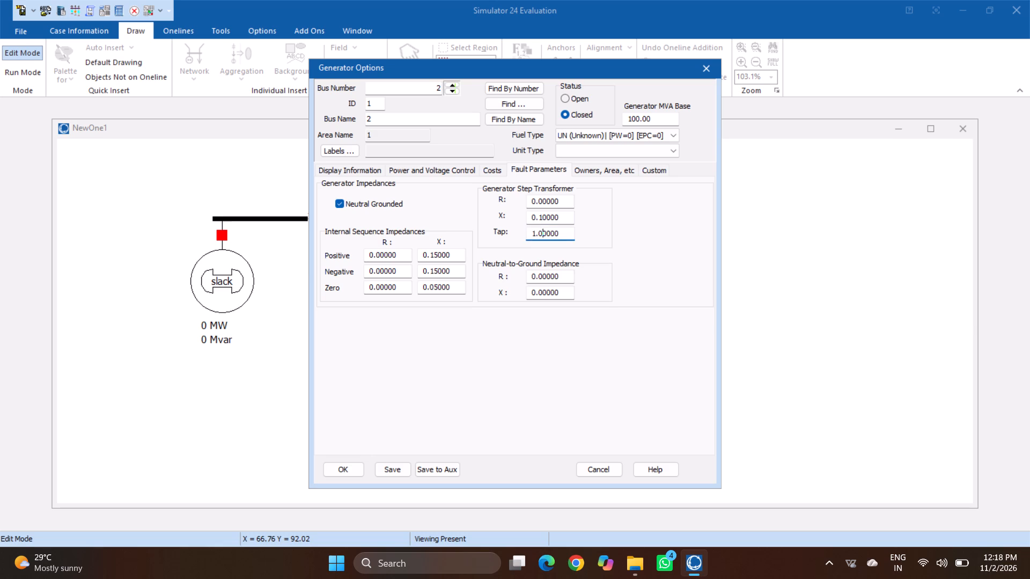
{"action": "key", "text": "BackSpace"}
{"action": "key", "text": "BackSpace"}
{"action": "key", "text": "BackSpace"}
{"action": "type", "text": "0.0"}
{"action": "key", "text": "9"}
{"action": "left_click", "coordinate": [349, 467]}
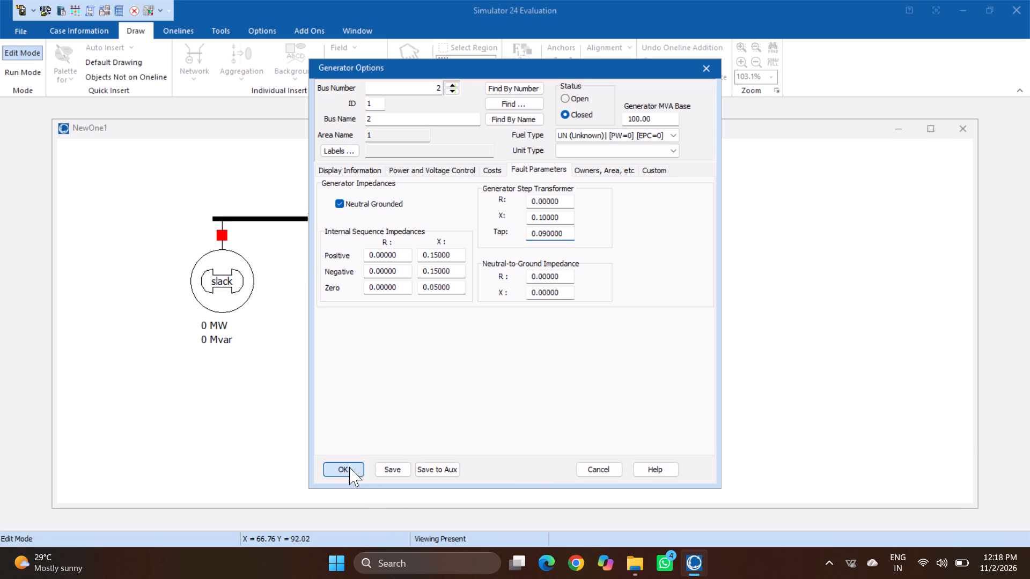
{"action": "double_click", "coordinate": [674, 256]}
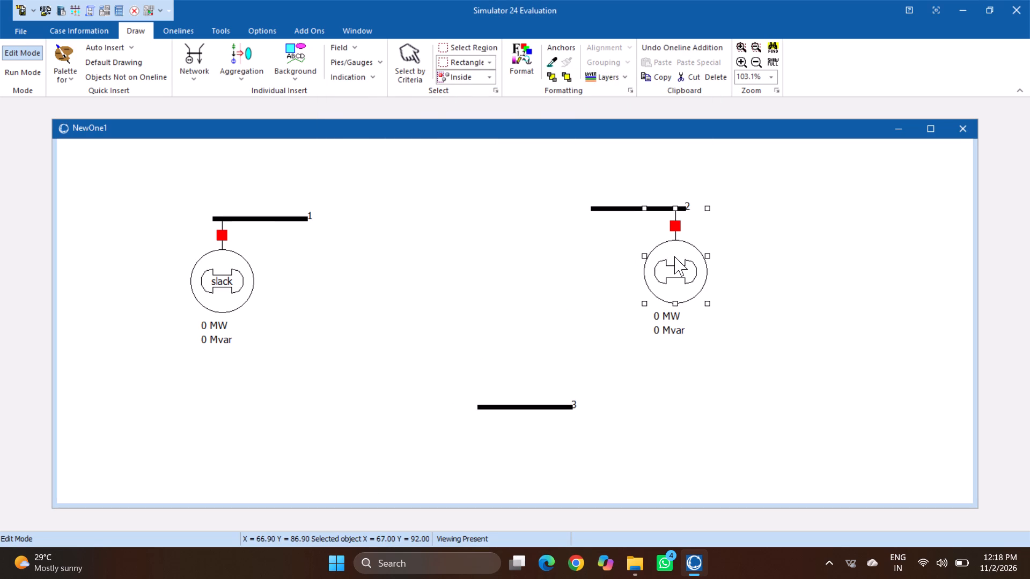
{"action": "left_click", "coordinate": [527, 171]}
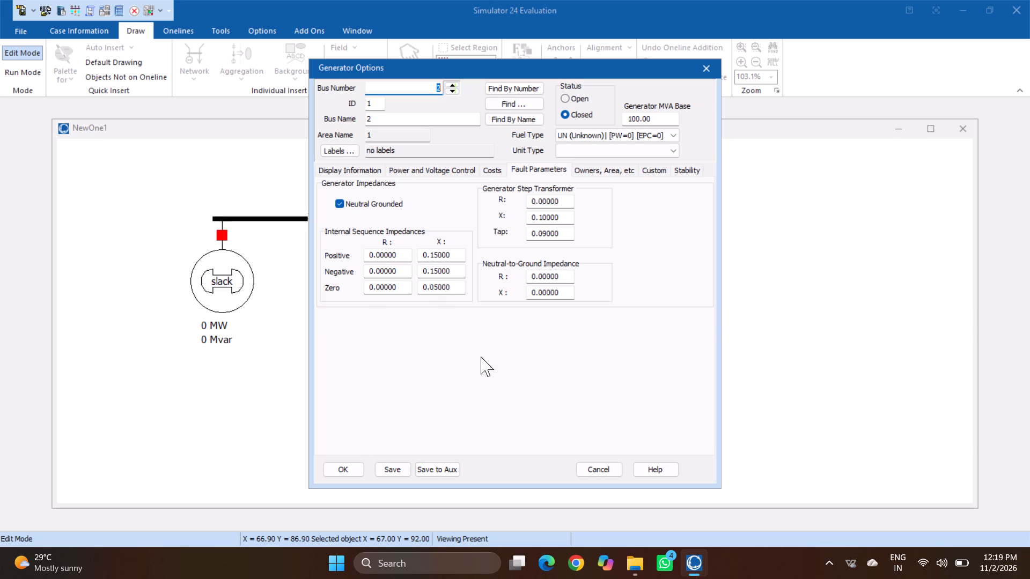
{"action": "left_click", "coordinate": [335, 471]}
Set the step transformer tap of the bus 1 generator to 0.09 in its fault parameters and accept its options.
{"action": "double_click", "coordinate": [216, 295]}
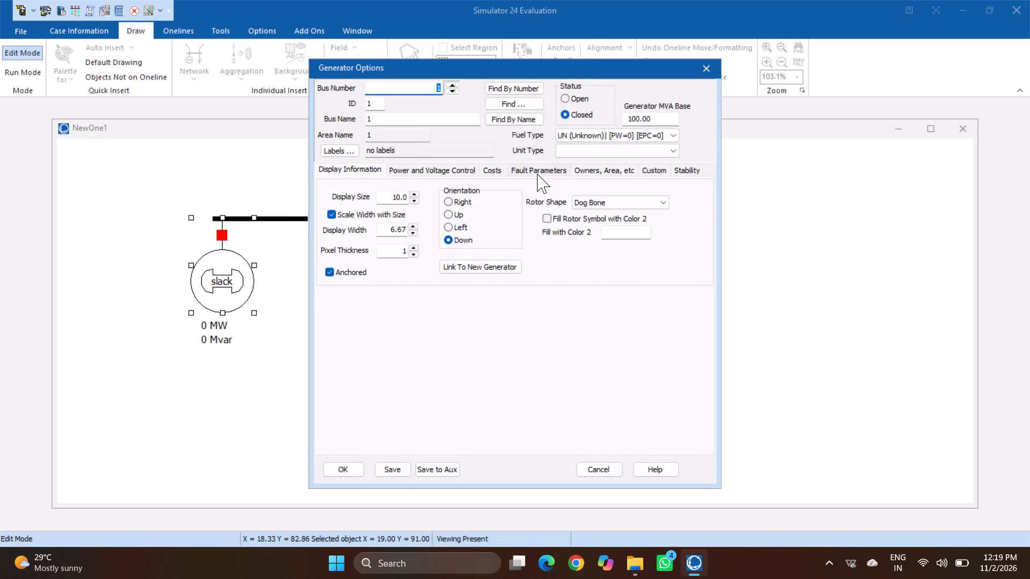
{"action": "left_click", "coordinate": [538, 172]}
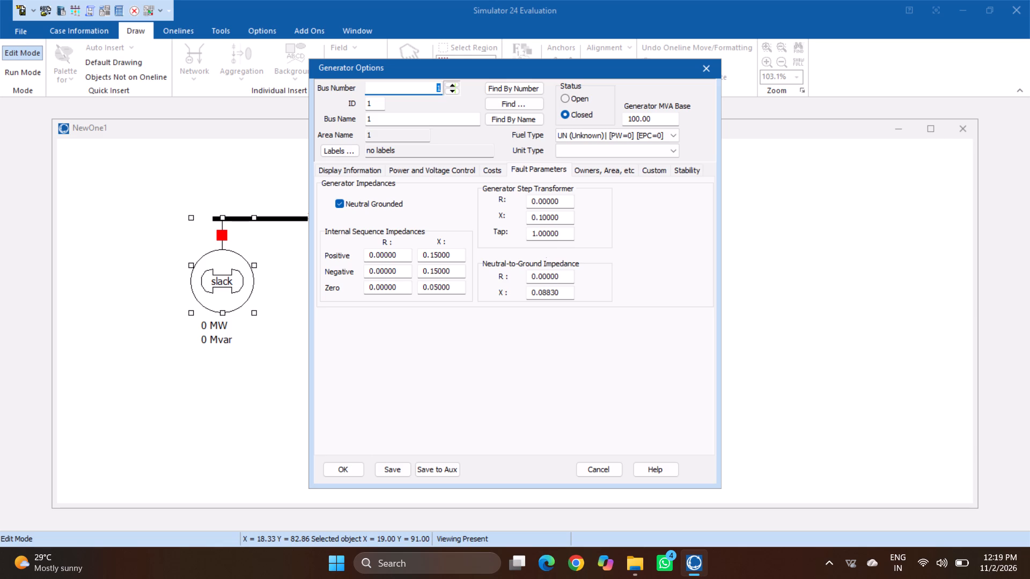
{"action": "left_click", "coordinate": [545, 235]}
{"action": "key", "text": "BackSpace"}
{"action": "key", "text": "BackSpace"}
{"action": "key", "text": "BackSpace"}
{"action": "key", "text": "BackSpace"}
{"action": "type", "text": "0.09"}
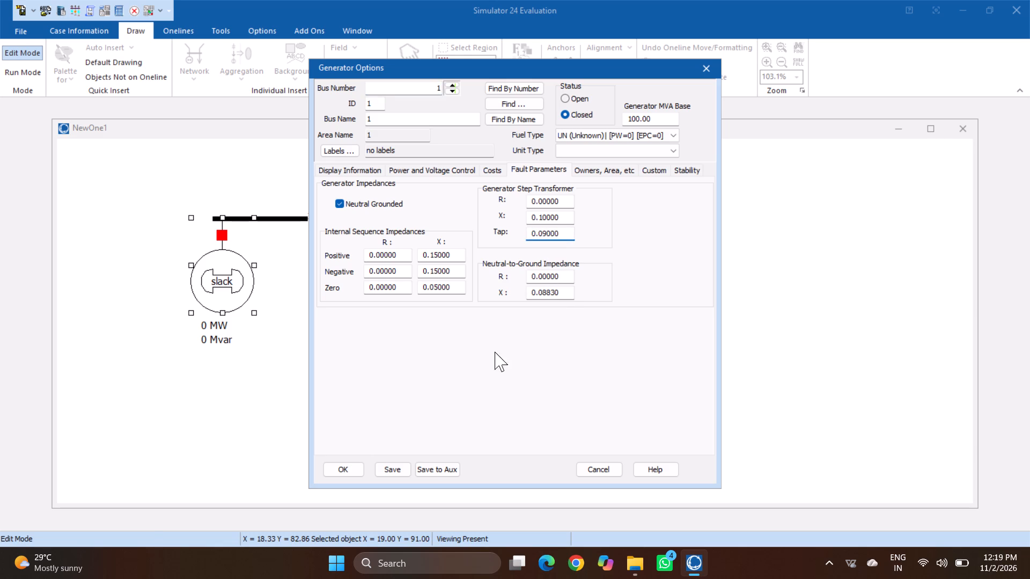
{"action": "left_click", "coordinate": [322, 470]}
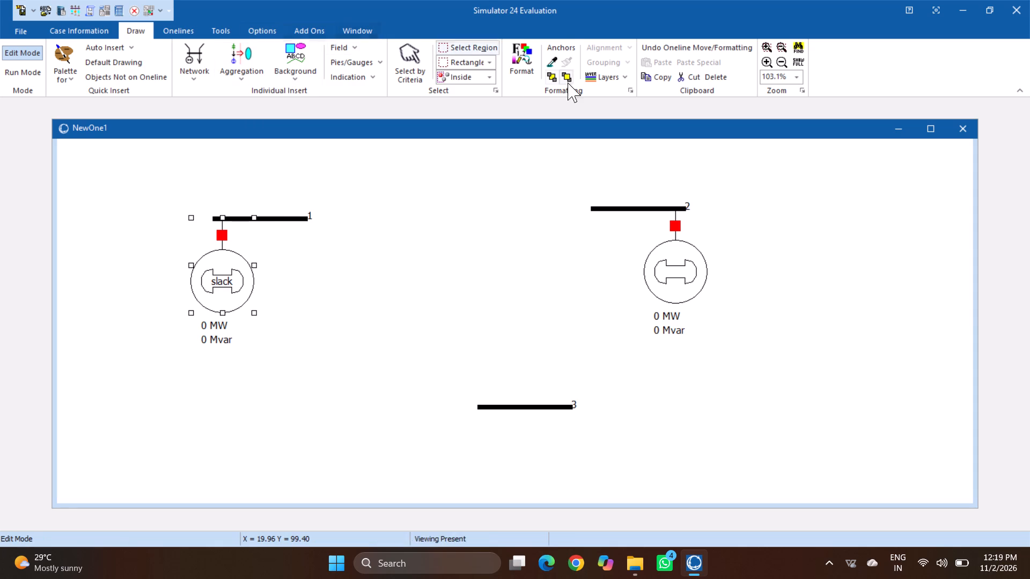
Draw a transmission line from bus 1 to bus 2, routed above both buses.
{"action": "left_click", "coordinate": [207, 54]}
{"action": "left_click", "coordinate": [240, 149]}
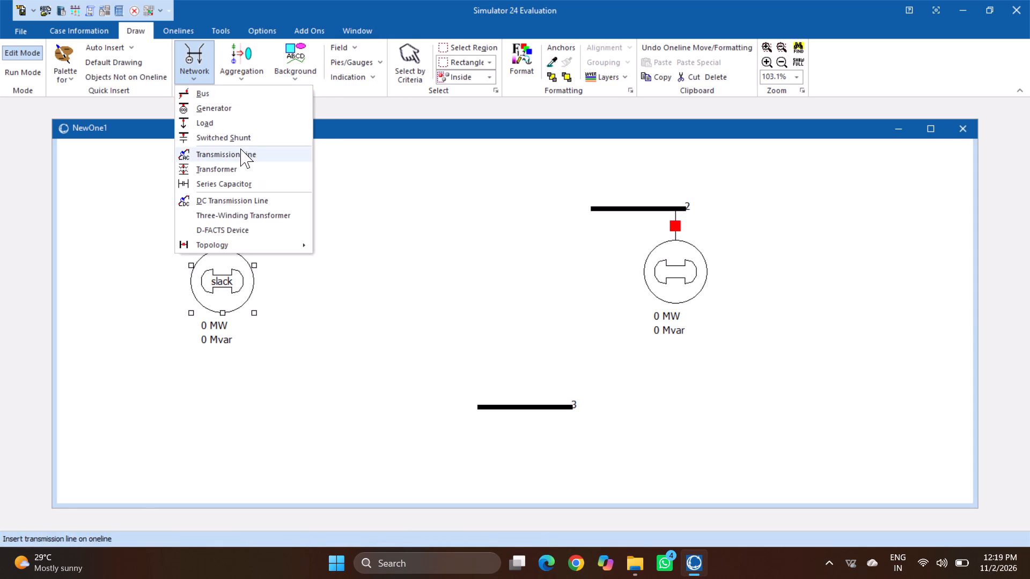
{"action": "left_click_drag", "start_coordinate": [288, 218], "coordinate": [529, 169]}
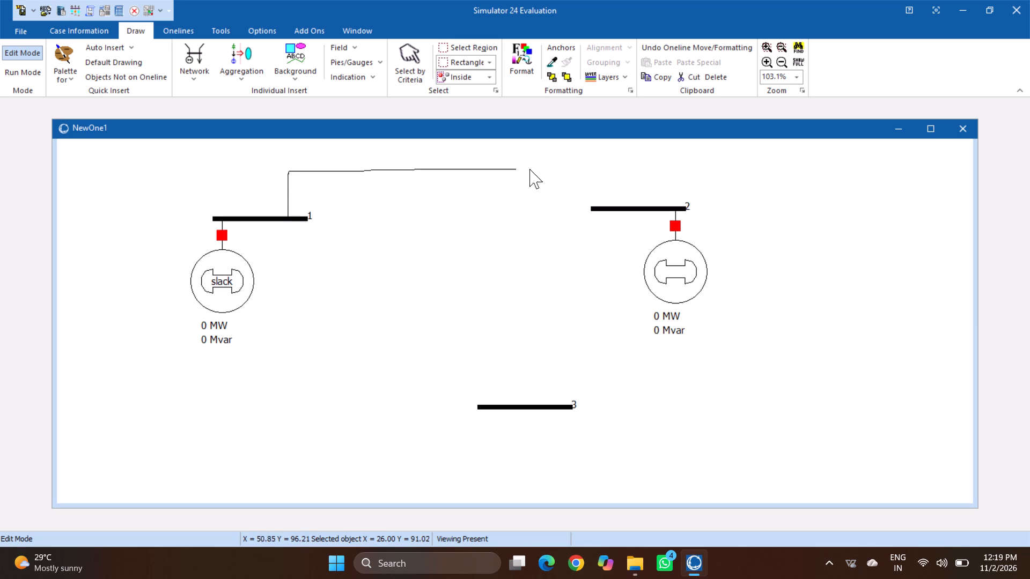
{"action": "left_click_drag", "start_coordinate": [529, 169], "coordinate": [640, 208]}
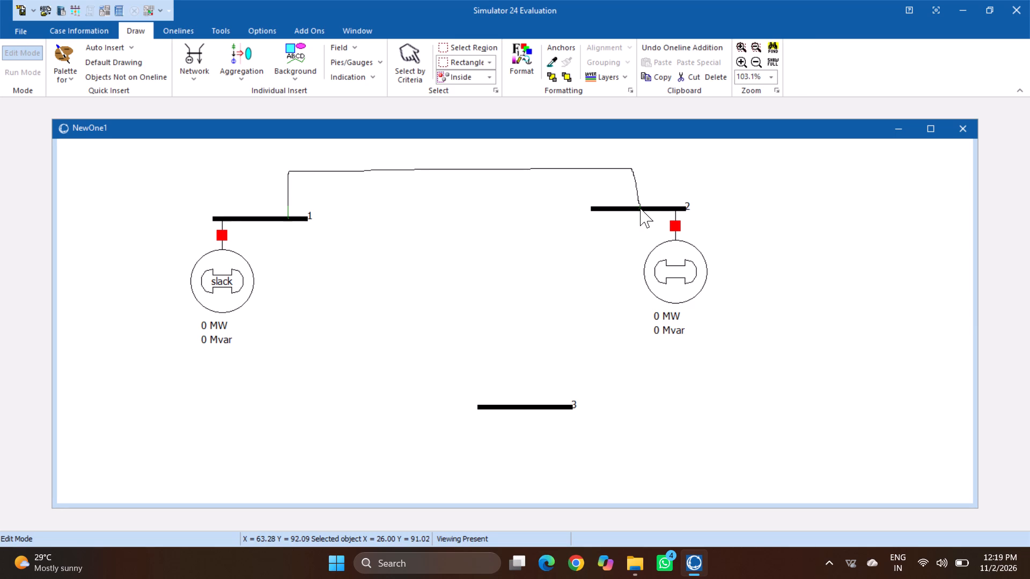
{"action": "double_click", "coordinate": [637, 209]}
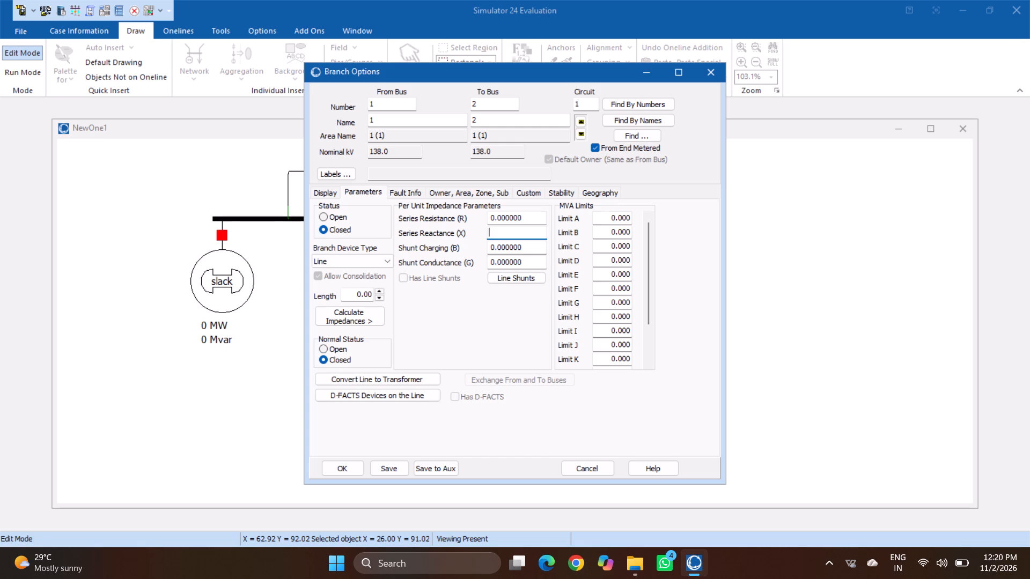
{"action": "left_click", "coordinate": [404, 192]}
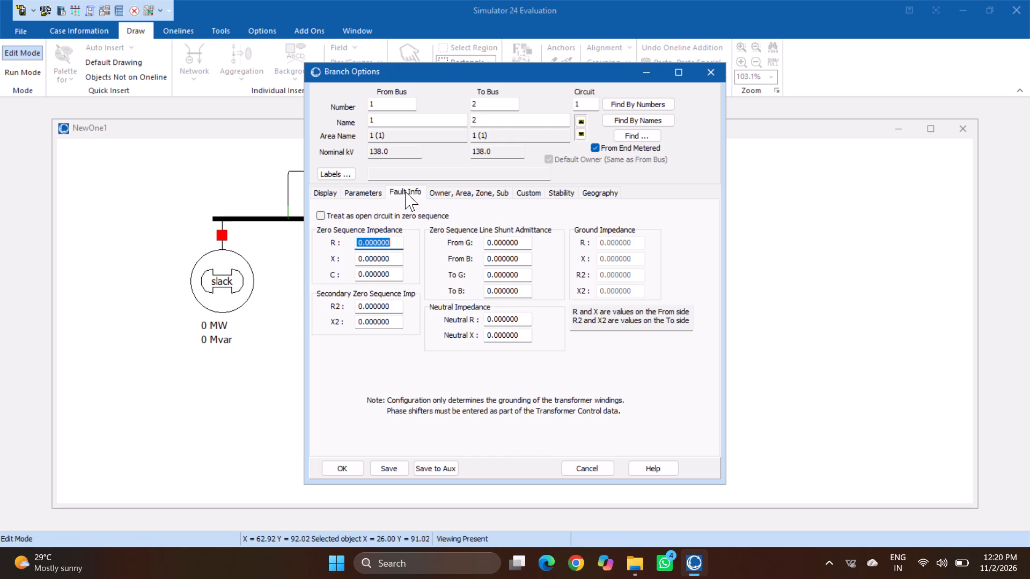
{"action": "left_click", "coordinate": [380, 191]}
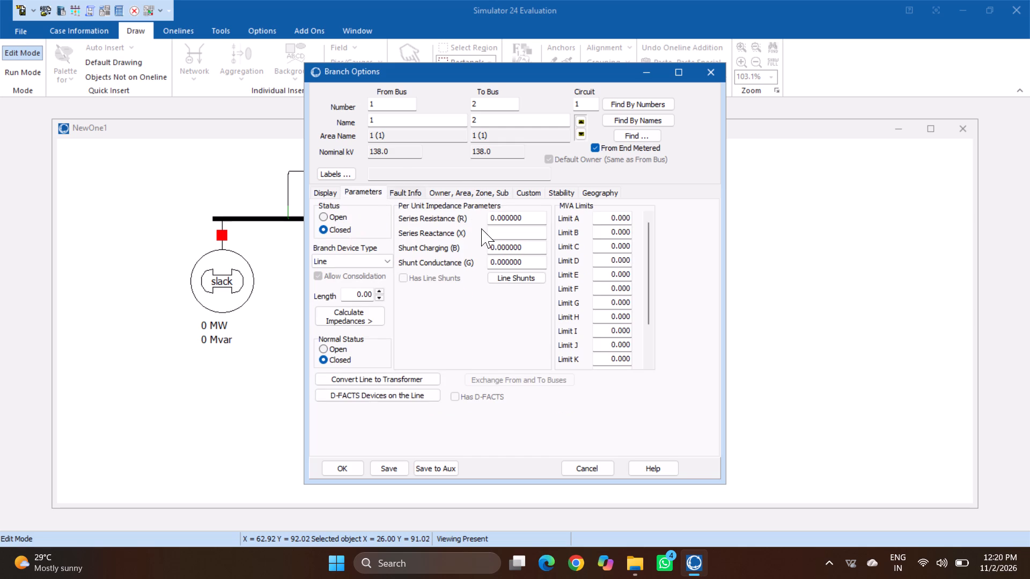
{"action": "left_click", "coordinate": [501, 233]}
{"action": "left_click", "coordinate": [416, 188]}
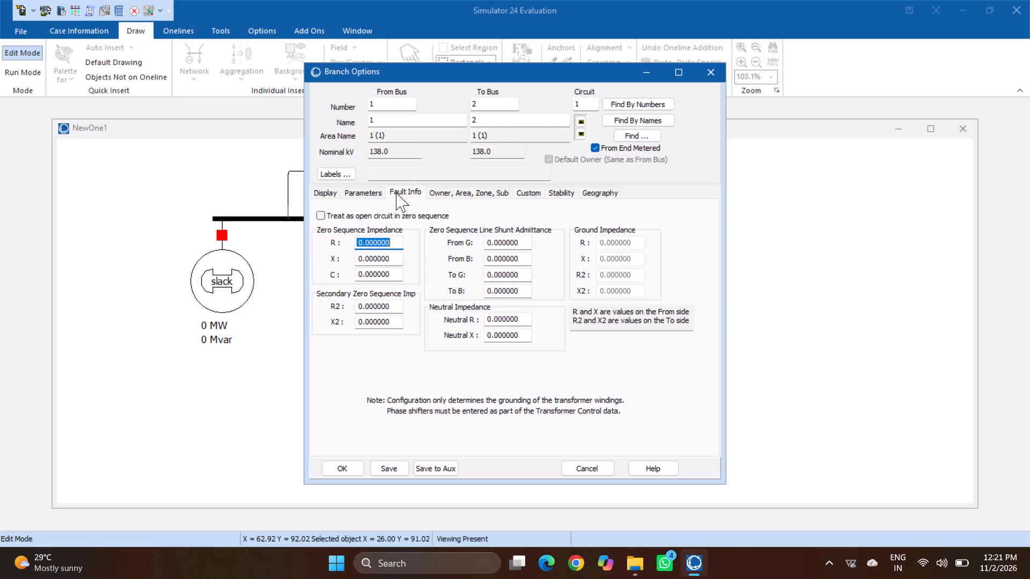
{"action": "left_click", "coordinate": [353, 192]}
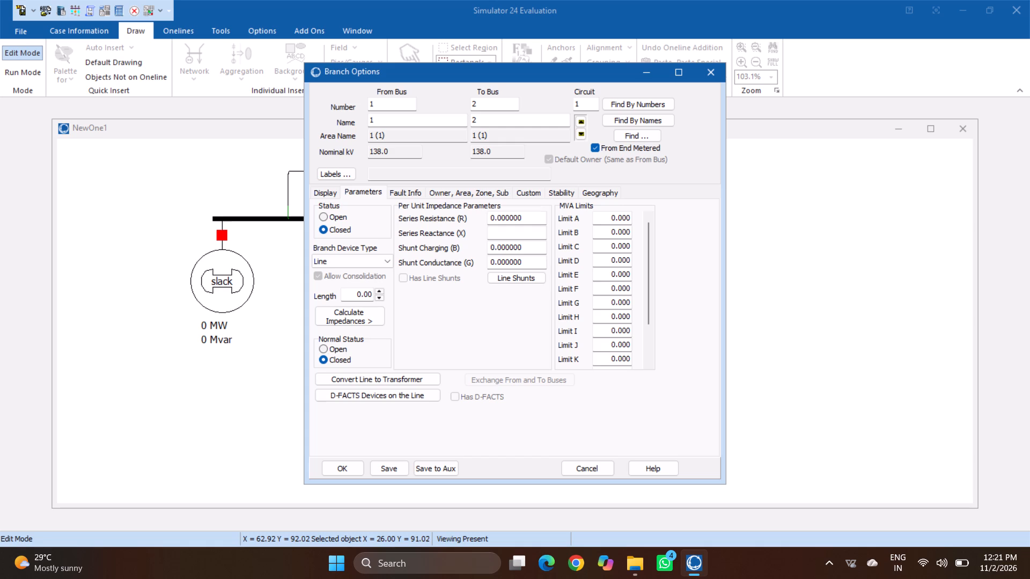
Set the zero sequence reactance X of the line between buses 1 and 2 to 0.30 in its fault information.
{"action": "left_click", "coordinate": [398, 194]}
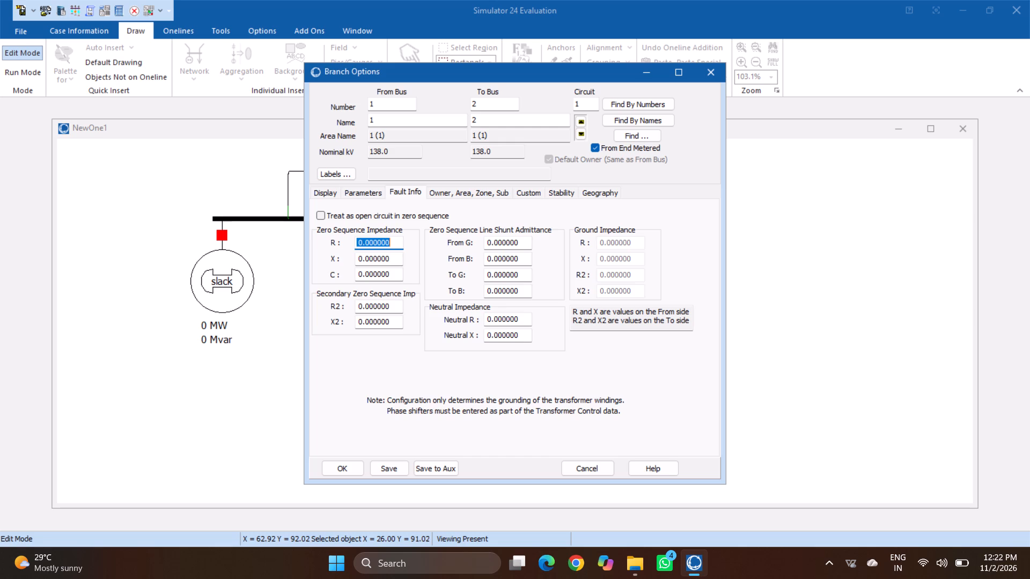
{"action": "left_click", "coordinate": [392, 242]}
{"action": "left_click", "coordinate": [394, 264]}
{"action": "key", "text": "BackSpace"}
{"action": "key", "text": "BackSpace"}
{"action": "key", "text": "BackSpace"}
{"action": "key", "text": "BackSpace"}
{"action": "key", "text": "BackSpace"}
{"action": "key", "text": "BackSpace"}
{"action": "key", "text": "BackSpace"}
{"action": "key", "text": "BackSpace"}
{"action": "key", "text": "BackSpace"}
{"action": "key", "text": "BackSpace"}
{"action": "key", "text": "BackSpace"}
{"action": "key", "text": "BackSpace"}
{"action": "key", "text": "BackSpace"}
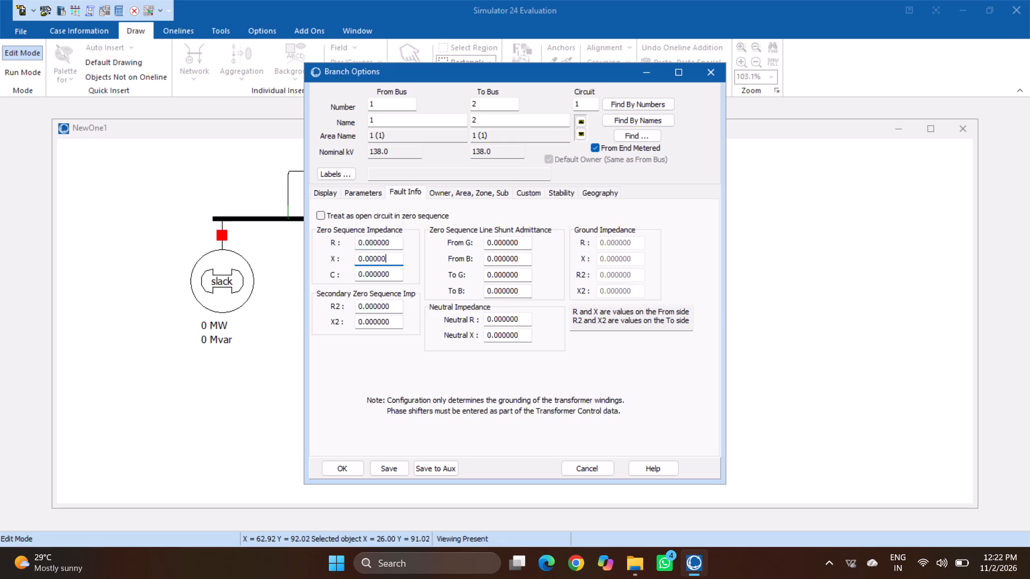
{"action": "type", "text": "0."}
{"action": "type", "text": "30"}
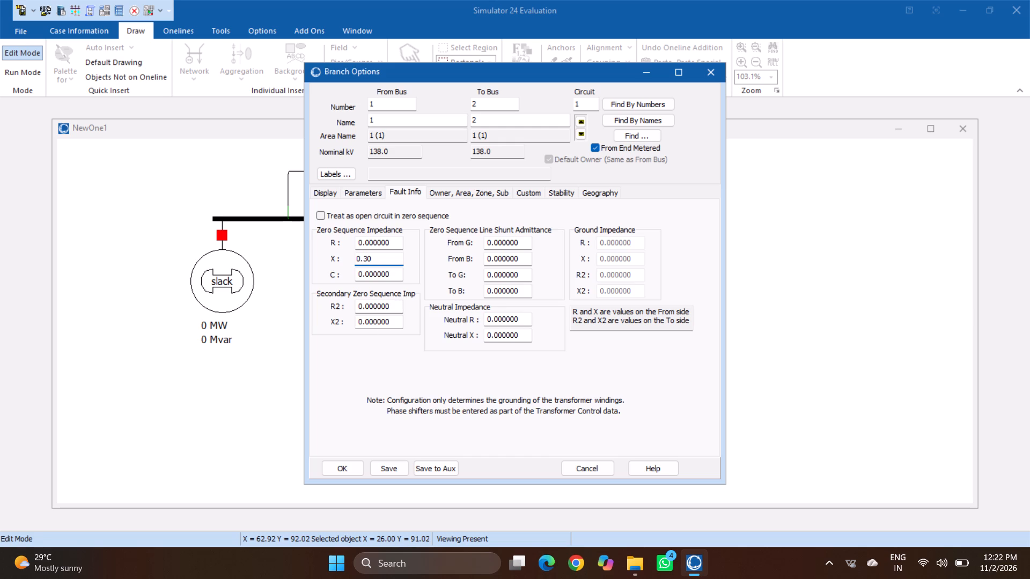
Set the secondary zero sequence reactance X2 of the line between buses 1 and 2 to 0.125.
{"action": "left_click", "coordinate": [389, 322]}
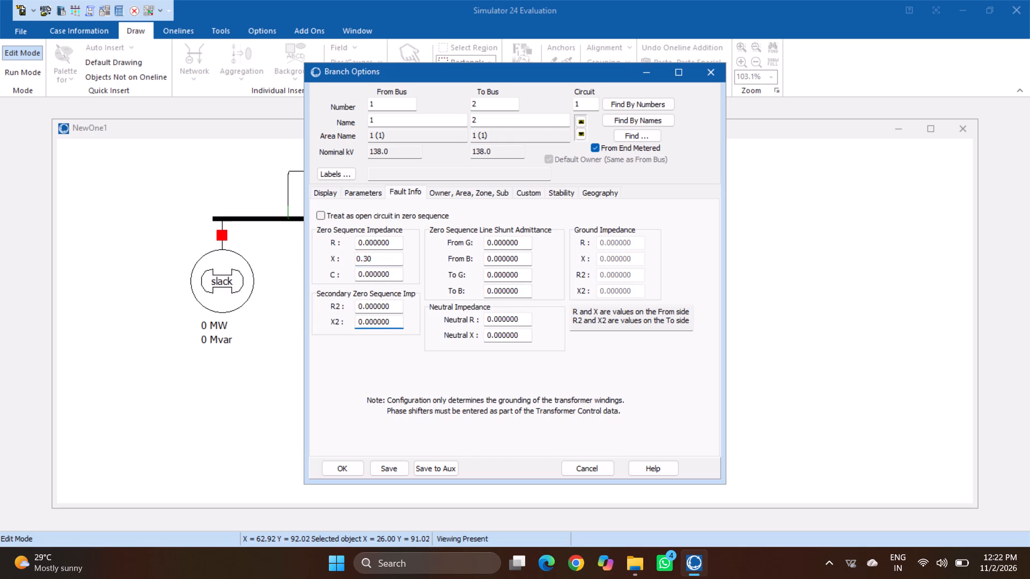
{"action": "left_click", "coordinate": [392, 322]}
{"action": "key", "text": "BackSpace"}
{"action": "key", "text": "BackSpace"}
{"action": "key", "text": "BackSpace"}
{"action": "key", "text": "BackSpace"}
{"action": "key", "text": "BackSpace"}
{"action": "key", "text": "BackSpace"}
{"action": "key", "text": "BackSpace"}
{"action": "key", "text": "BackSpace"}
{"action": "key", "text": "BackSpace"}
{"action": "key", "text": "BackSpace"}
{"action": "key", "text": "BackSpace"}
{"action": "key", "text": "BackSpace"}
{"action": "key", "text": "BackSpace"}
{"action": "key", "text": "BackSpace"}
{"action": "key", "text": "BackSpace"}
{"action": "key", "text": "BackSpace"}
{"action": "key", "text": "BackSpace"}
{"action": "key", "text": "0"}
{"action": "type", "text": ".125"}
Set the series reactance X of the line between buses 1 and 2 to 0.125 and accept its branch options.
{"action": "left_click", "coordinate": [355, 194]}
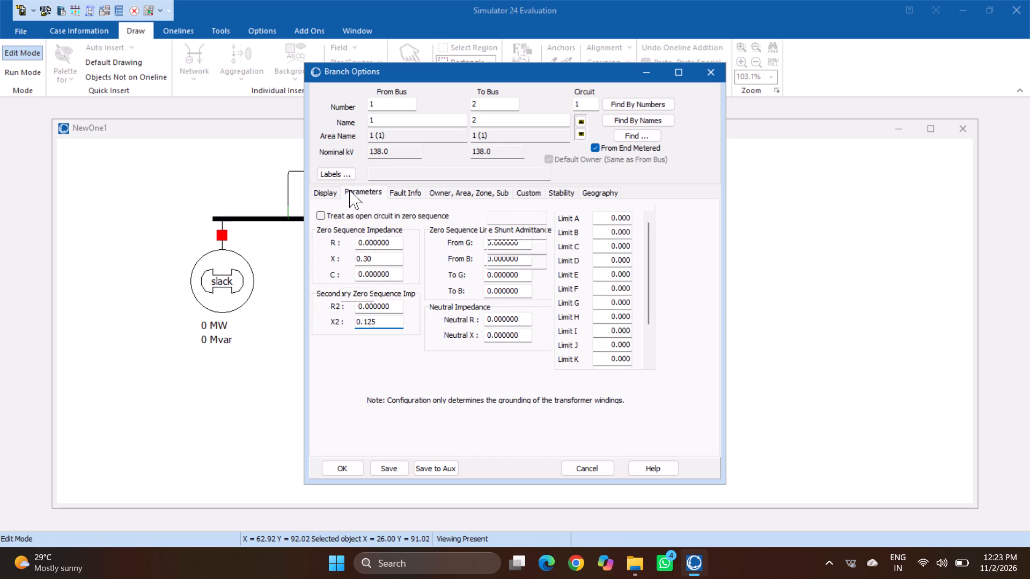
{"action": "left_click", "coordinate": [504, 231]}
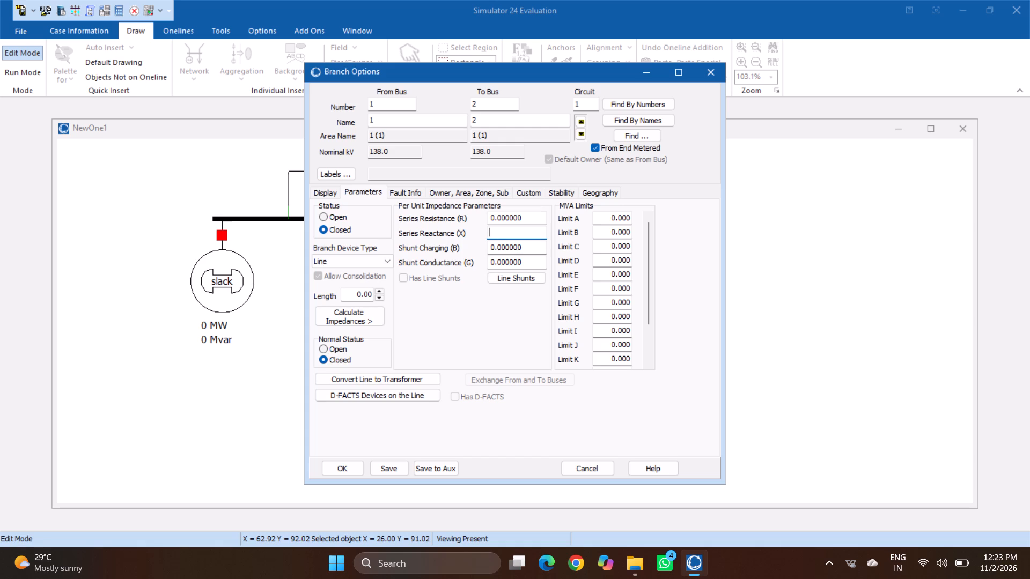
{"action": "key", "text": "0"}
{"action": "type", "text": ".125"}
{"action": "left_click", "coordinate": [351, 468]}
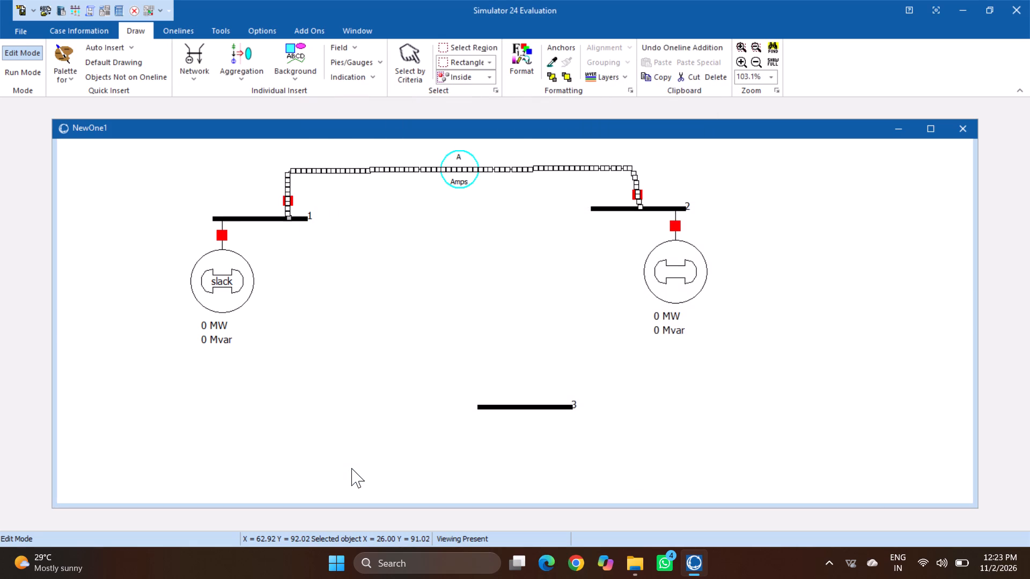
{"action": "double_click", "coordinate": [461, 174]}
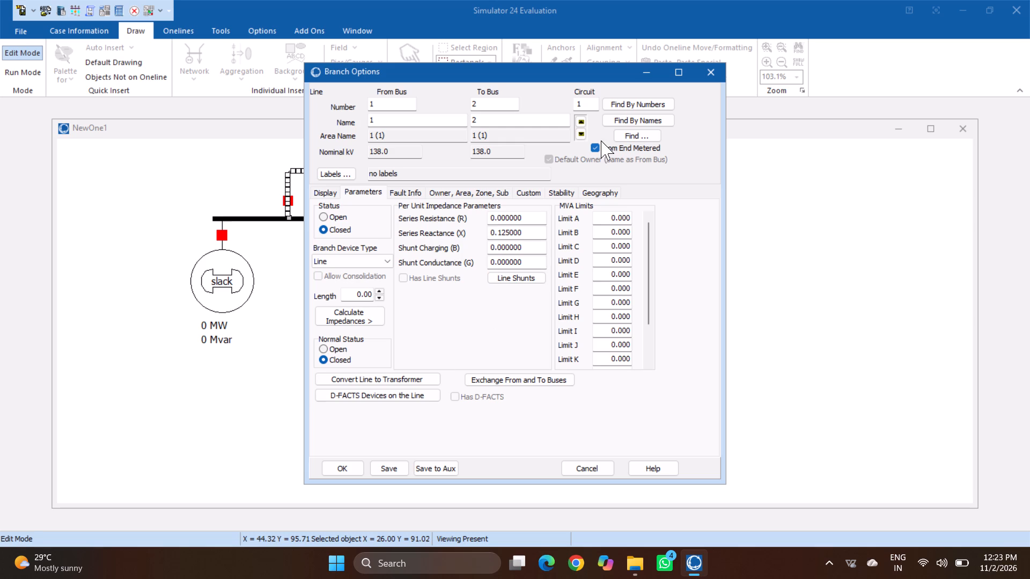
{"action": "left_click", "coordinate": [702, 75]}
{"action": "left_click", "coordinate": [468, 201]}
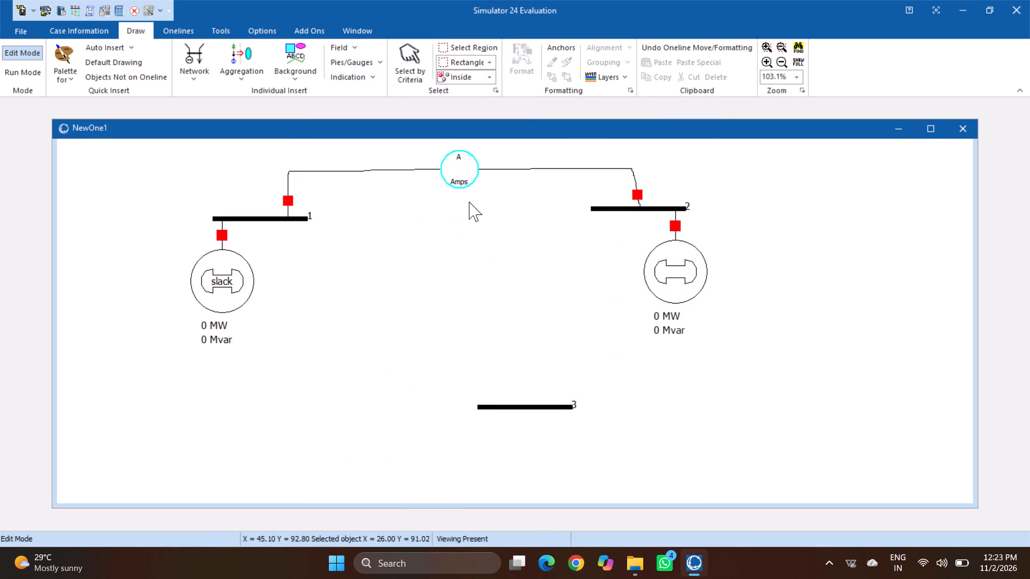
Set the MVA rating of the flow pie chart on the line between buses 1 and 2 to 100.
{"action": "double_click", "coordinate": [455, 173]}
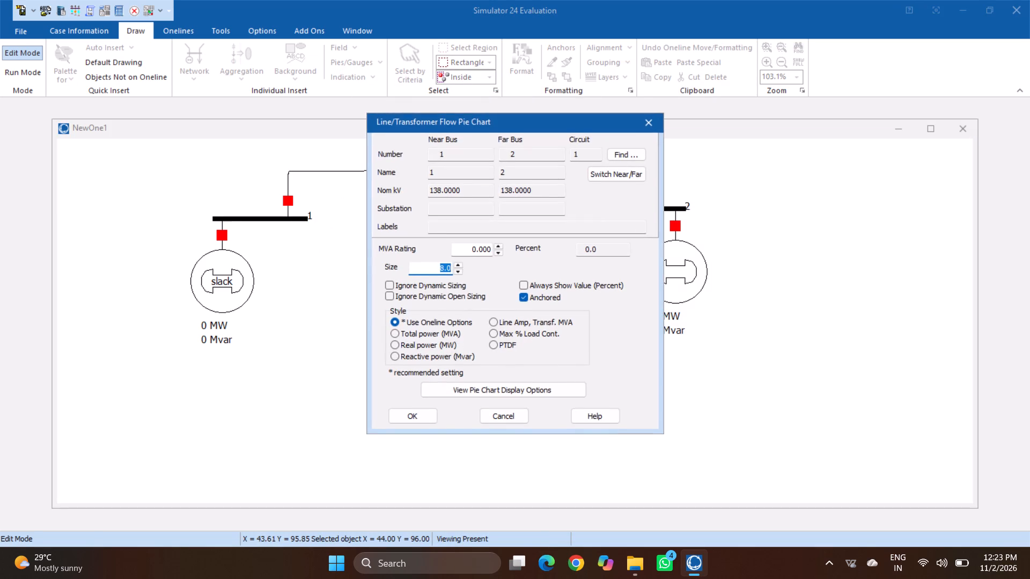
{"action": "left_click", "coordinate": [475, 249]}
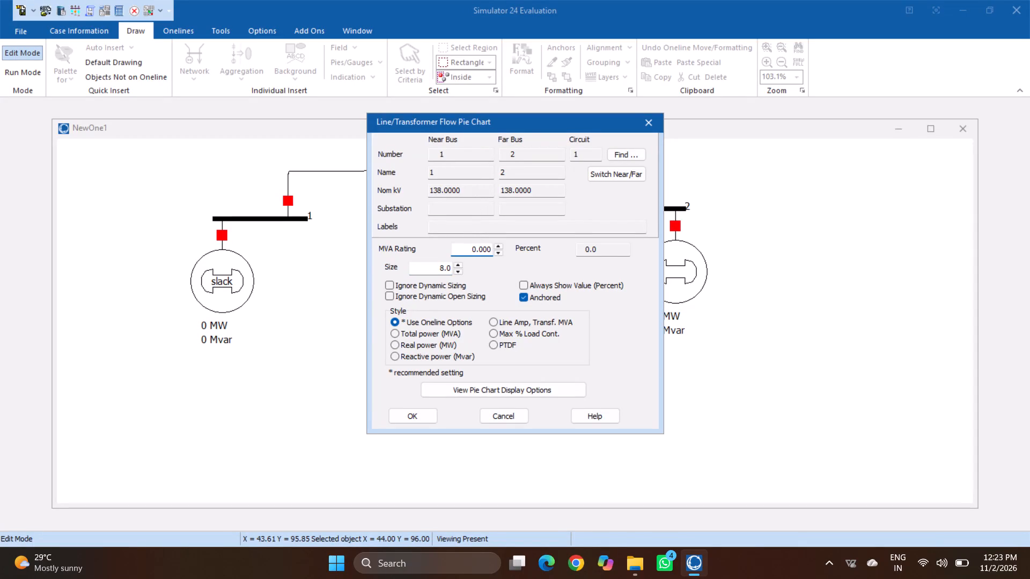
{"action": "key", "text": "BackSpace"}
{"action": "type", "text": "100"}
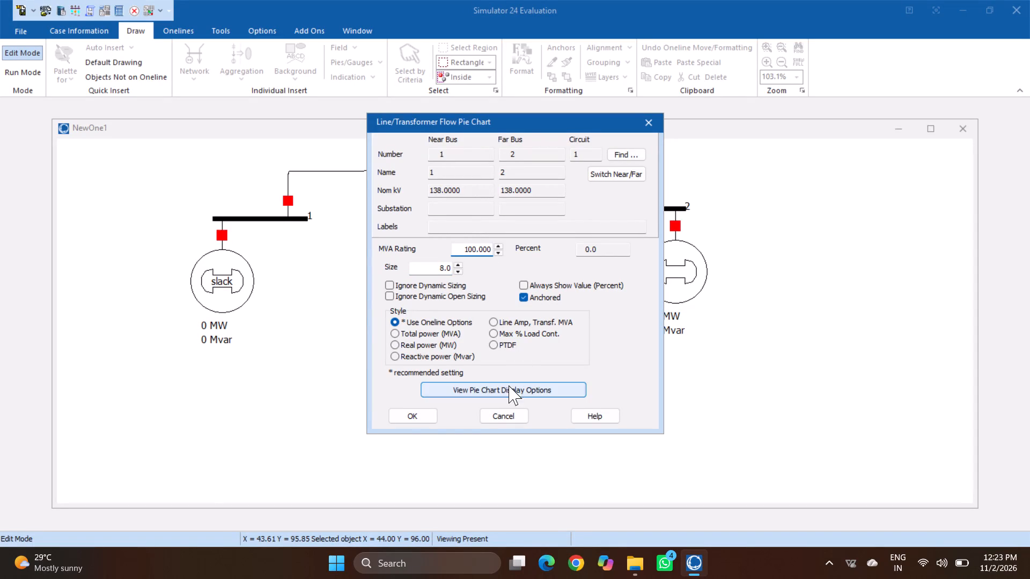
{"action": "left_click", "coordinate": [406, 417]}
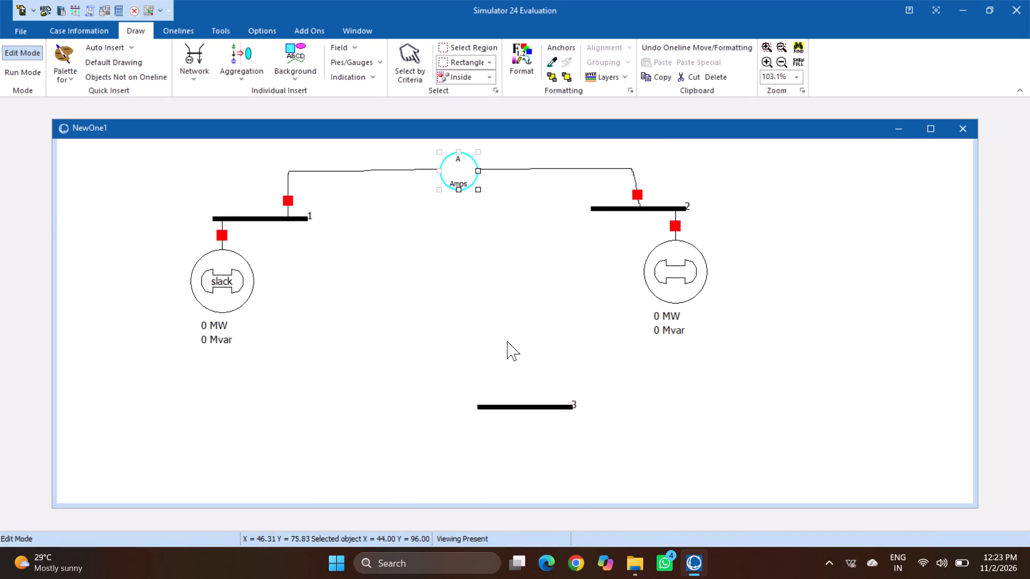
{"action": "left_click", "coordinate": [517, 333]}
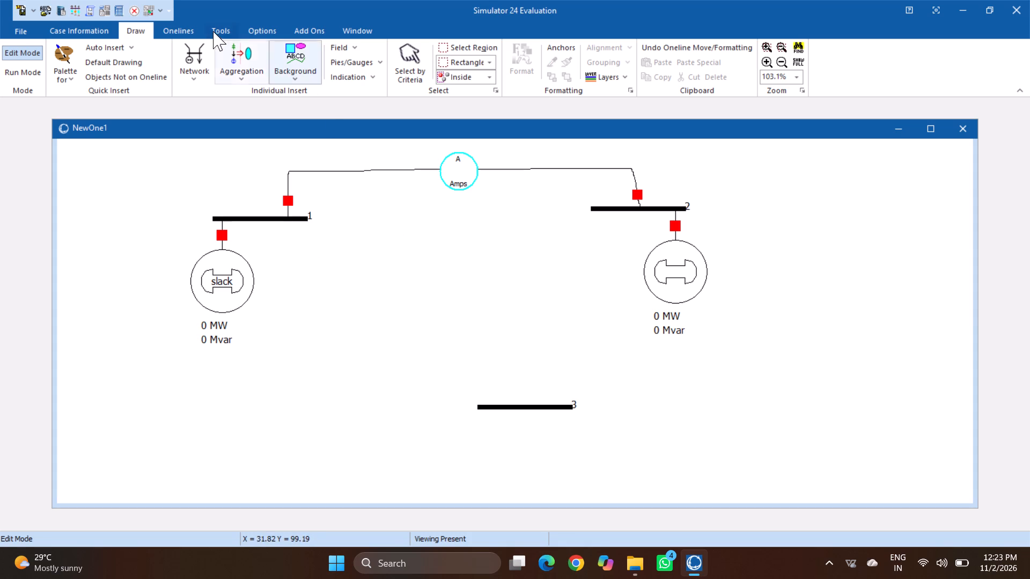
Draw a transmission line from bus 1 down and across to bus 3, entering bus 3 from below.
{"action": "left_click", "coordinate": [201, 53]}
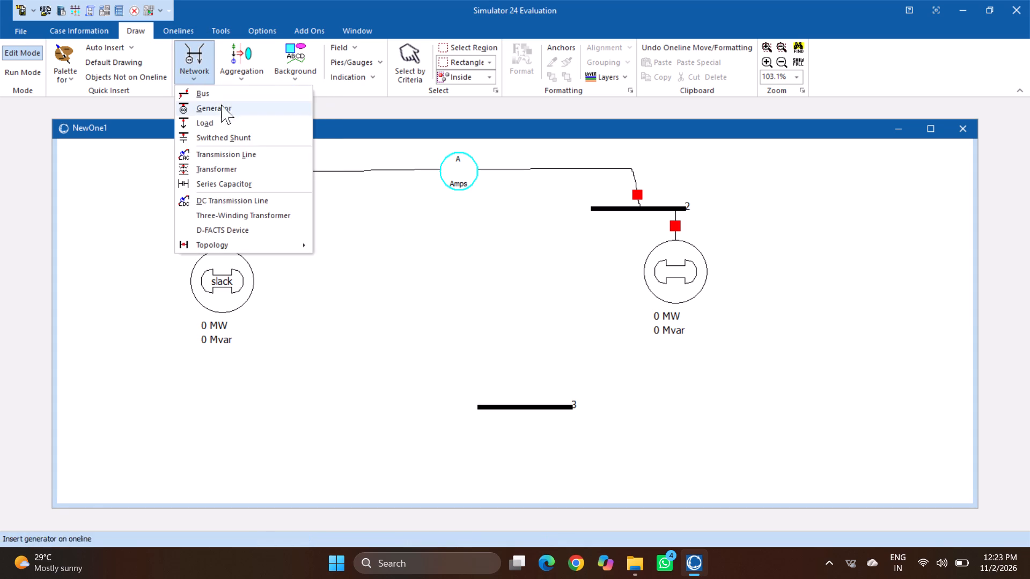
{"action": "left_click", "coordinate": [239, 153]}
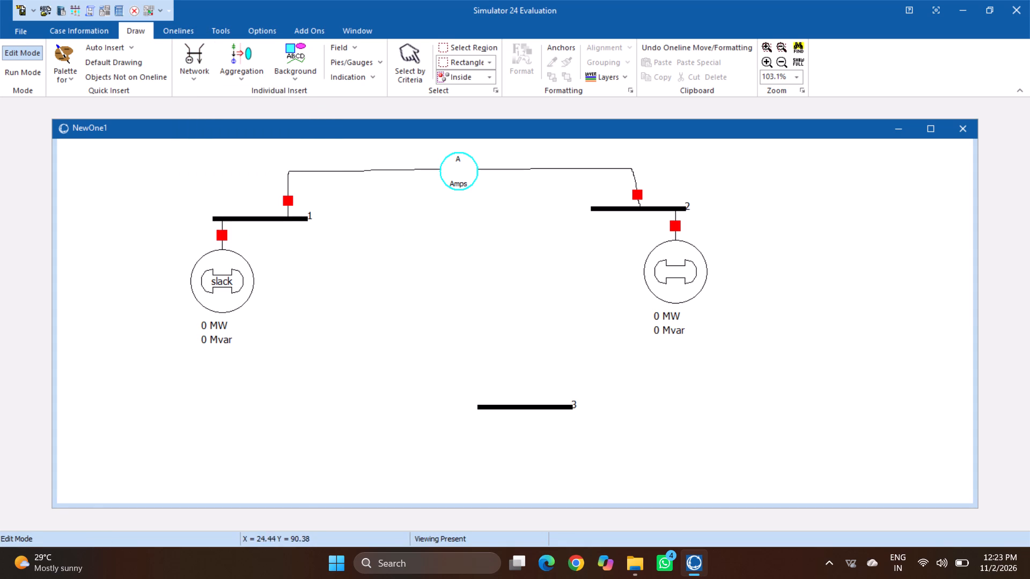
{"action": "left_click_drag", "start_coordinate": [298, 217], "coordinate": [300, 255]}
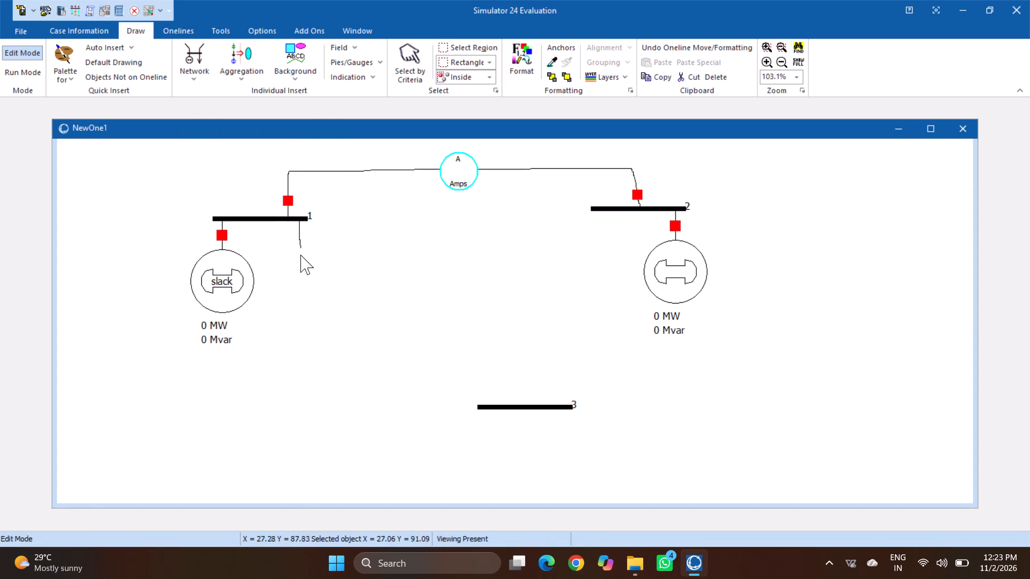
{"action": "left_click_drag", "start_coordinate": [300, 255], "coordinate": [330, 419]}
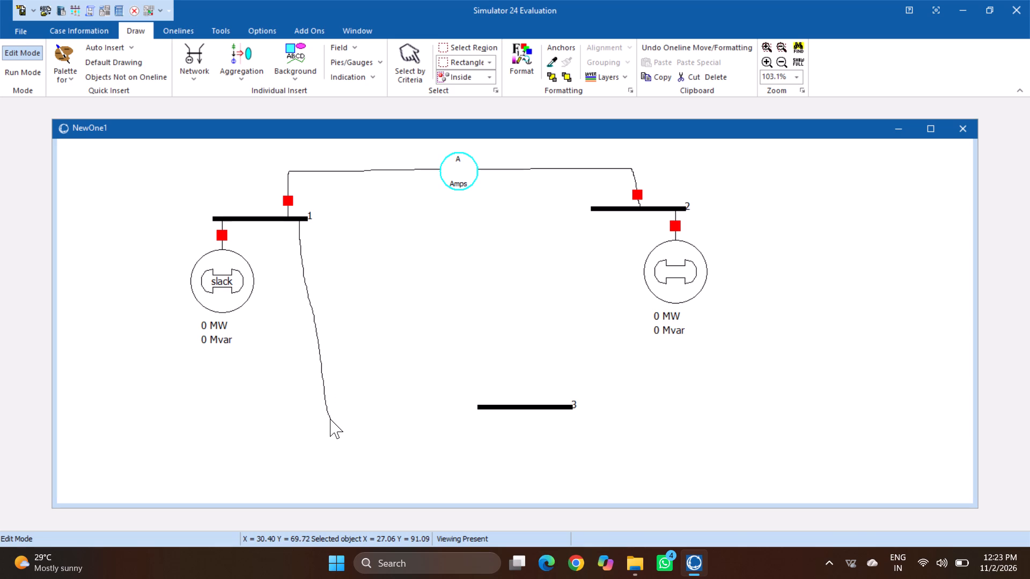
{"action": "left_click_drag", "start_coordinate": [330, 419], "coordinate": [338, 439]}
{"action": "left_click_drag", "start_coordinate": [338, 439], "coordinate": [505, 405]}
{"action": "double_click", "coordinate": [505, 405]}
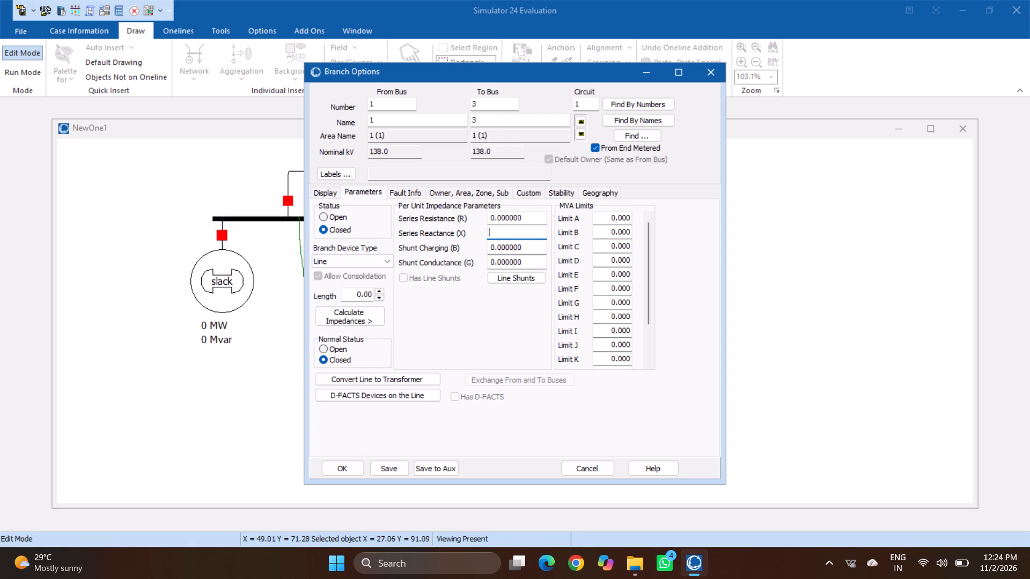
Set the series reactance X of the line between buses 1 and 3 to 0.15.
{"action": "key", "text": "0"}
{"action": "type", "text": ".15"}
Set the secondary zero sequence reactance X2 of the line between buses 1 and 3 to 0.15 in its fault information.
{"action": "left_click", "coordinate": [406, 190]}
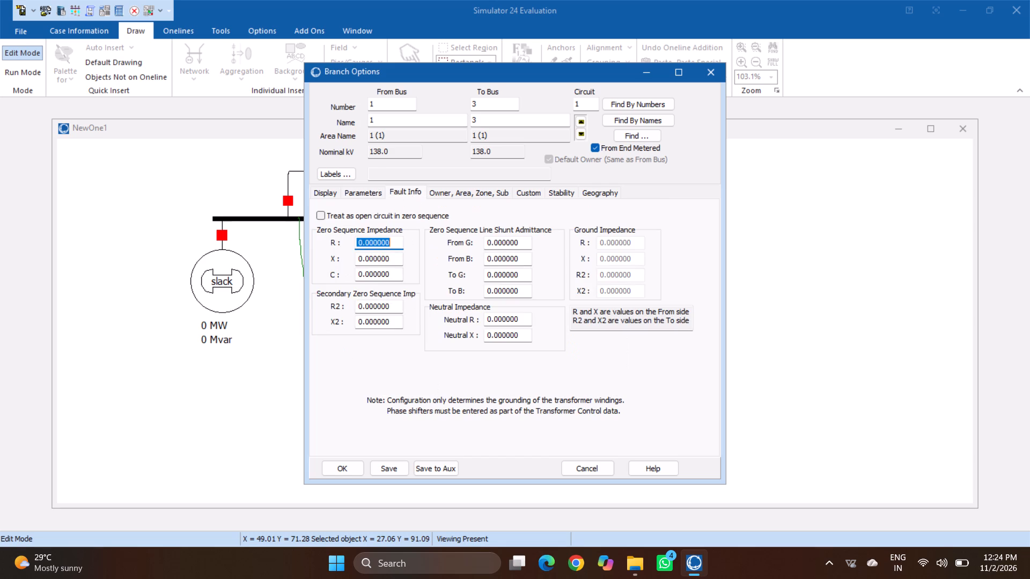
{"action": "left_click", "coordinate": [392, 318]}
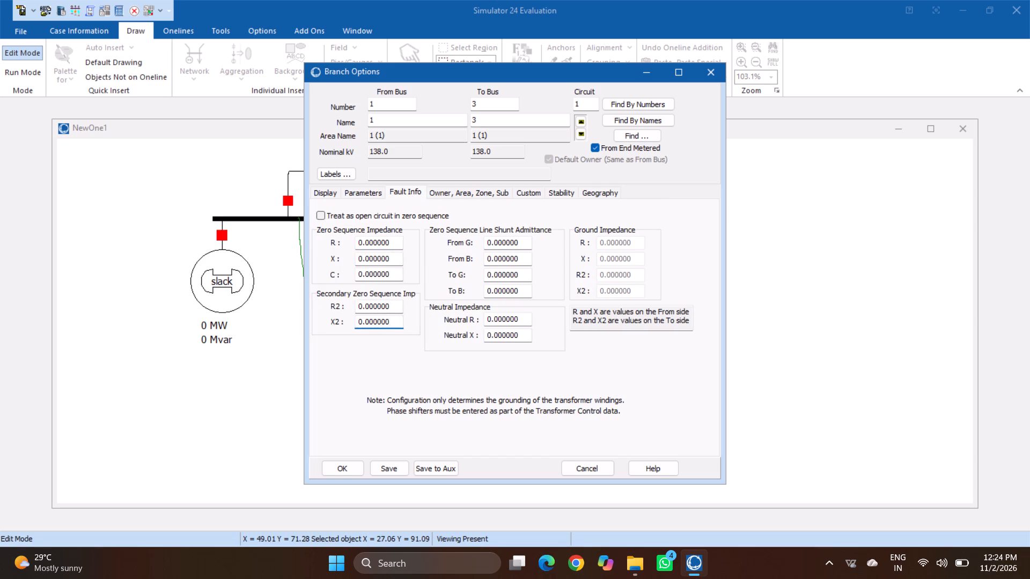
{"action": "key", "text": "BackSpace"}
{"action": "key", "text": "BackSpace"}
{"action": "key", "text": "BackSpace"}
{"action": "key", "text": "BackSpace"}
{"action": "key", "text": "BackSpace"}
{"action": "key", "text": "BackSpace"}
{"action": "key", "text": "BackSpace"}
{"action": "key", "text": "BackSpace"}
{"action": "key", "text": "BackSpace"}
{"action": "key", "text": "BackSpace"}
{"action": "key", "text": "BackSpace"}
{"action": "key", "text": "BackSpace"}
{"action": "key", "text": "BackSpace"}
{"action": "key", "text": "BackSpace"}
{"action": "key", "text": "BackSpace"}
{"action": "key", "text": "BackSpace"}
{"action": "key", "text": "BackSpace"}
{"action": "key", "text": "BackSpace"}
{"action": "key", "text": "BackSpace"}
{"action": "key", "text": "BackSpace"}
{"action": "type", "text": "0.15"}
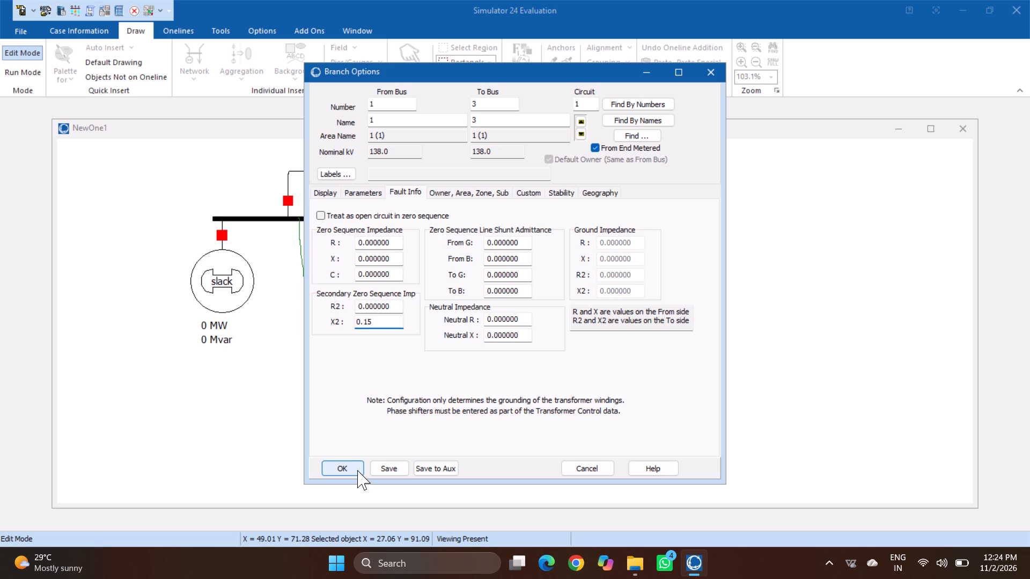
Set the zero sequence reactance X of the line between buses 1 and 3 to 0.30 and accept its branch options.
{"action": "left_click", "coordinate": [392, 259]}
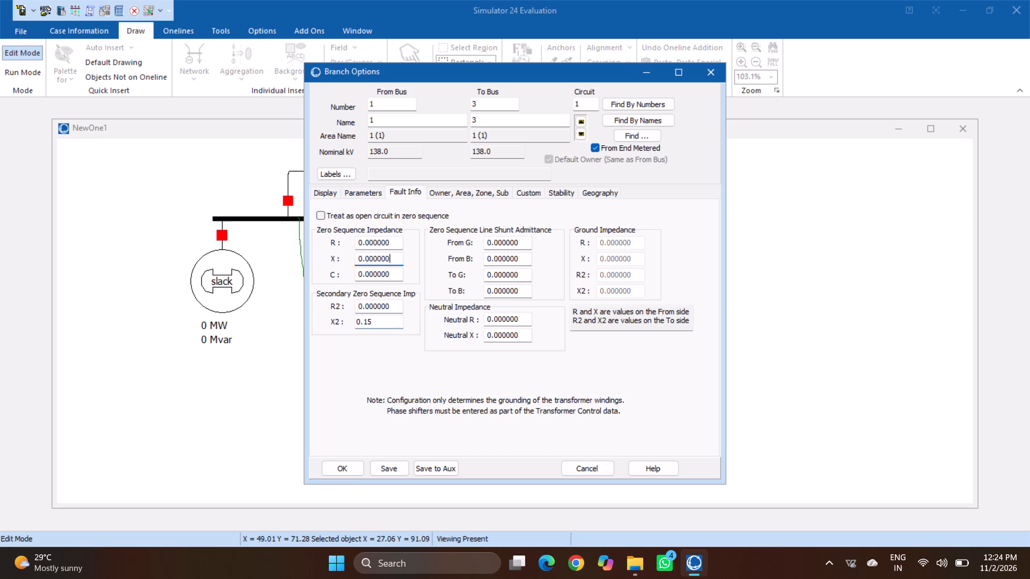
{"action": "key", "text": "BackSpace"}
{"action": "key", "text": "BackSpace"}
{"action": "key", "text": "BackSpace"}
{"action": "key", "text": "BackSpace"}
{"action": "key", "text": "BackSpace"}
{"action": "key", "text": "BackSpace"}
{"action": "key", "text": "BackSpace"}
{"action": "key", "text": "BackSpace"}
{"action": "key", "text": "BackSpace"}
{"action": "key", "text": "BackSpace"}
{"action": "key", "text": "BackSpace"}
{"action": "key", "text": "BackSpace"}
{"action": "key", "text": "BackSpace"}
{"action": "key", "text": "BackSpace"}
{"action": "key", "text": "BackSpace"}
{"action": "key", "text": "BackSpace"}
{"action": "key", "text": "BackSpace"}
{"action": "key", "text": "BackSpace"}
{"action": "key", "text": "BackSpace"}
{"action": "key", "text": "BackSpace"}
{"action": "type", "text": "0."}
{"action": "type", "text": "30"}
{"action": "left_click", "coordinate": [335, 474]}
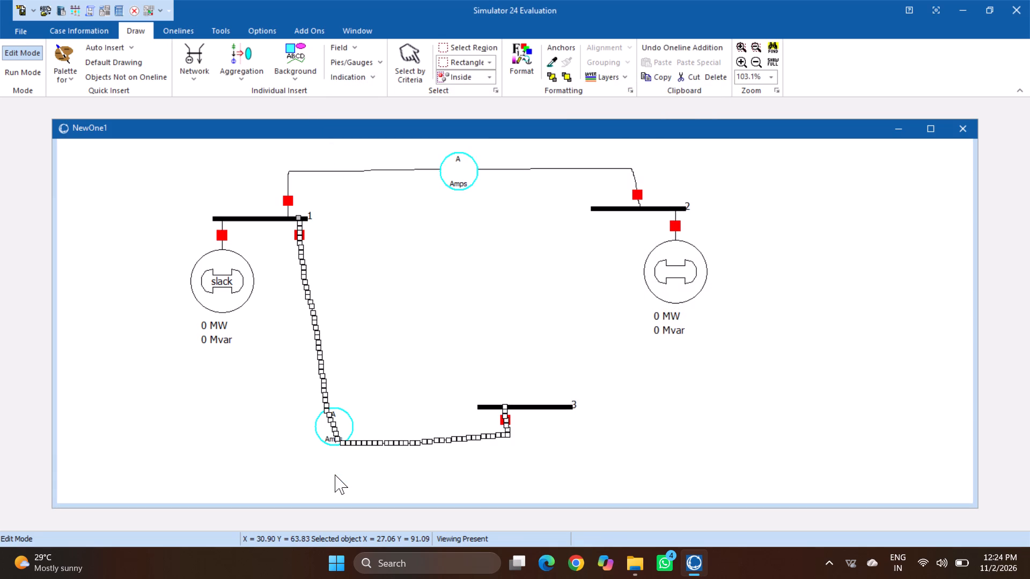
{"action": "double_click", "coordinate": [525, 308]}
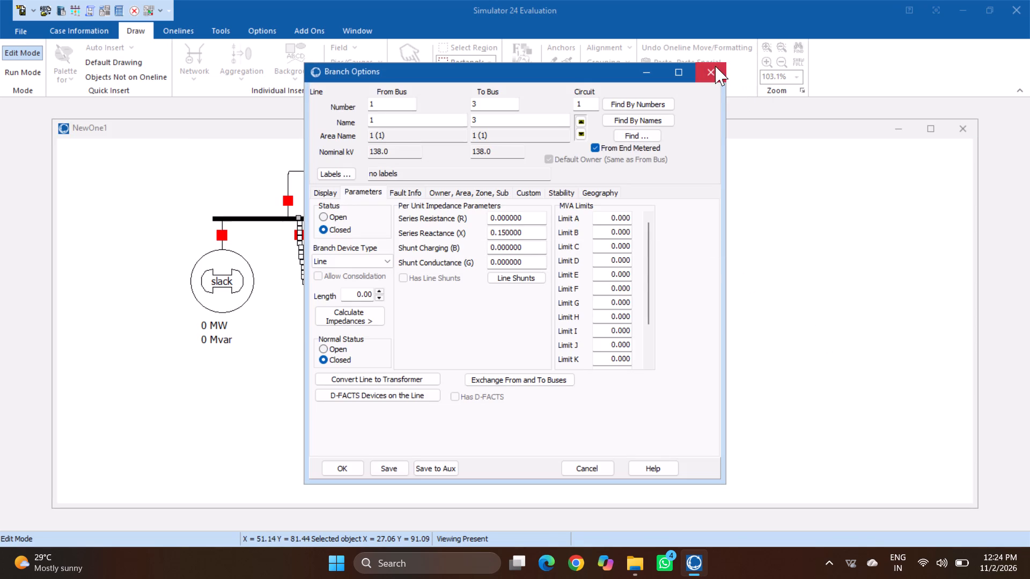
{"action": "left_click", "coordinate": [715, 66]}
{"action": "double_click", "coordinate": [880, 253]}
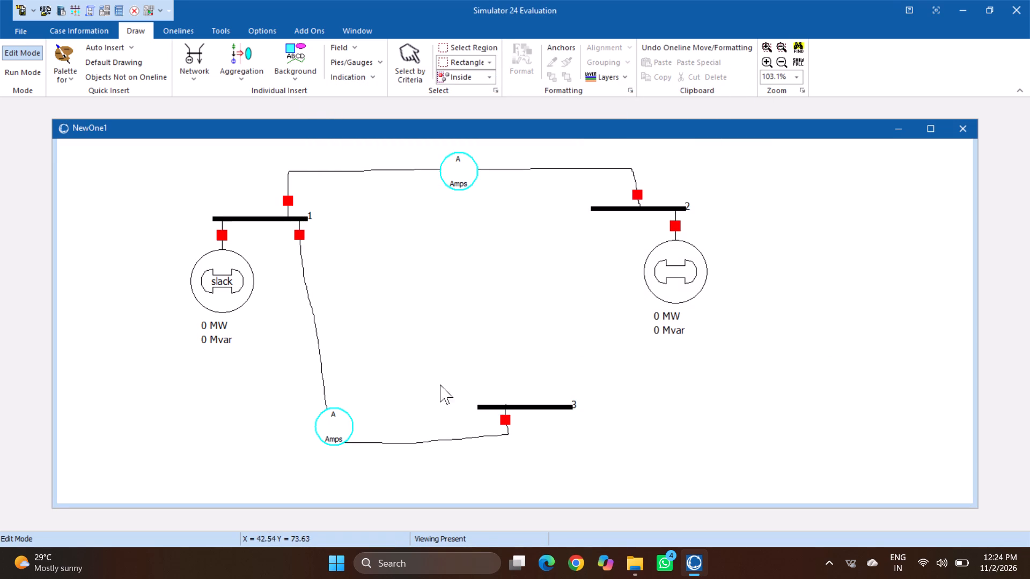
Change the zero sequence reactance X of the line between buses 1 and 3 to 0.35 and accept its branch options.
{"action": "double_click", "coordinate": [320, 352]}
{"action": "double_click", "coordinate": [320, 352]}
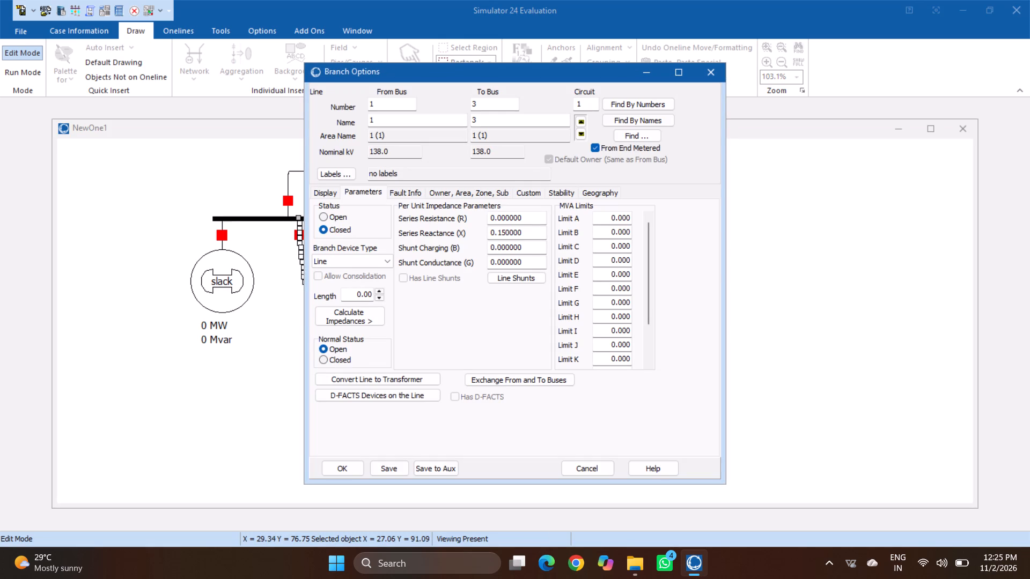
{"action": "left_click", "coordinate": [406, 197]}
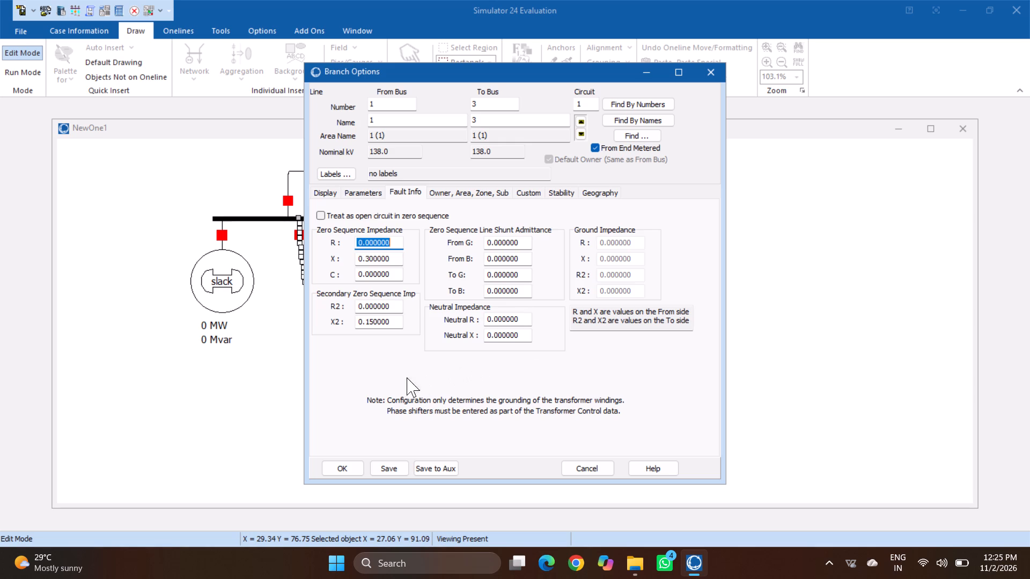
{"action": "left_click", "coordinate": [378, 378]}
{"action": "left_click", "coordinate": [376, 256]}
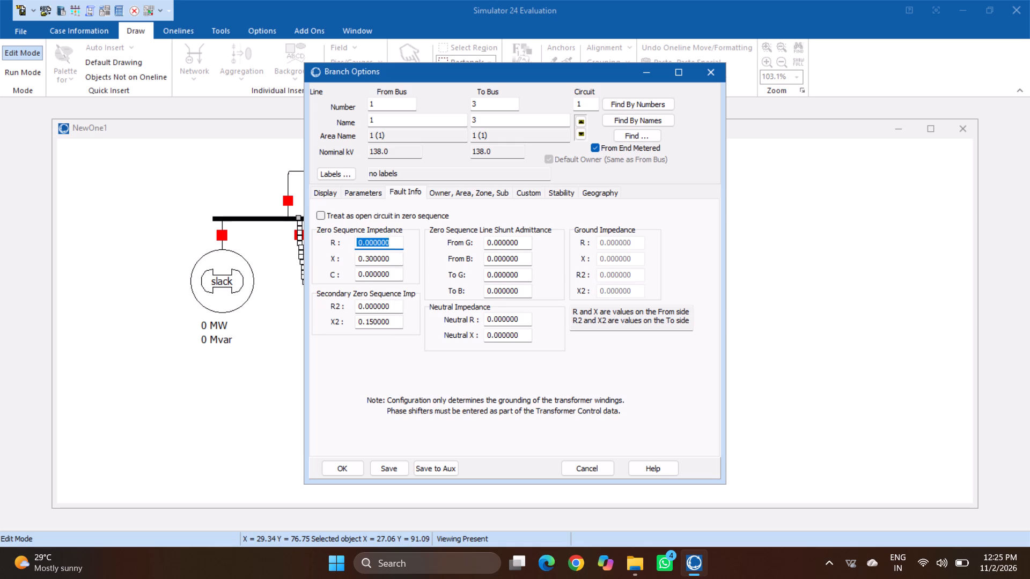
{"action": "left_click", "coordinate": [374, 255]}
{"action": "key", "text": "BackSpace"}
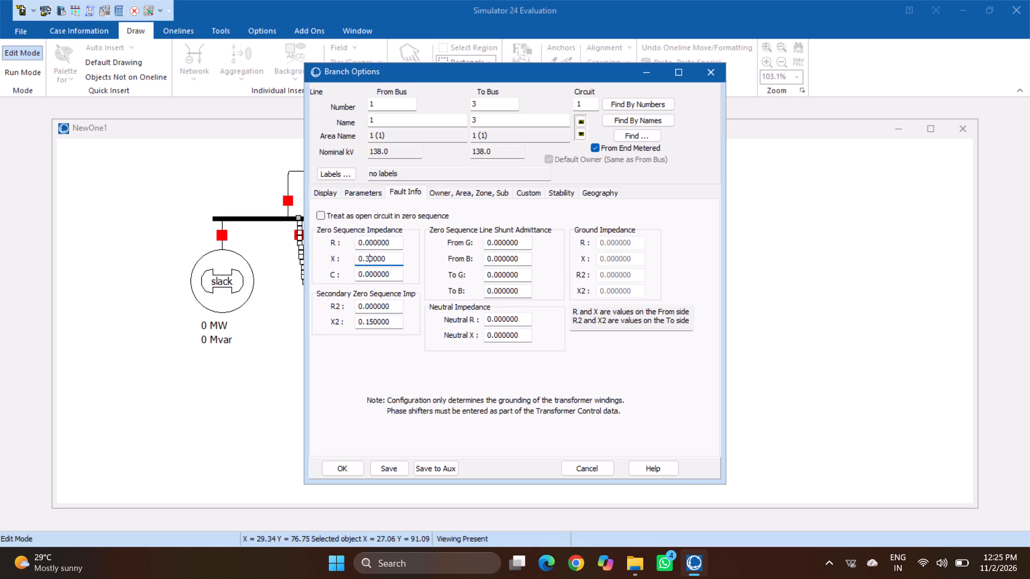
{"action": "key", "text": "5"}
{"action": "left_click", "coordinate": [356, 462]}
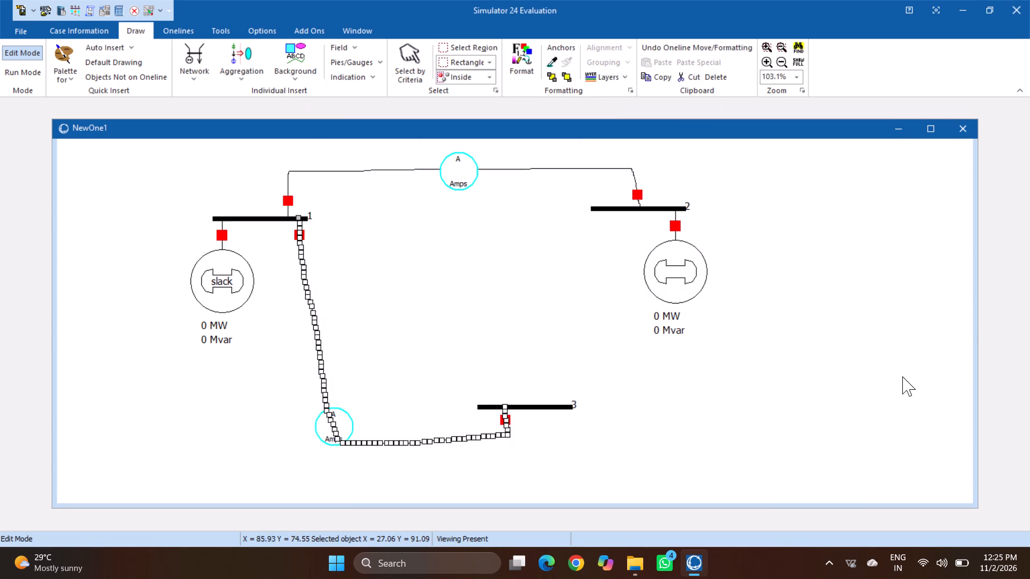
{"action": "left_click", "coordinate": [930, 305]}
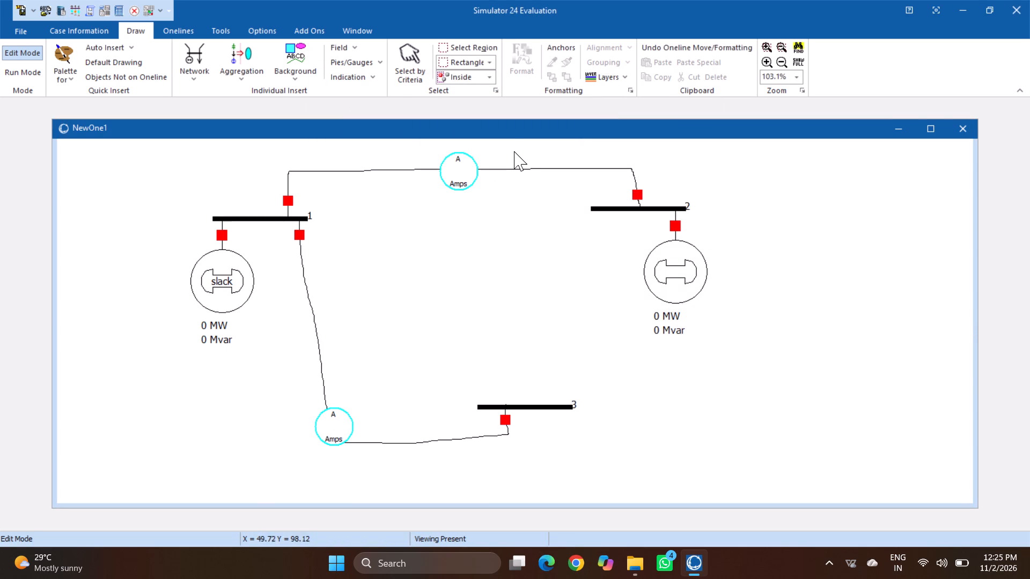
Review the fault information of the line between buses 1 and 2, and close its branch options.
{"action": "double_click", "coordinate": [520, 167]}
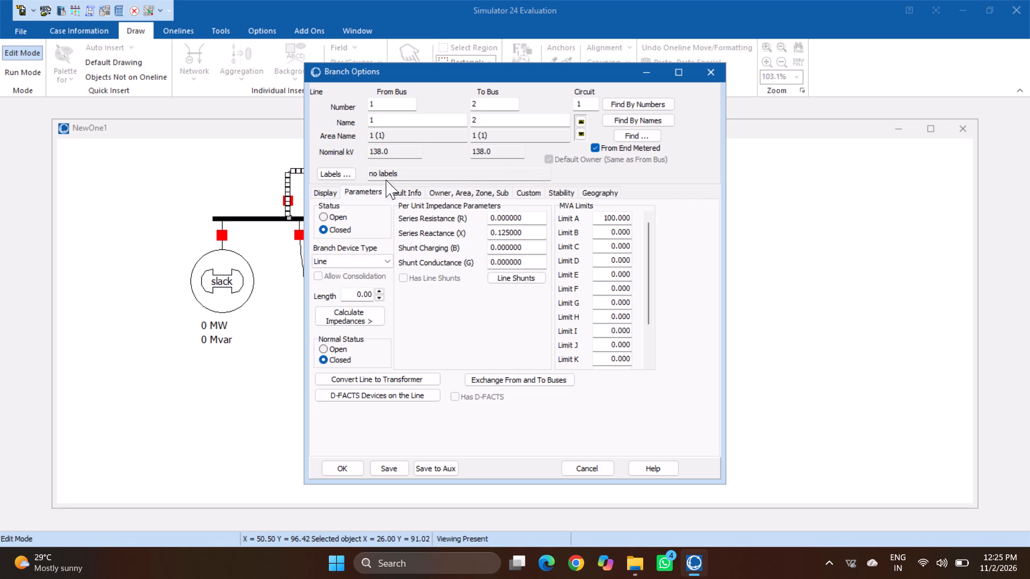
{"action": "left_click", "coordinate": [400, 190]}
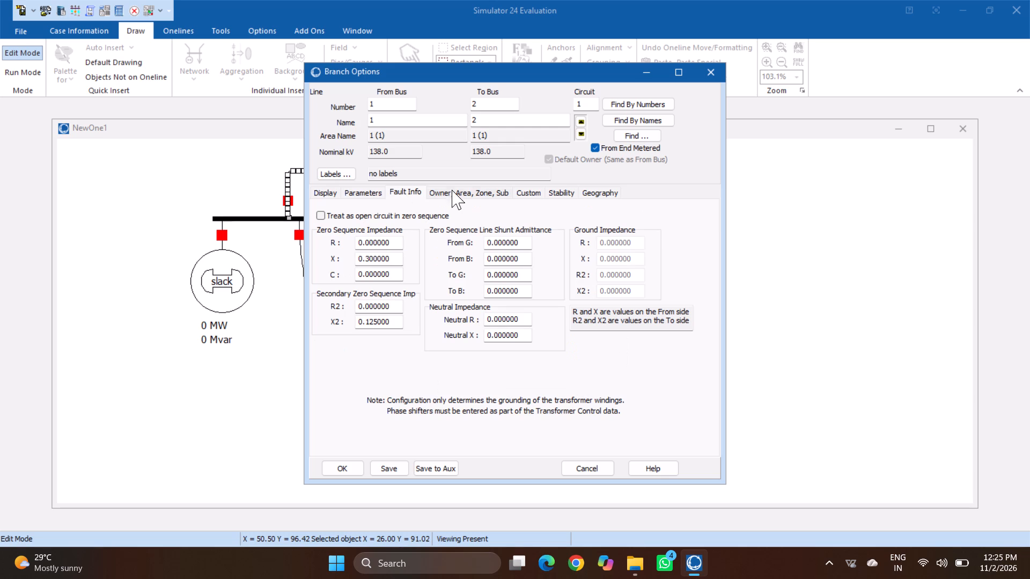
{"action": "left_click", "coordinate": [821, 233]}
{"action": "left_click", "coordinate": [710, 63]}
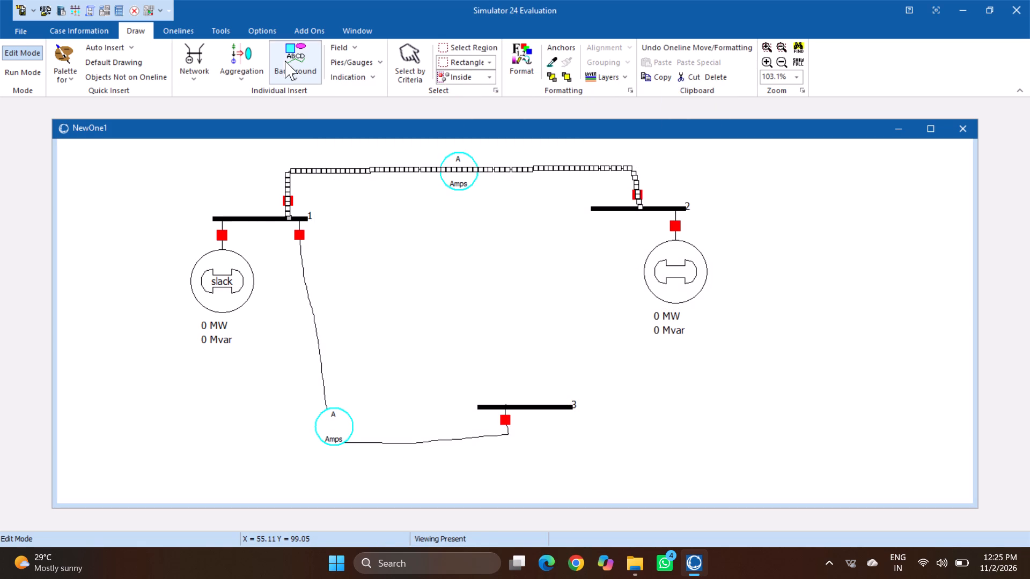
Draw a transmission line from the underside of bus 2 down to the top of bus 3.
{"action": "left_click", "coordinate": [193, 47]}
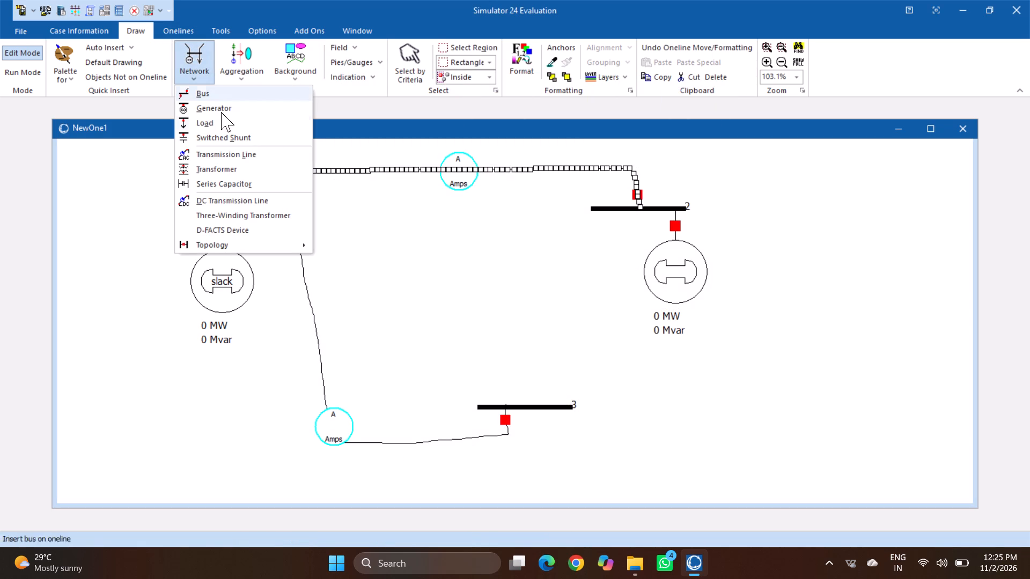
{"action": "left_click", "coordinate": [231, 152]}
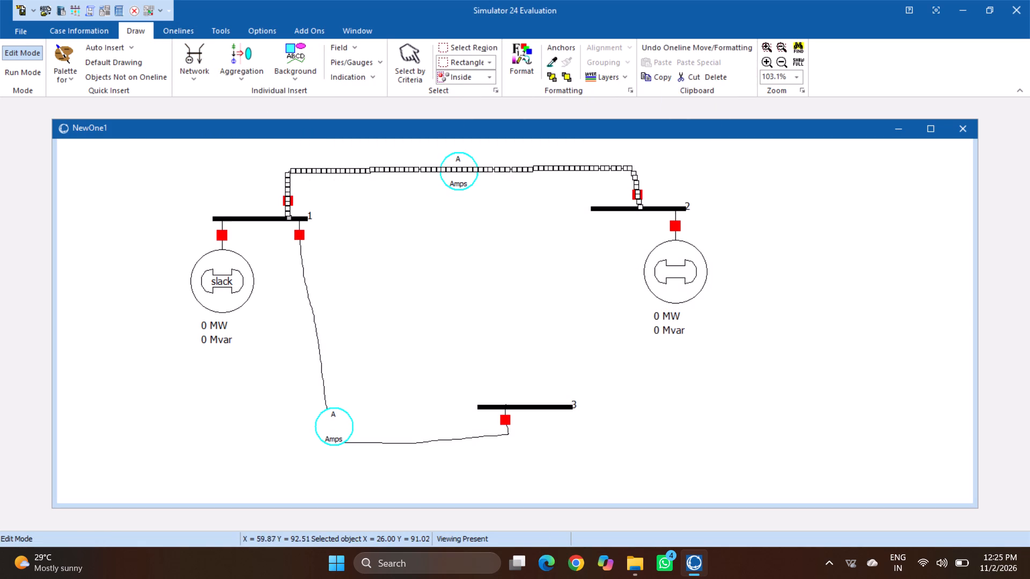
{"action": "left_click_drag", "start_coordinate": [615, 207], "coordinate": [578, 374]}
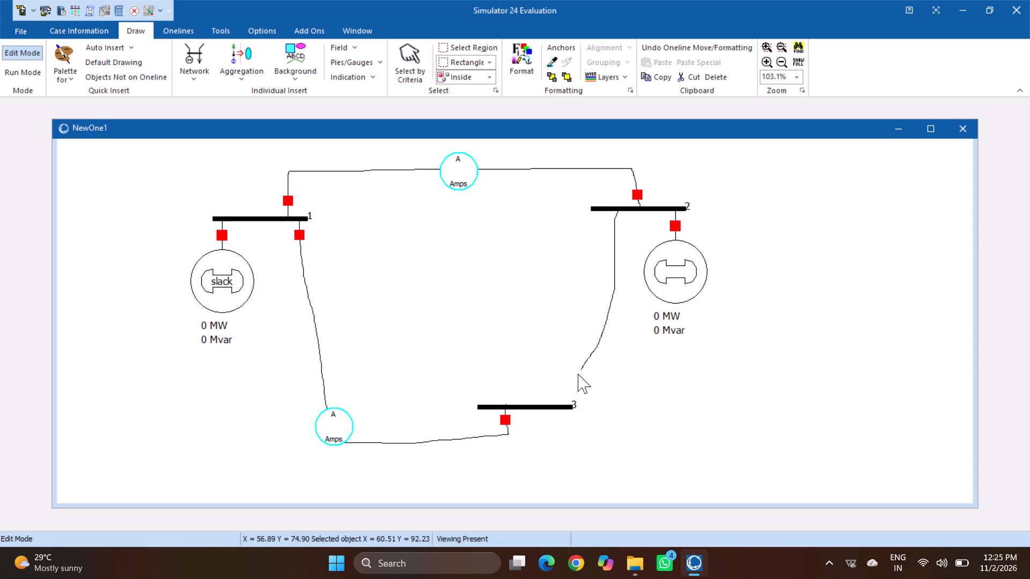
{"action": "left_click_drag", "start_coordinate": [578, 374], "coordinate": [554, 408]}
{"action": "double_click", "coordinate": [554, 408]}
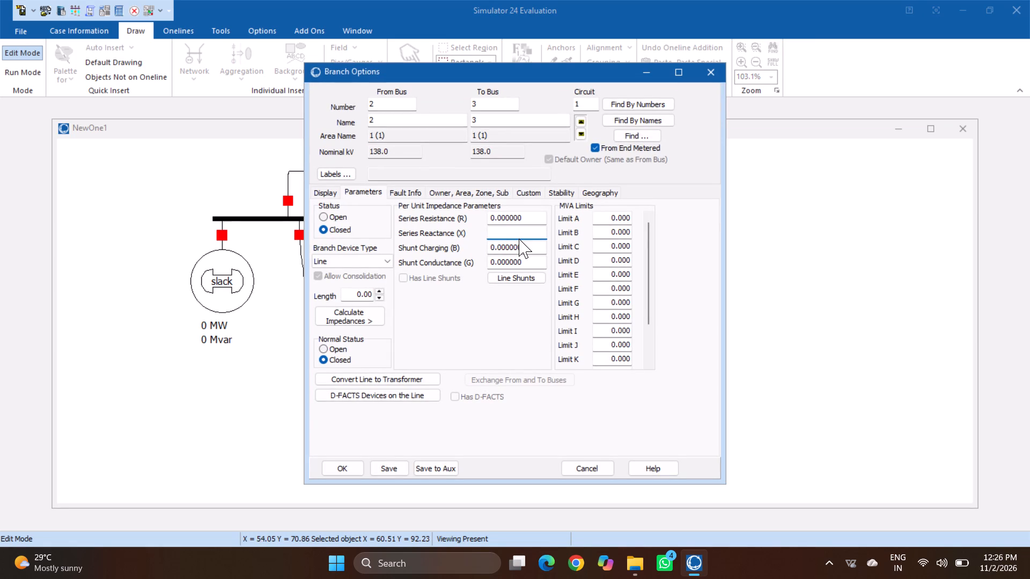
Set the series reactance X of the line between buses 2 and 3 to 0.25.
{"action": "type", "text": "0.25"}
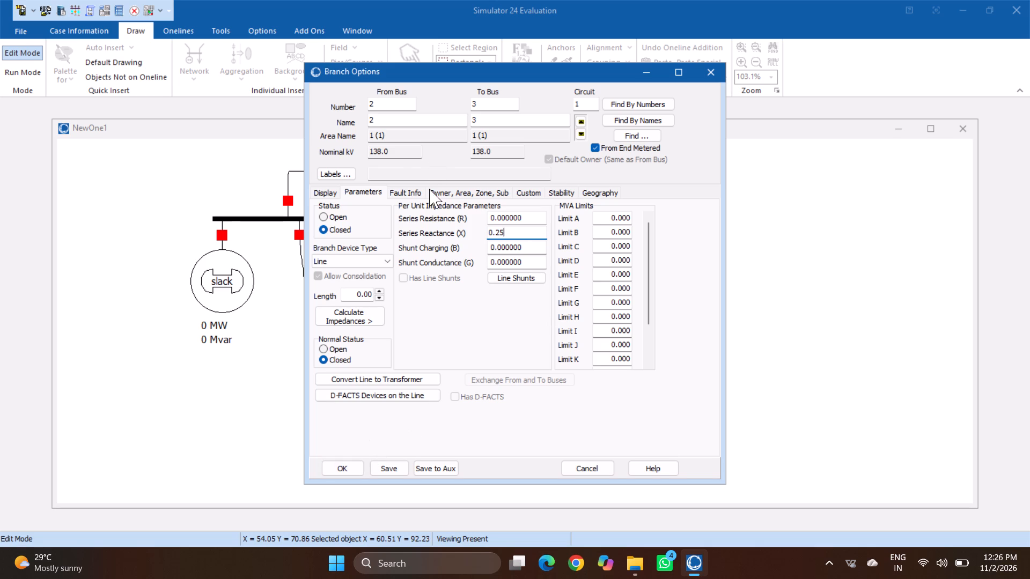
Set the zero sequence reactance X of the line between buses 2 and 3 to 0.7125 in its fault information.
{"action": "left_click", "coordinate": [410, 196]}
{"action": "left_click", "coordinate": [393, 264]}
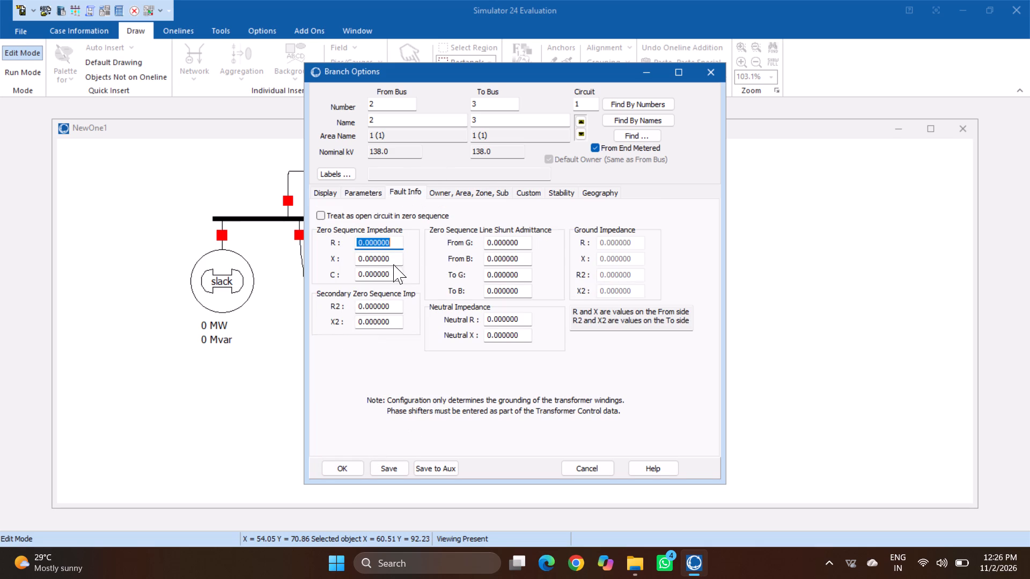
{"action": "left_click", "coordinate": [388, 256]}
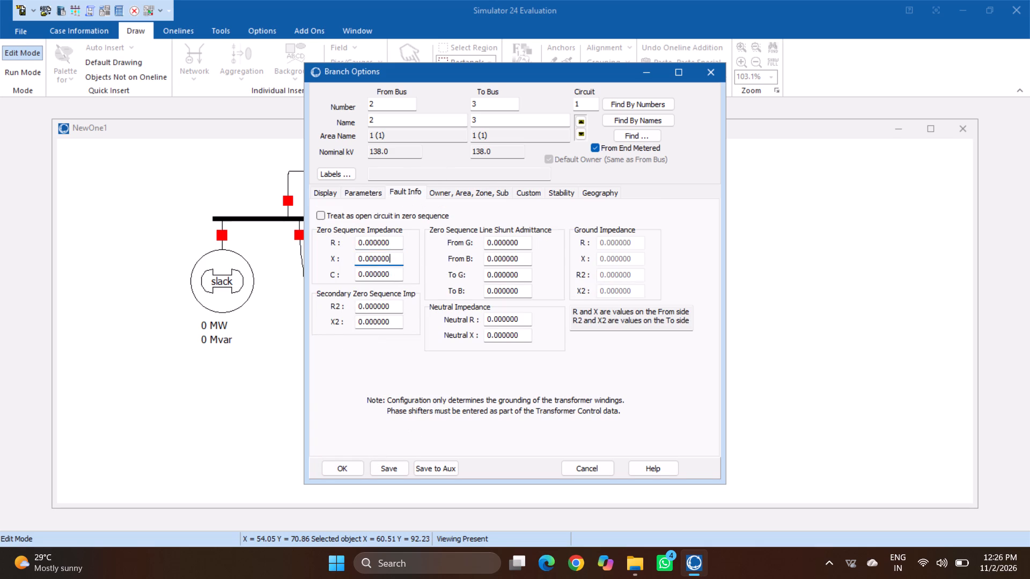
{"action": "key", "text": "ctrl+BackSpace"}
{"action": "key", "text": "BackSpace"}
{"action": "key", "text": "BackSpace"}
{"action": "key", "text": "BackSpace"}
{"action": "key", "text": "BackSpace"}
{"action": "key", "text": "BackSpace"}
{"action": "key", "text": "BackSpace"}
{"action": "key", "text": "BackSpace"}
{"action": "key", "text": "BackSpace"}
{"action": "key", "text": "BackSpace"}
{"action": "key", "text": "BackSpace"}
{"action": "key", "text": "BackSpace"}
{"action": "key", "text": "BackSpace"}
{"action": "type", "text": "0."}
{"action": "type", "text": "7125"}
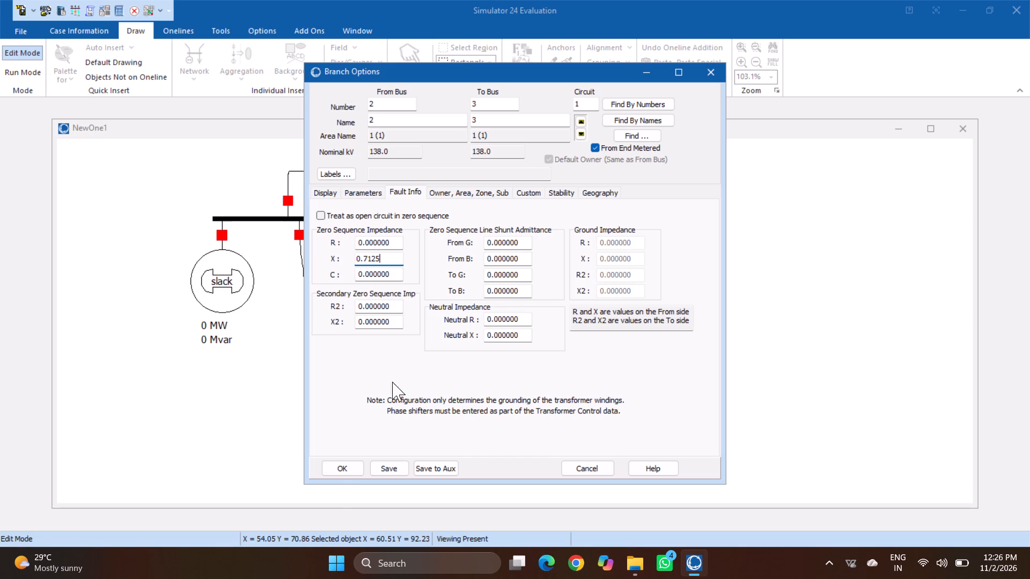
Set the secondary zero sequence reactance X2 of the line between buses 2 and 3 to 0.25 and accept its branch options.
{"action": "left_click", "coordinate": [392, 320]}
{"action": "key", "text": "BackSpace"}
{"action": "key", "text": "BackSpace"}
{"action": "key", "text": "BackSpace"}
{"action": "key", "text": "BackSpace"}
{"action": "key", "text": "BackSpace"}
{"action": "key", "text": "BackSpace"}
{"action": "key", "text": "BackSpace"}
{"action": "key", "text": "BackSpace"}
{"action": "key", "text": "BackSpace"}
{"action": "key", "text": "BackSpace"}
{"action": "key", "text": "BackSpace"}
{"action": "key", "text": "BackSpace"}
{"action": "key", "text": "BackSpace"}
{"action": "key", "text": "BackSpace"}
{"action": "key", "text": "BackSpace"}
{"action": "key", "text": "BackSpace"}
{"action": "key", "text": "BackSpace"}
{"action": "key", "text": "BackSpace"}
{"action": "key", "text": "BackSpace"}
{"action": "key", "text": "BackSpace"}
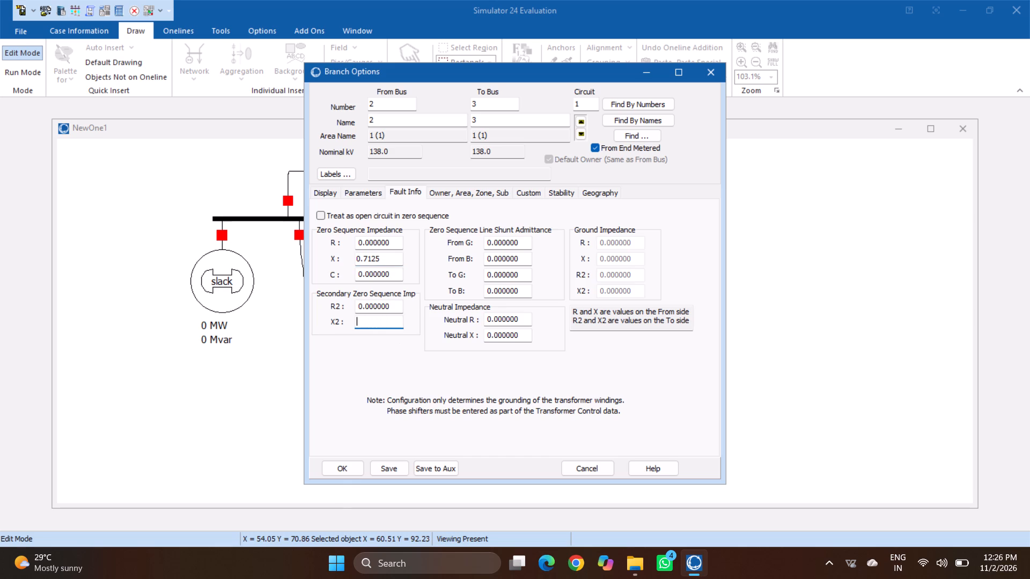
{"action": "key", "text": "0"}
{"action": "type", "text": ".2"}
{"action": "key", "text": "5"}
{"action": "left_click", "coordinate": [353, 463]}
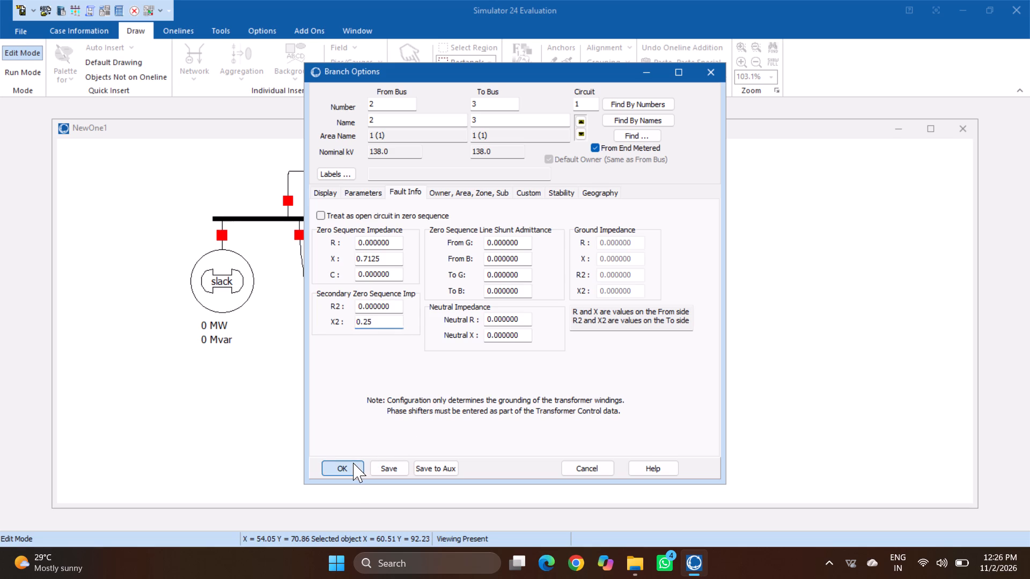
Check the parameters and fault information of the line between buses 2 and 3, and close its branch options.
{"action": "double_click", "coordinate": [888, 301]}
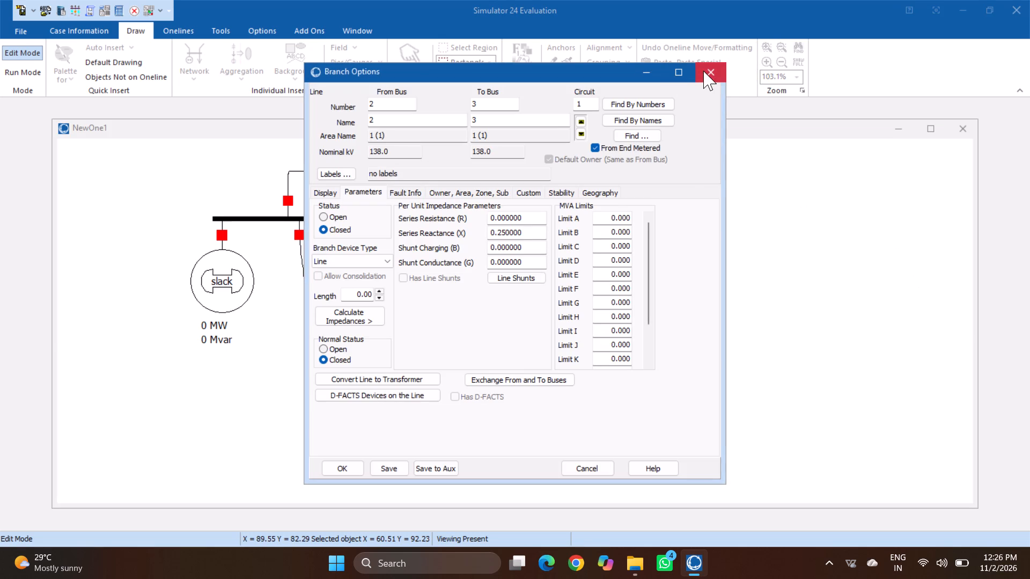
{"action": "left_click", "coordinate": [703, 71]}
{"action": "left_click", "coordinate": [900, 296]}
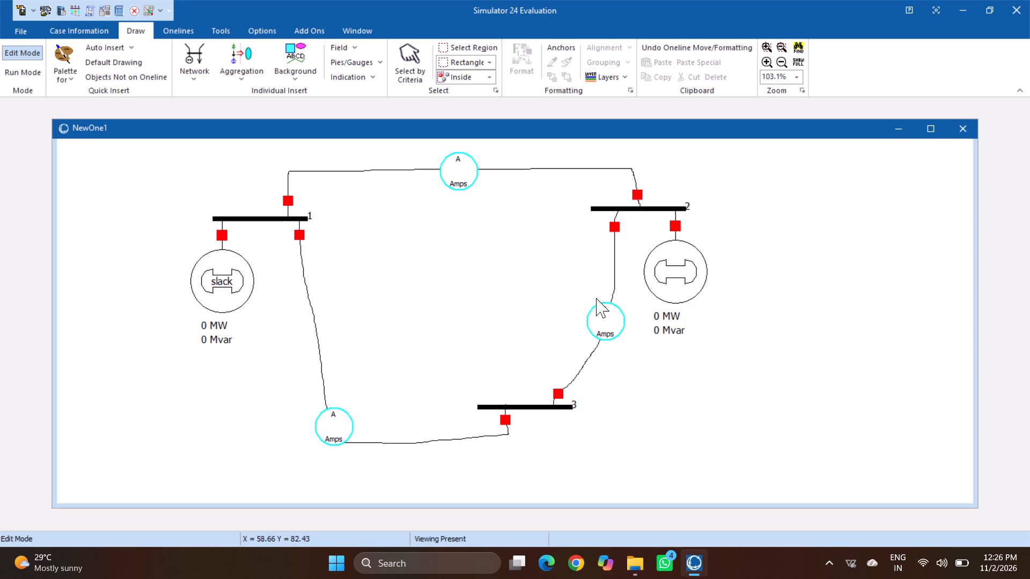
{"action": "double_click", "coordinate": [615, 280]}
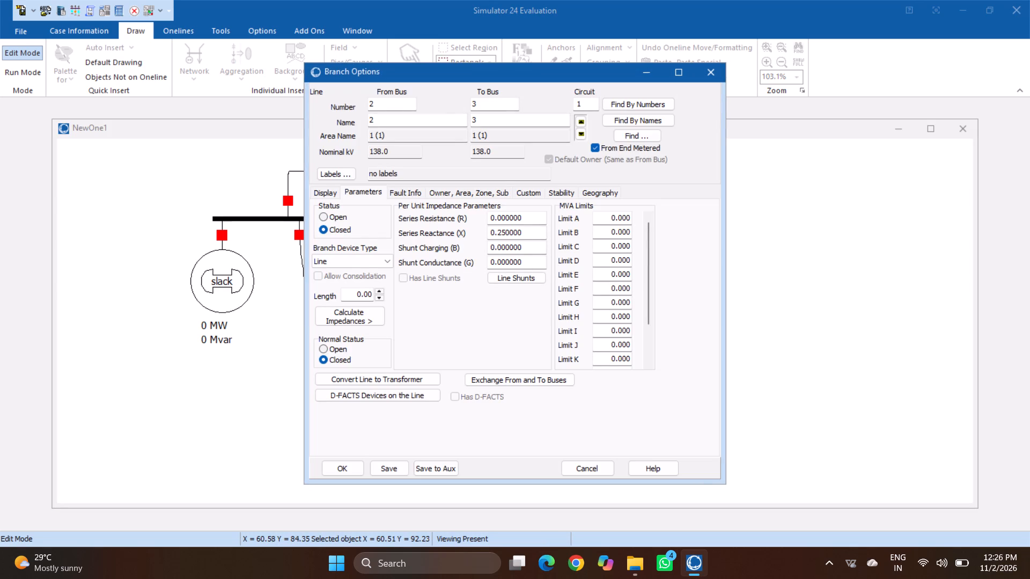
{"action": "left_click", "coordinate": [414, 194]}
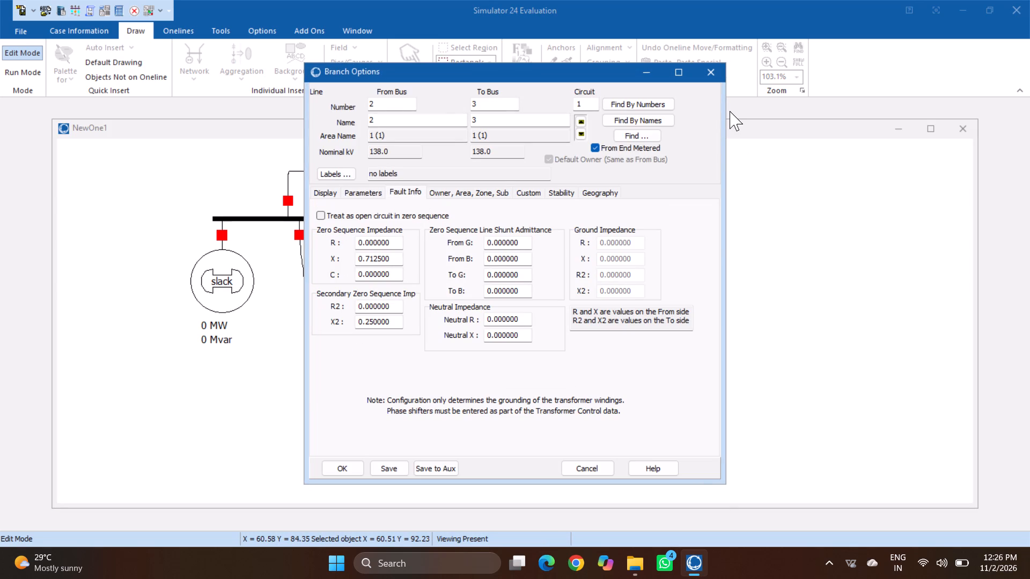
{"action": "left_click", "coordinate": [713, 79]}
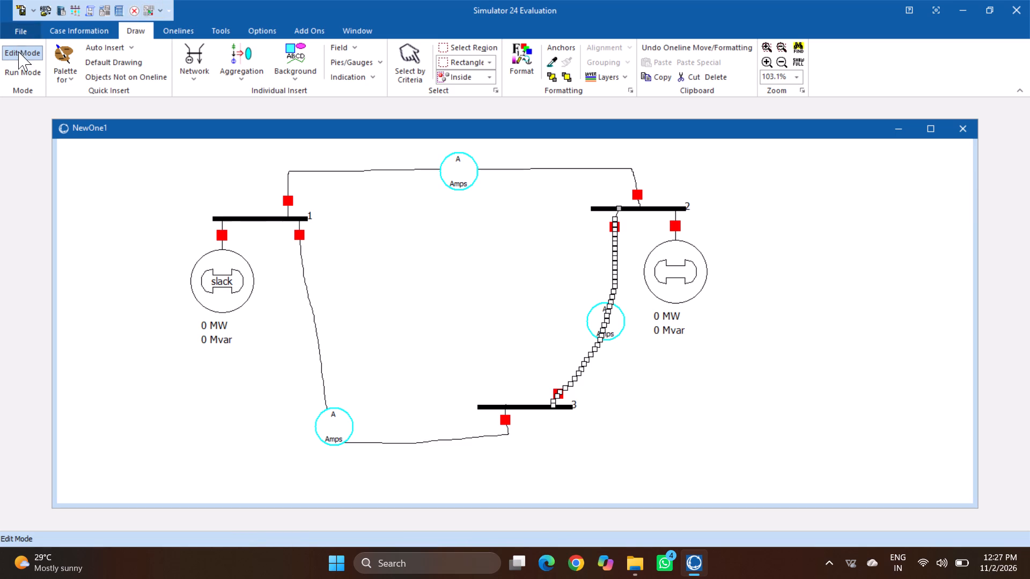
Switch the case to run mode and start the power flow simulation.
{"action": "left_click", "coordinate": [19, 66]}
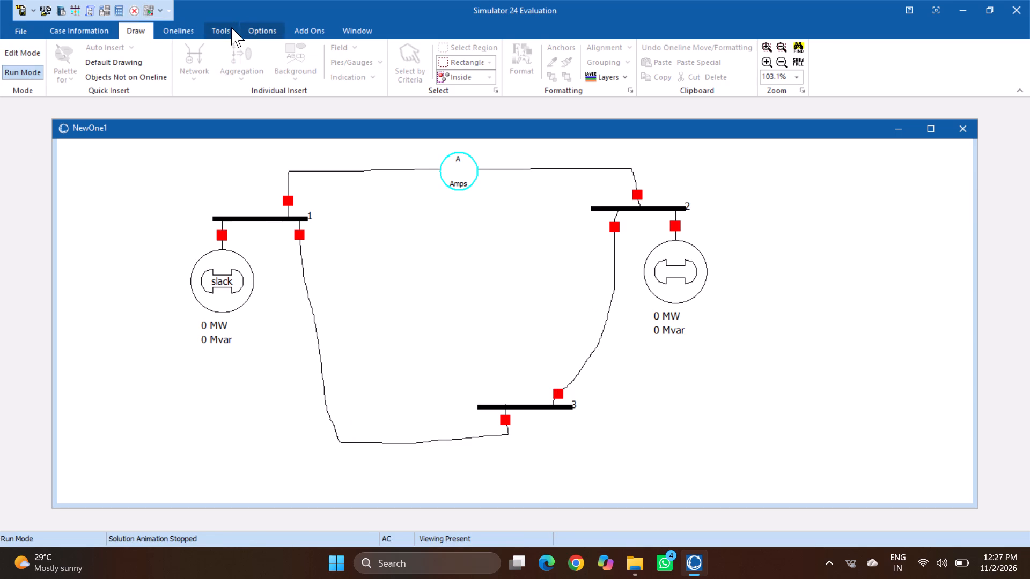
{"action": "left_click", "coordinate": [229, 27]}
{"action": "left_click", "coordinate": [277, 48]}
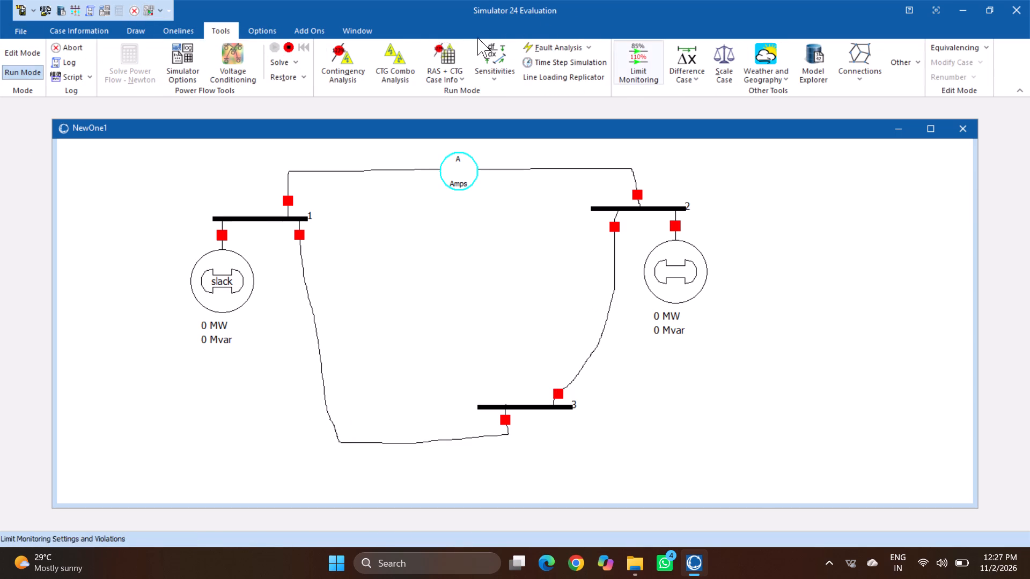
Open Fault Analysis and bring up the Single Fault settings.
{"action": "left_click", "coordinate": [534, 40]}
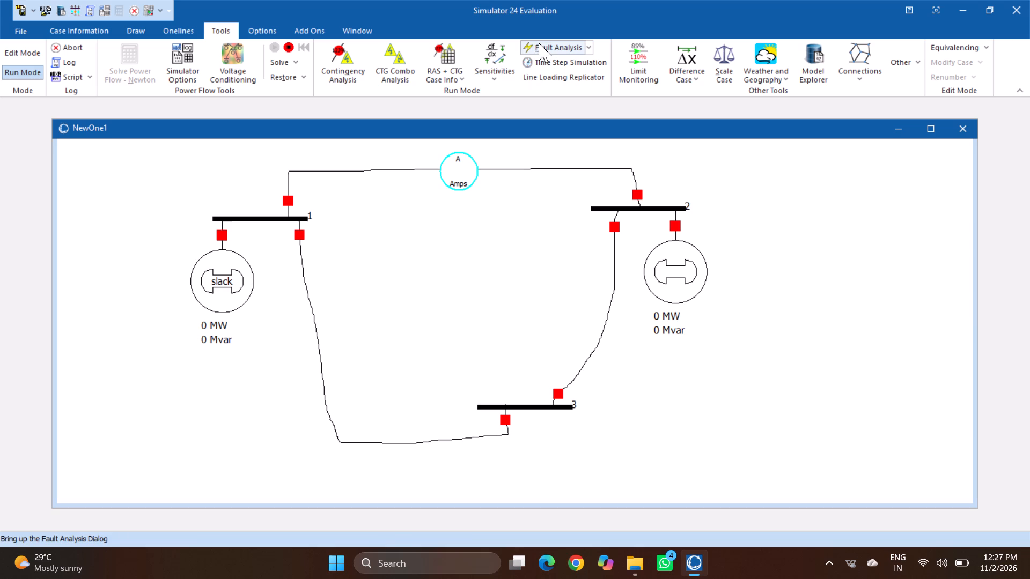
{"action": "left_click", "coordinate": [543, 44]}
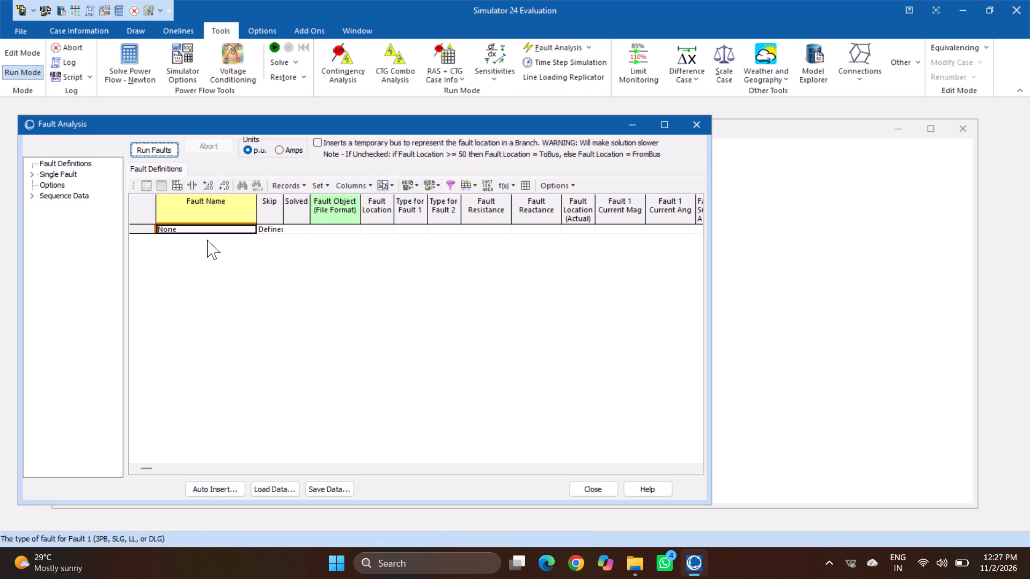
{"action": "left_click", "coordinate": [75, 172]}
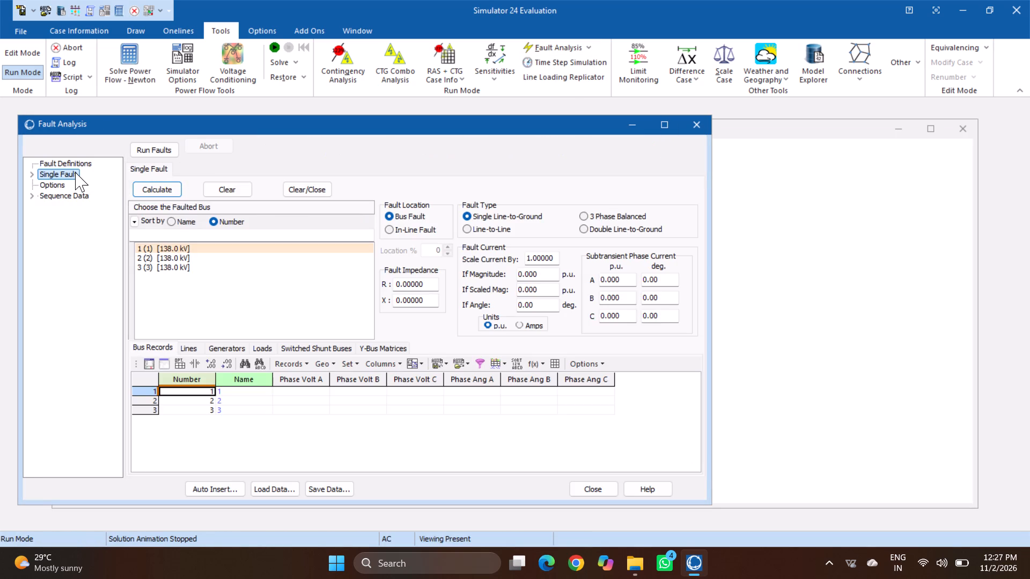
Choose bus 3 as the faulted bus and set the fault impedance reactance X to 0.1.
{"action": "left_click", "coordinate": [174, 268]}
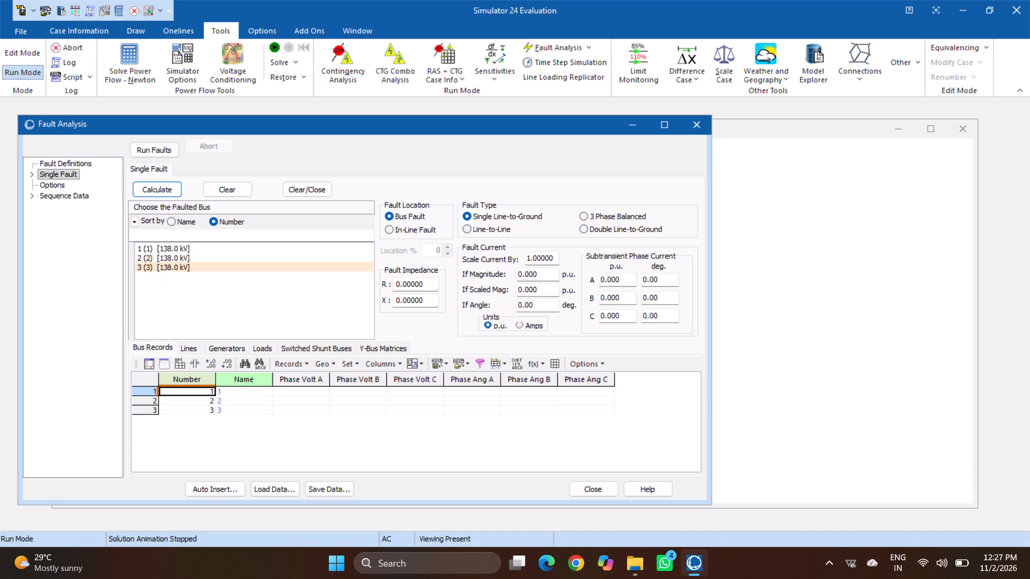
{"action": "left_click", "coordinate": [426, 305]}
{"action": "key", "text": "BackSpace"}
{"action": "key", "text": "BackSpace"}
{"action": "key", "text": "BackSpace"}
{"action": "key", "text": "BackSpace"}
{"action": "key", "text": "BackSpace"}
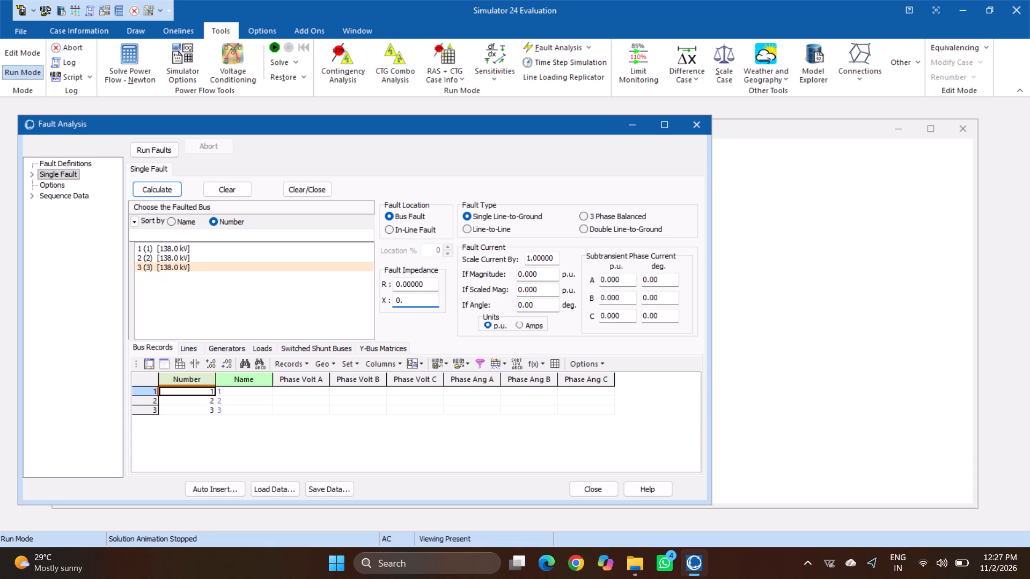
{"action": "key", "text": "1"}
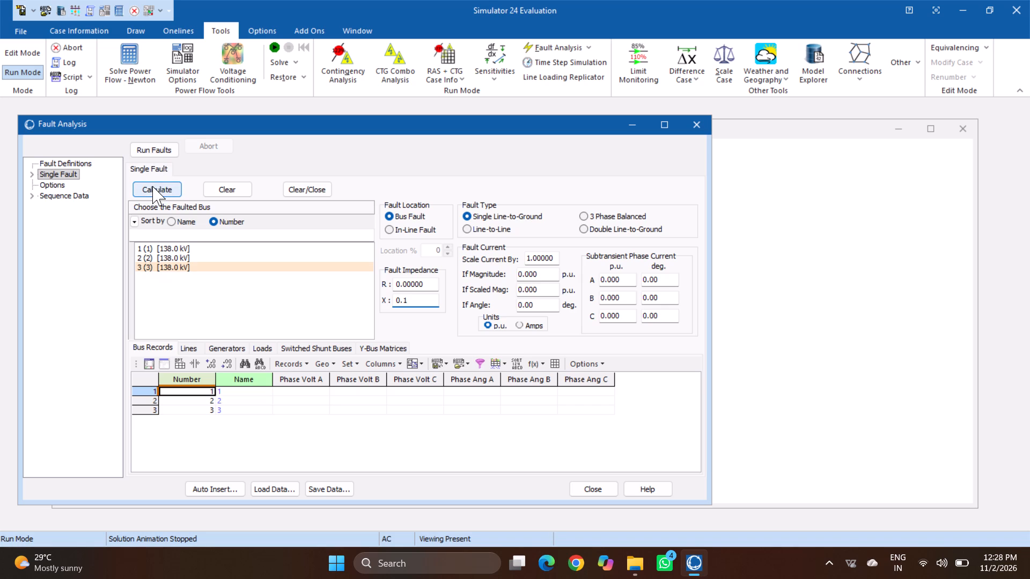
Calculate the single line-to-ground bus fault at bus 3.
{"action": "left_click", "coordinate": [159, 148]}
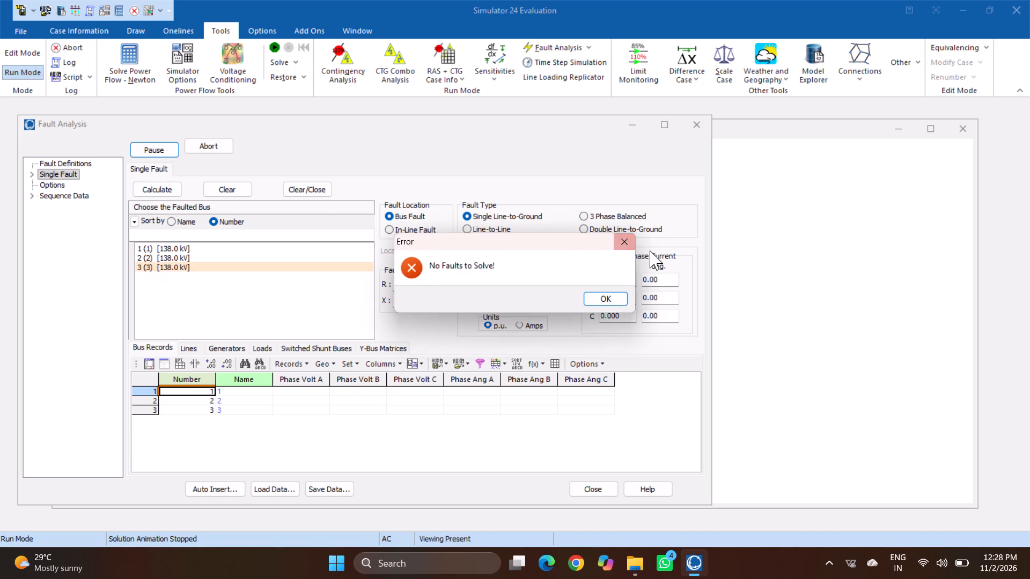
{"action": "left_click", "coordinate": [617, 248]}
{"action": "left_click", "coordinate": [156, 186]}
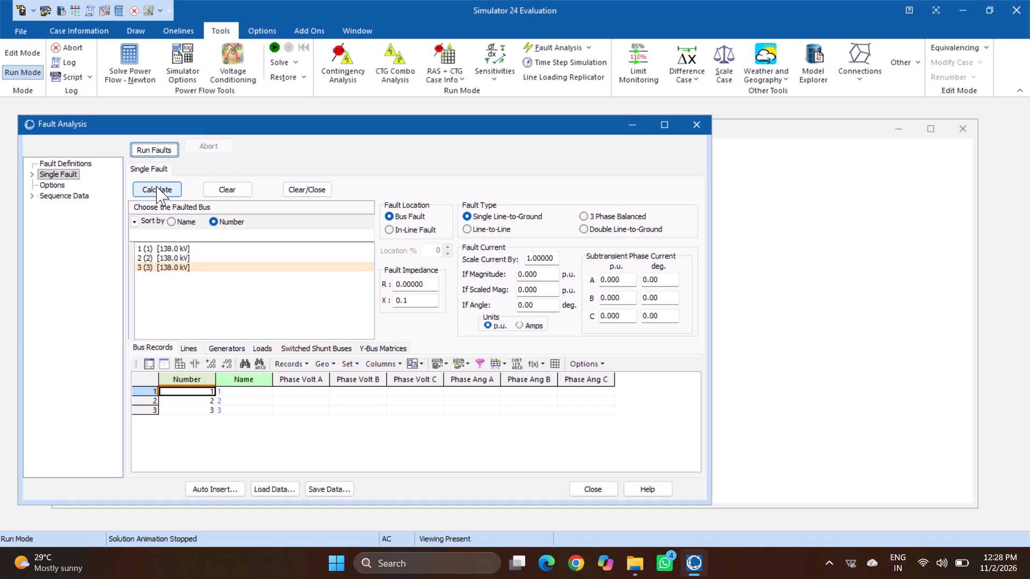
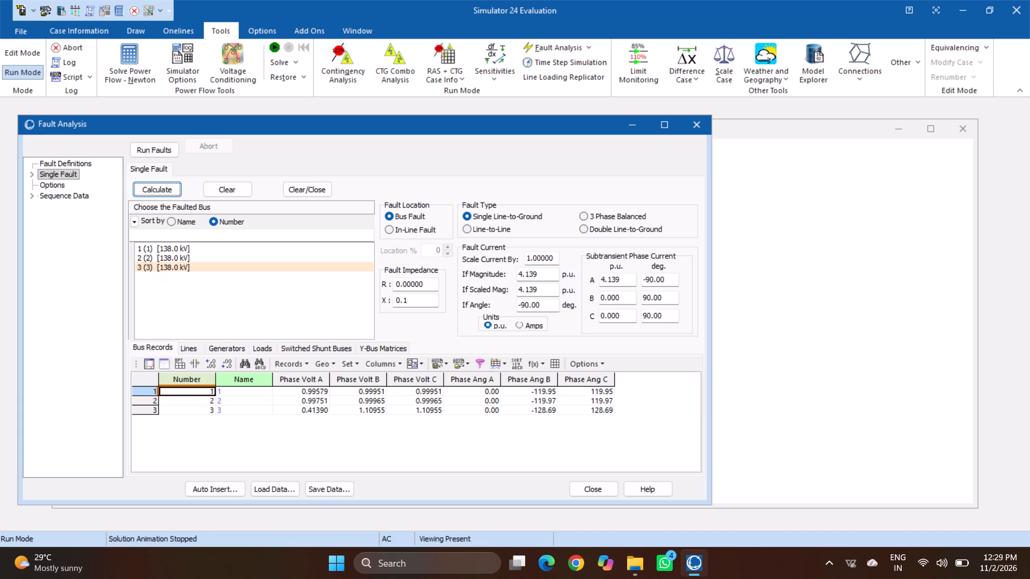
Enter the fault impedance reactance X as 0.10 and recalculate the single line-to-ground fault at bus 3.
{"action": "left_click", "coordinate": [413, 301]}
{"action": "key", "text": "0"}
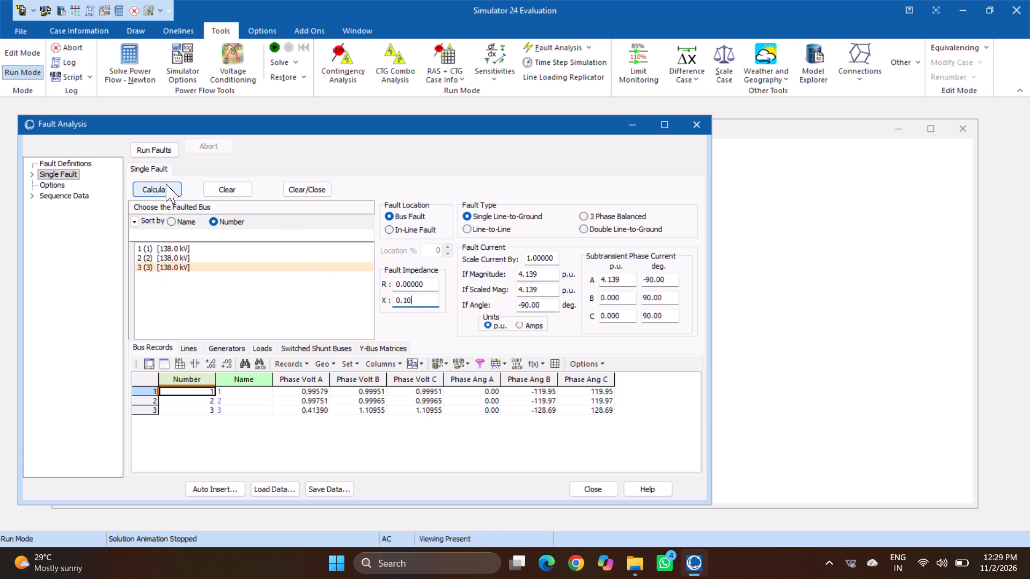
{"action": "left_click", "coordinate": [166, 184]}
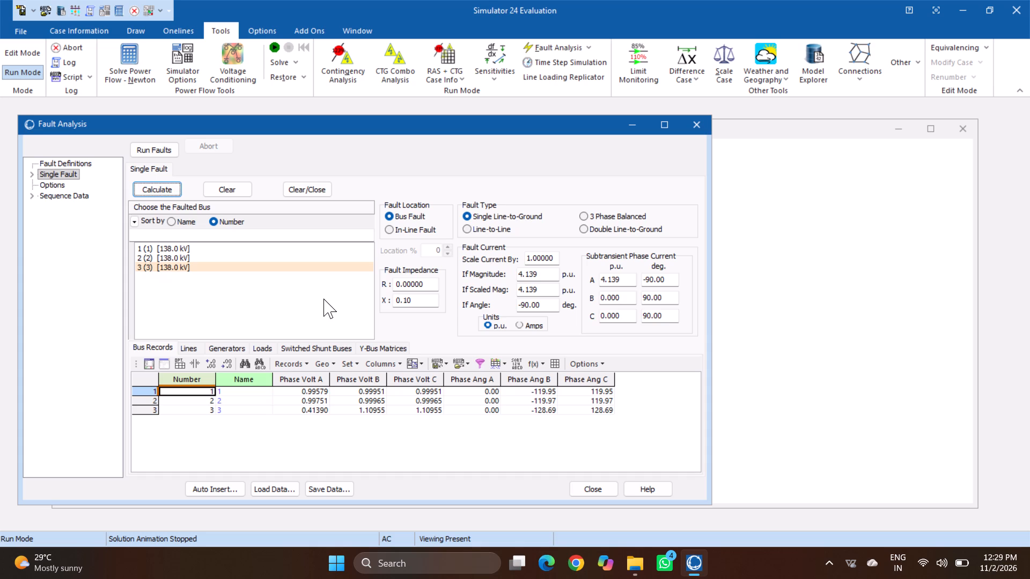
{"action": "right_click", "coordinate": [323, 299]}
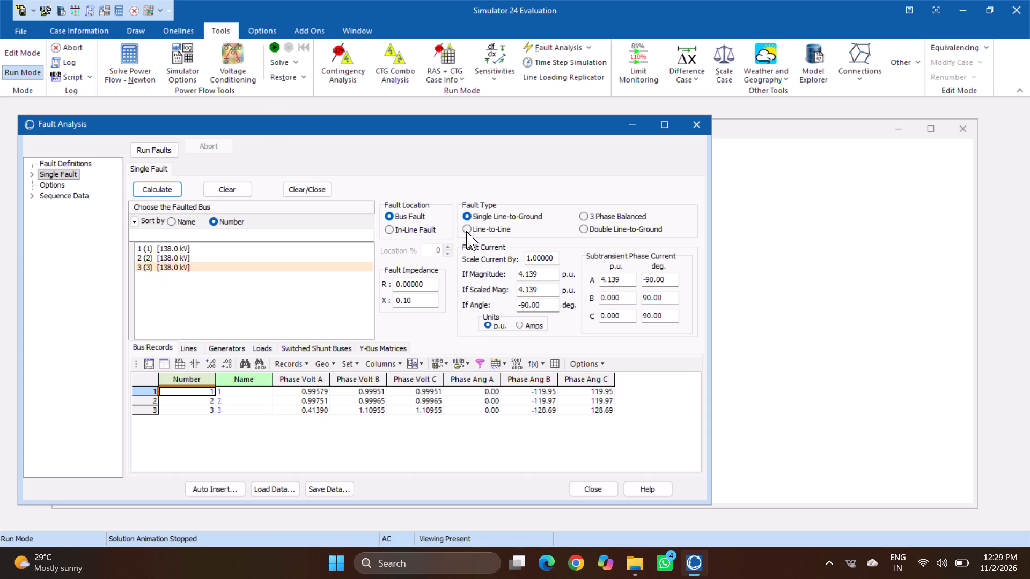
Change the fault type to Line-to-Line and calculate the fault at bus 3.
{"action": "left_click", "coordinate": [466, 231]}
{"action": "left_click", "coordinate": [164, 193]}
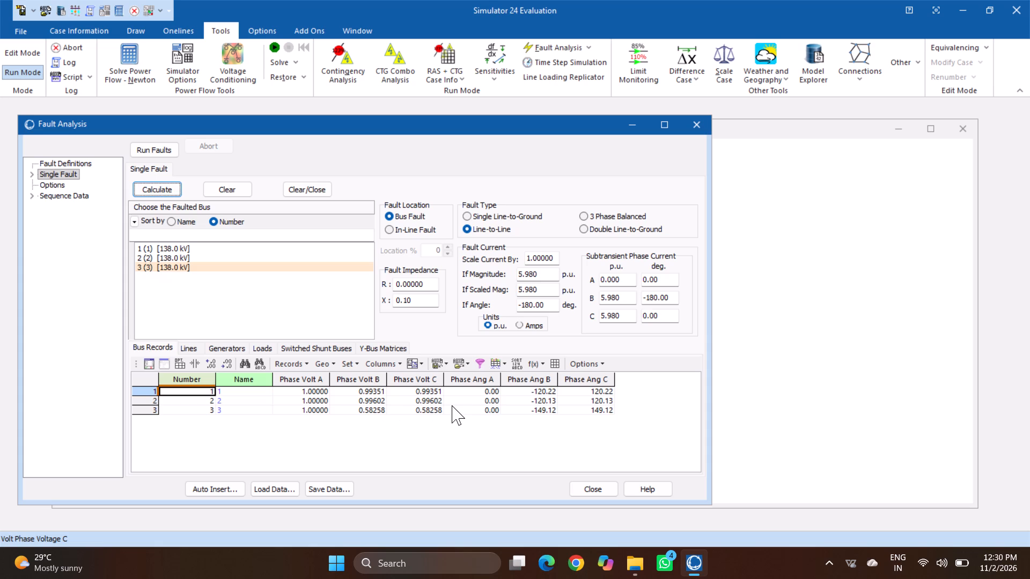
Change the fault type at bus 3 to Double Line-to-Ground.
{"action": "left_click", "coordinate": [578, 231]}
{"action": "left_click", "coordinate": [578, 231]}
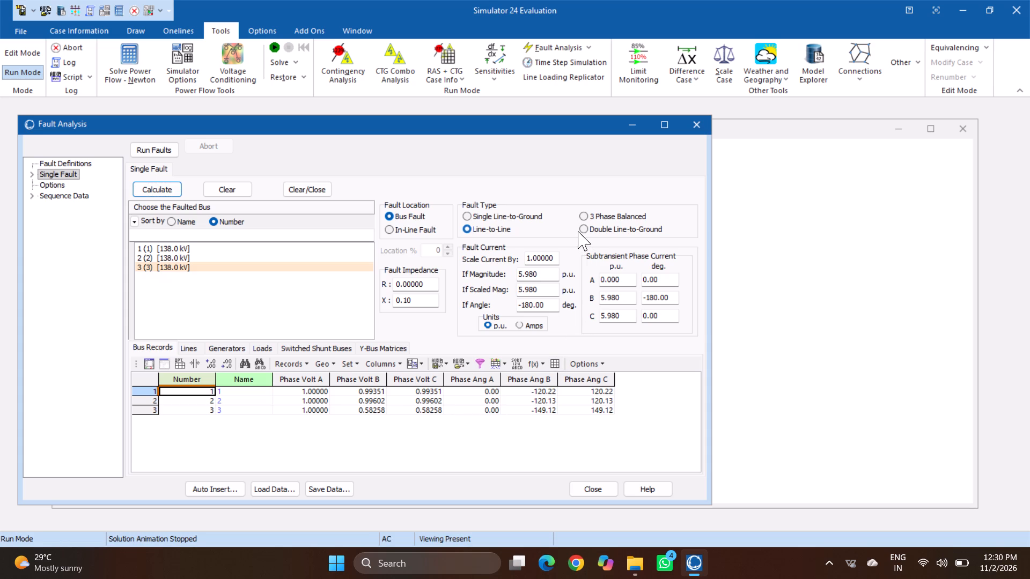
{"action": "left_click", "coordinate": [584, 228]}
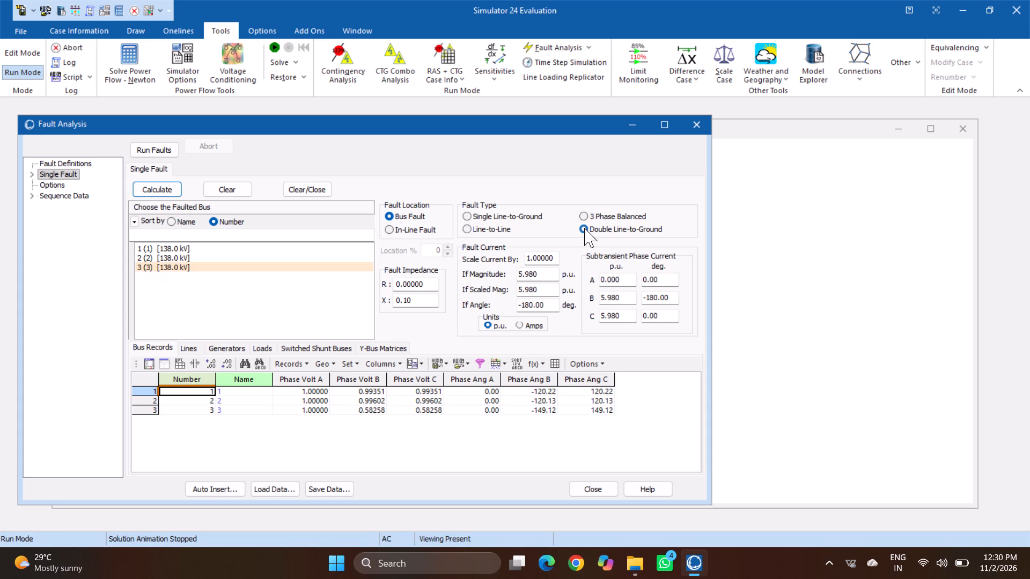
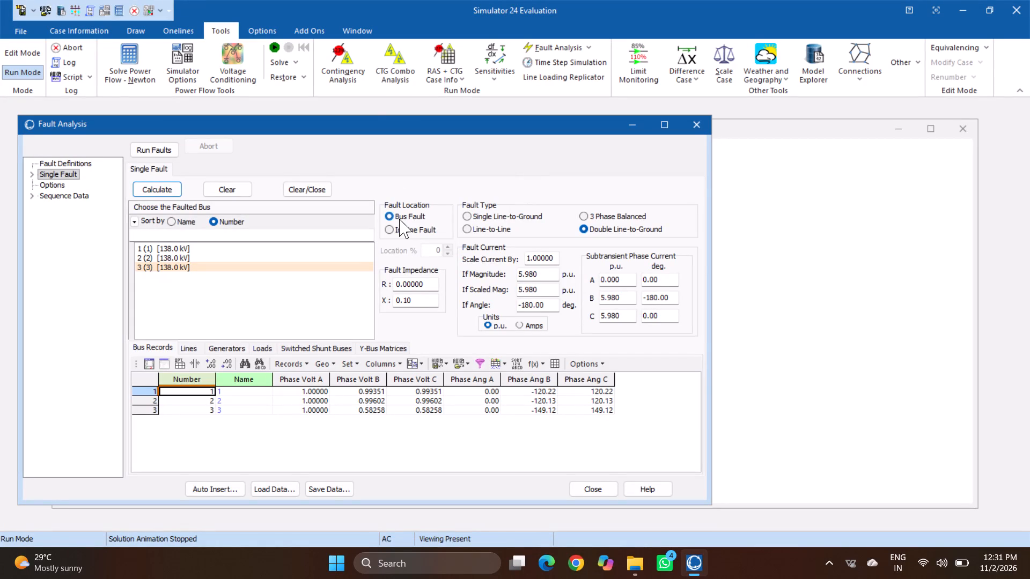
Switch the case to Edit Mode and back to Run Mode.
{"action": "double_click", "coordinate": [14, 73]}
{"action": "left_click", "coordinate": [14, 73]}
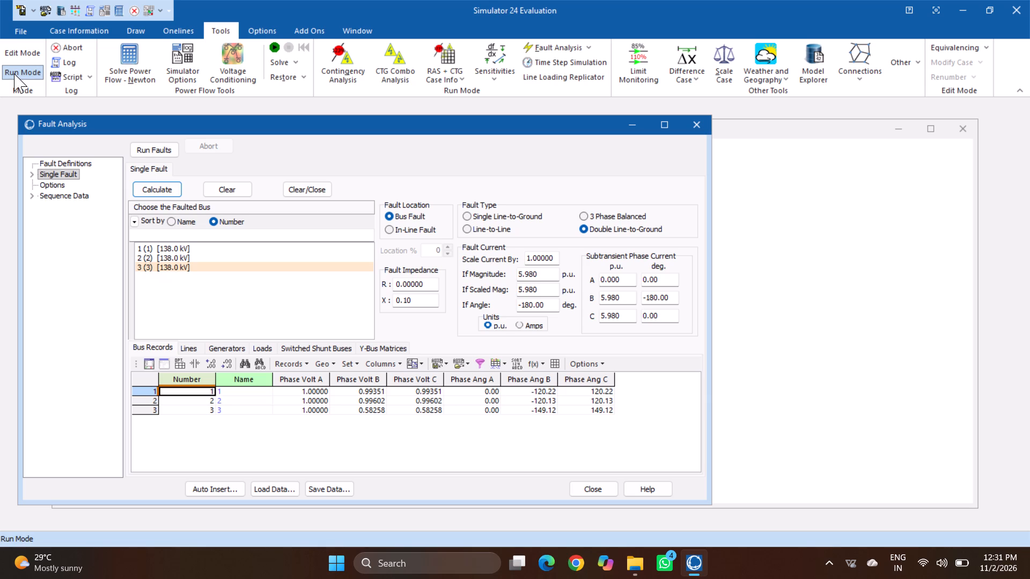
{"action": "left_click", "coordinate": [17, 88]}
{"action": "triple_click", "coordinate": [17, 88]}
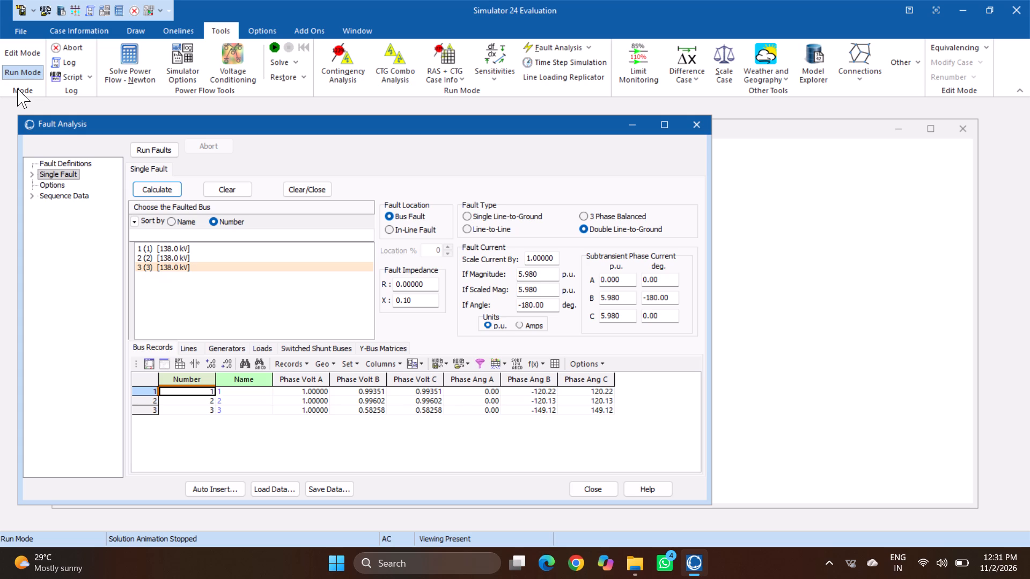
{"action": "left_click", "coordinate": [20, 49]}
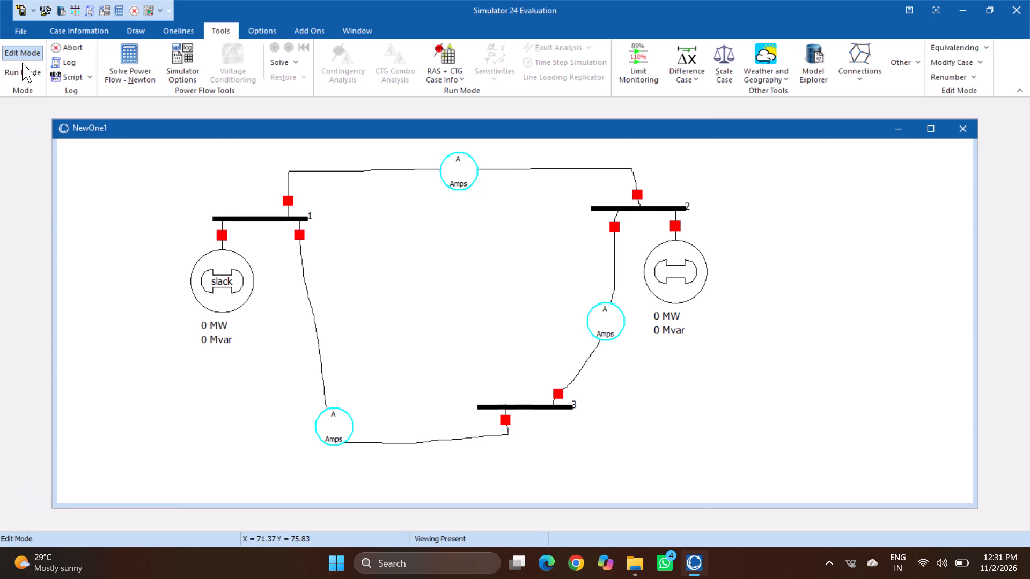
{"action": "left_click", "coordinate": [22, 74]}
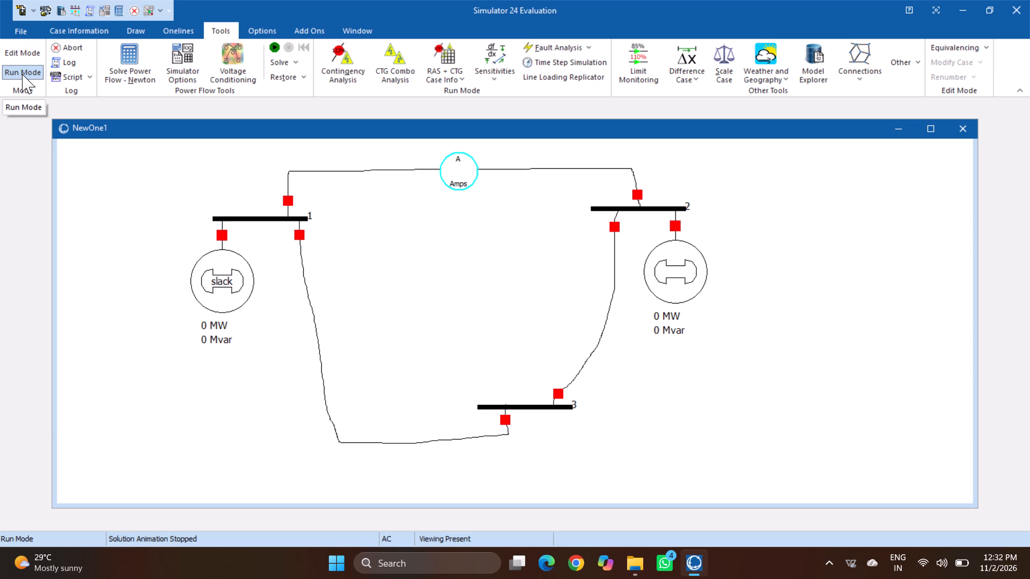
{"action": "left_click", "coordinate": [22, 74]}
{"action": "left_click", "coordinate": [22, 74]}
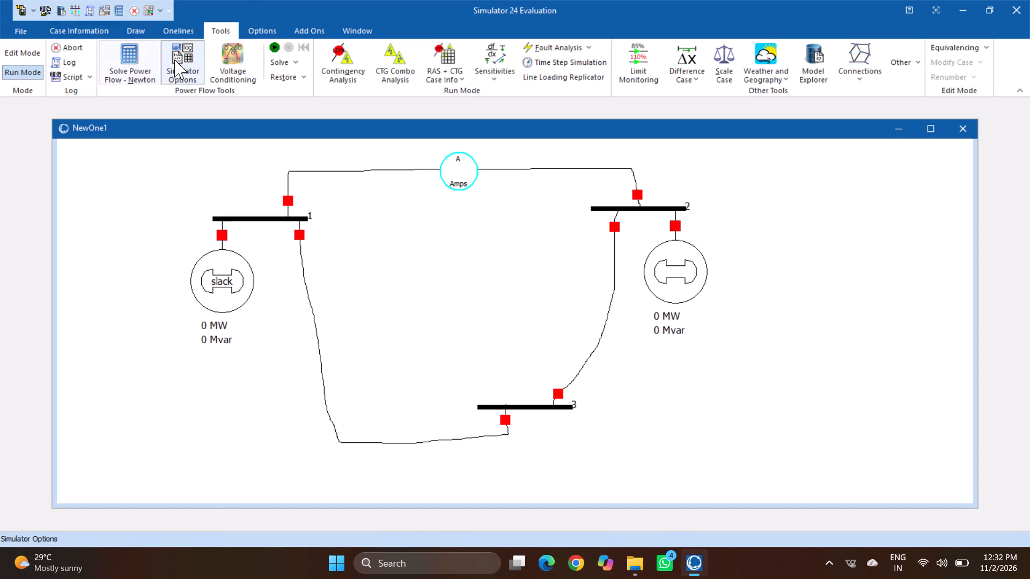
Review the common power flow solution options in Simulator Options.
{"action": "left_click", "coordinate": [189, 61]}
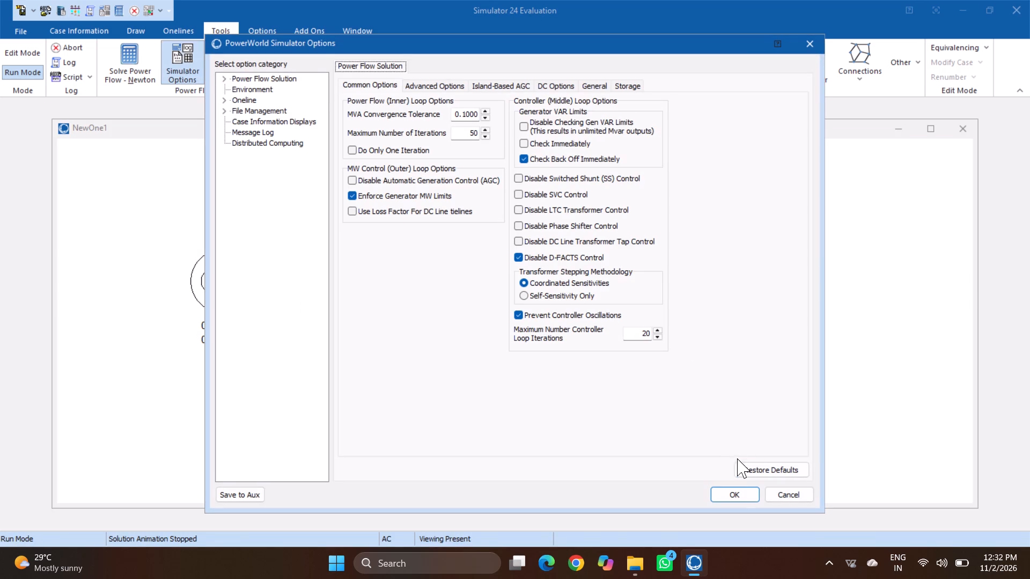
{"action": "left_click", "coordinate": [743, 488]}
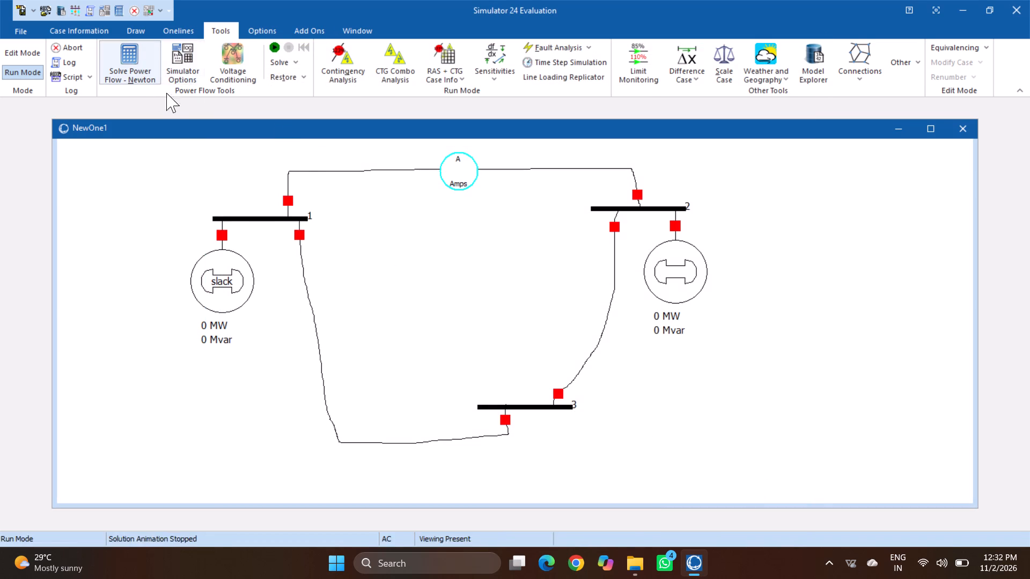
{"action": "left_click", "coordinate": [188, 77]}
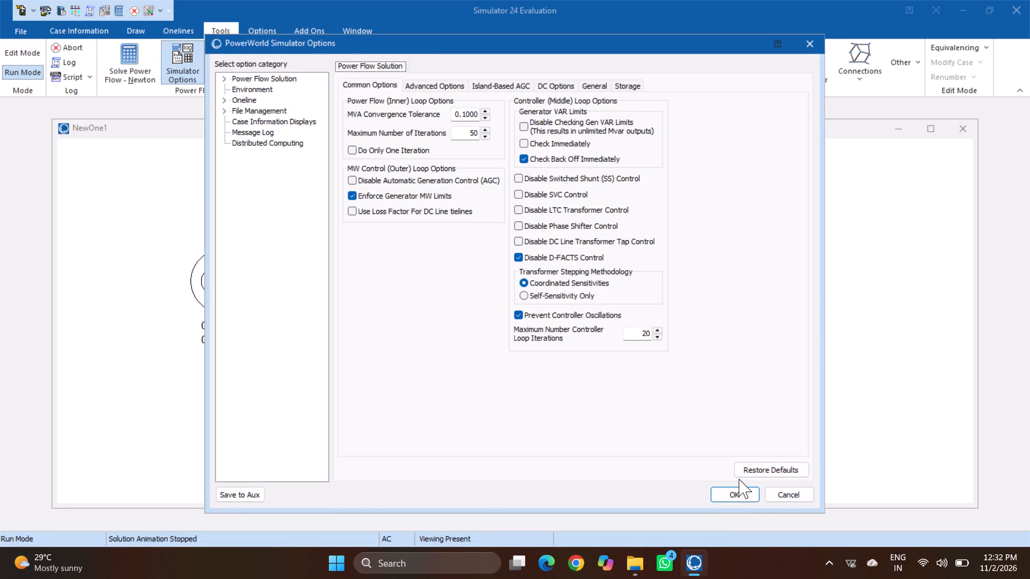
{"action": "left_click", "coordinate": [738, 491]}
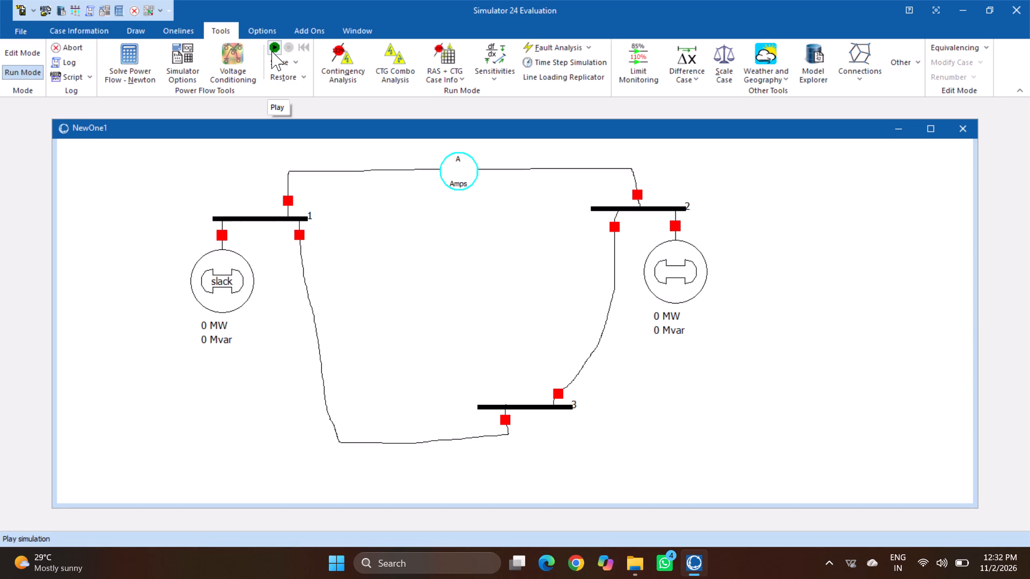
{"action": "left_click", "coordinate": [185, 72]}
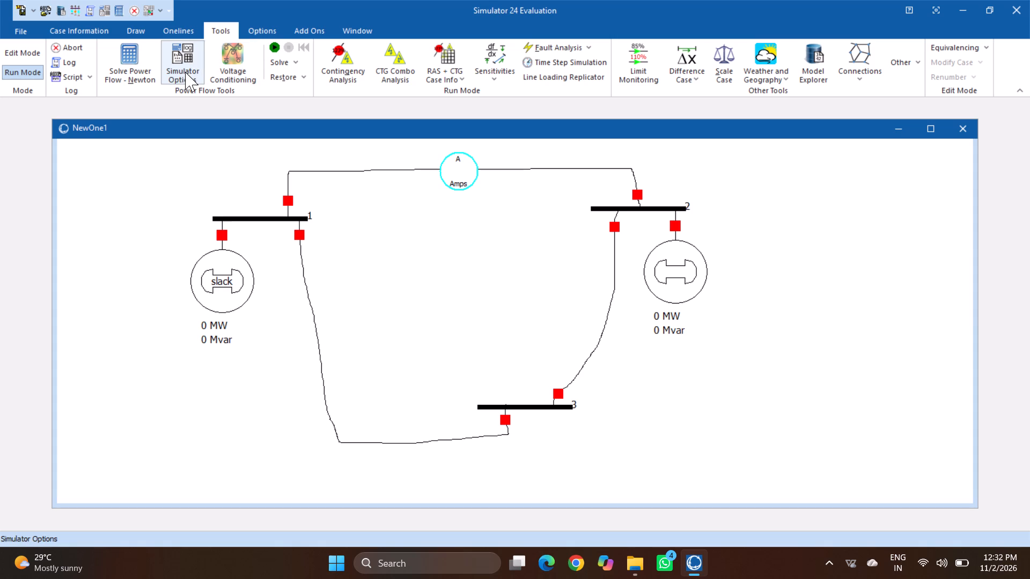
{"action": "left_click", "coordinate": [185, 72]}
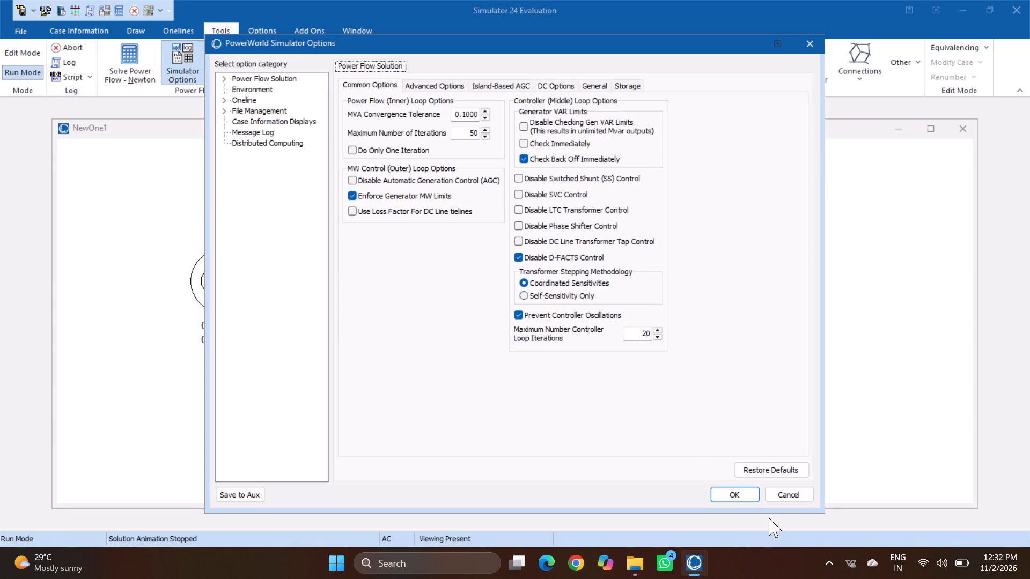
{"action": "left_click", "coordinate": [735, 500]}
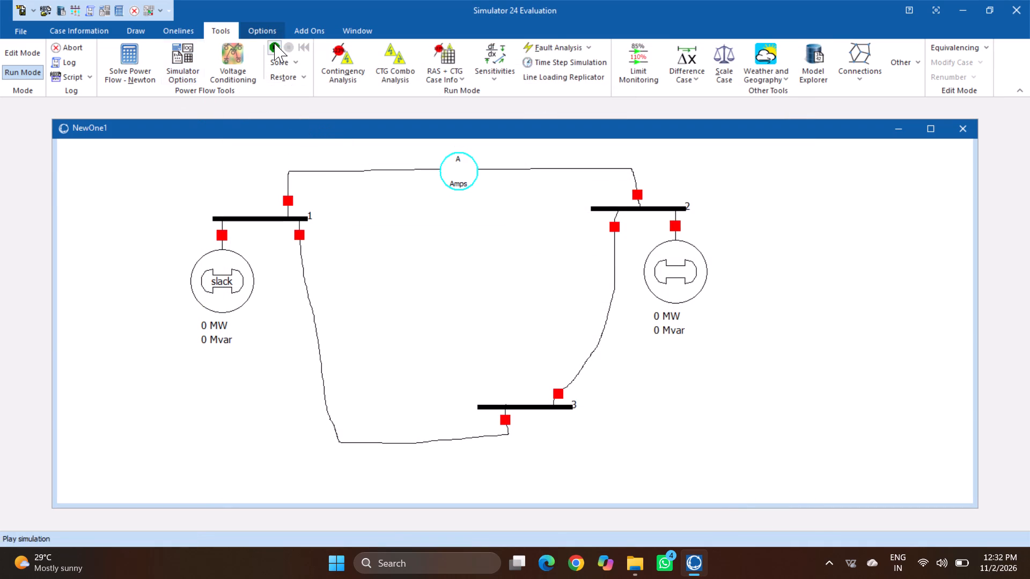
Start the power flow simulation for the three-bus case.
{"action": "left_click", "coordinate": [274, 43]}
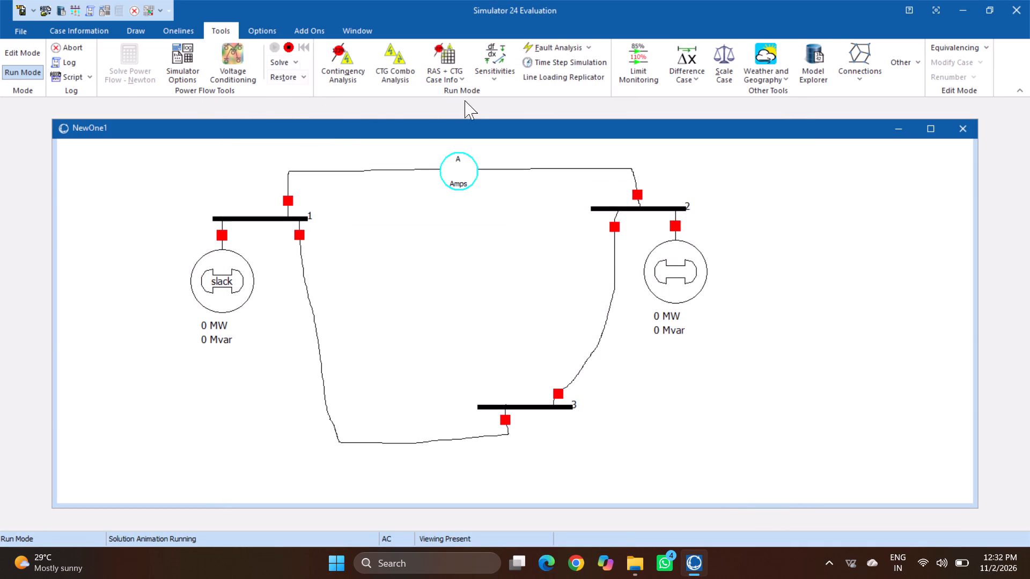
Reopen Fault Analysis and calculate a single Line-to-Line fault at bus 1 with fault reactance 0.10000.
{"action": "left_click", "coordinate": [545, 46]}
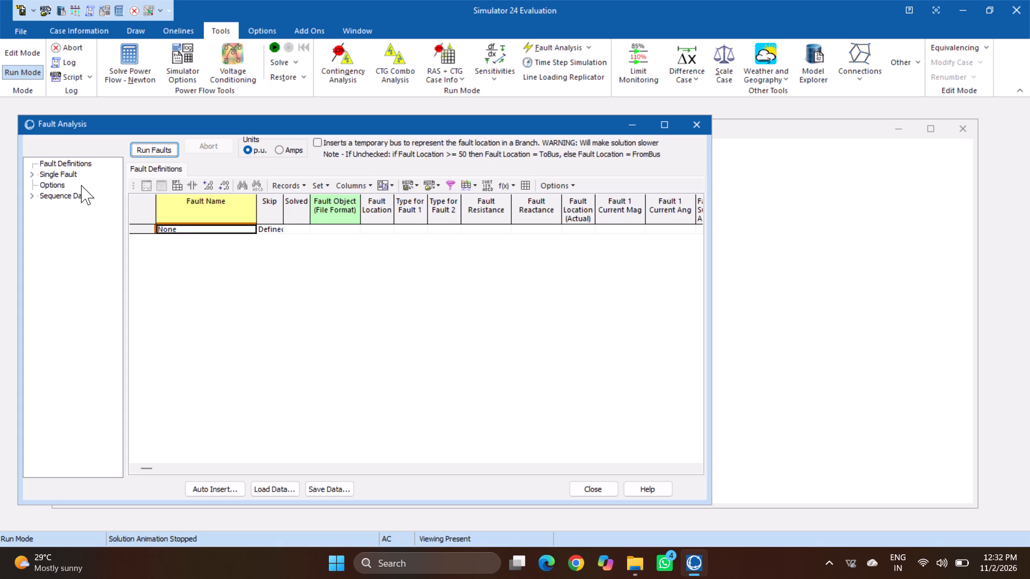
{"action": "double_click", "coordinate": [76, 176]}
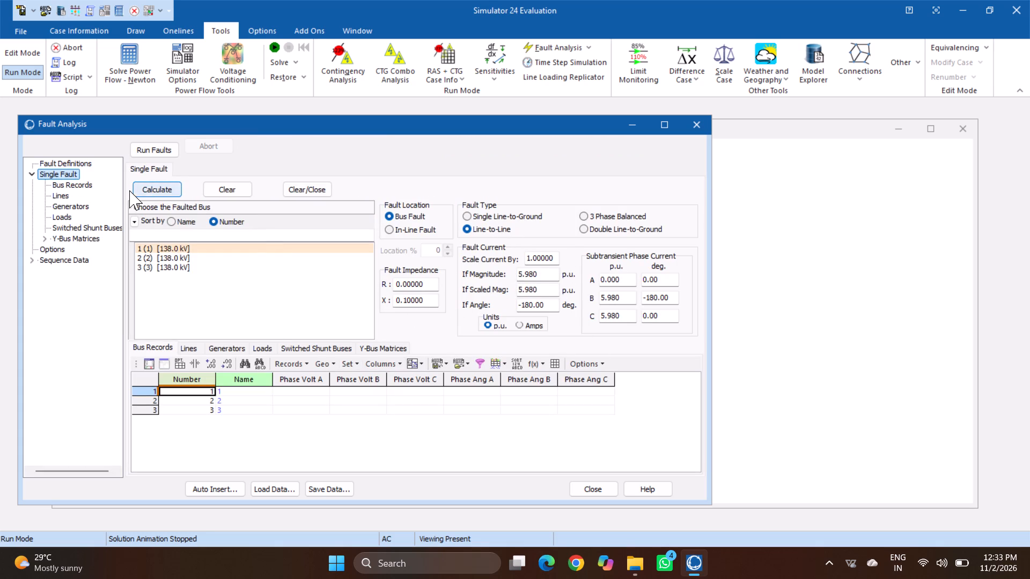
{"action": "left_click", "coordinate": [169, 188]}
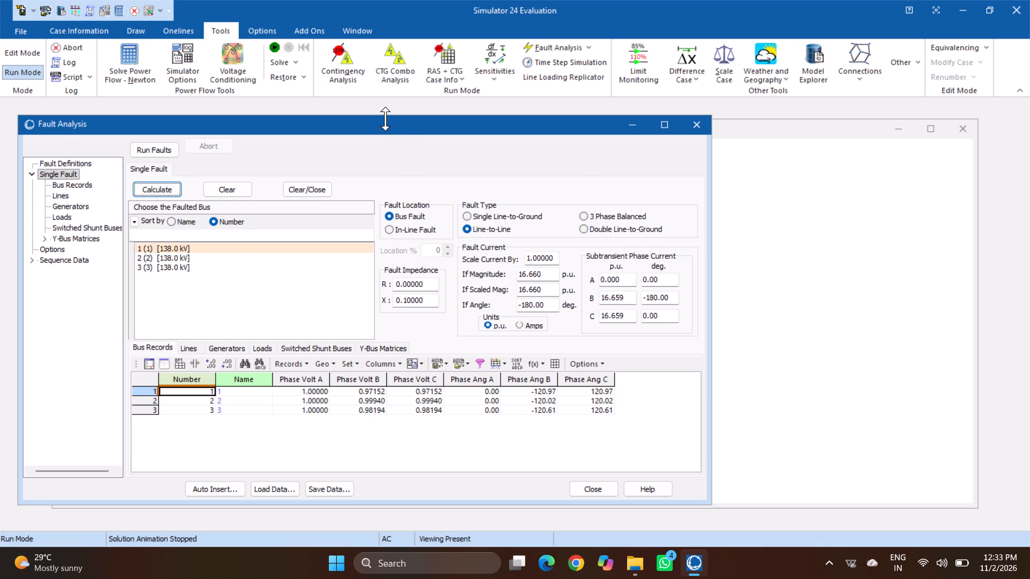
Shorten the Fault Analysis window to uncover buses 1 and 2 on the oneline diagram.
{"action": "left_click_drag", "start_coordinate": [385, 118], "coordinate": [367, 257]}
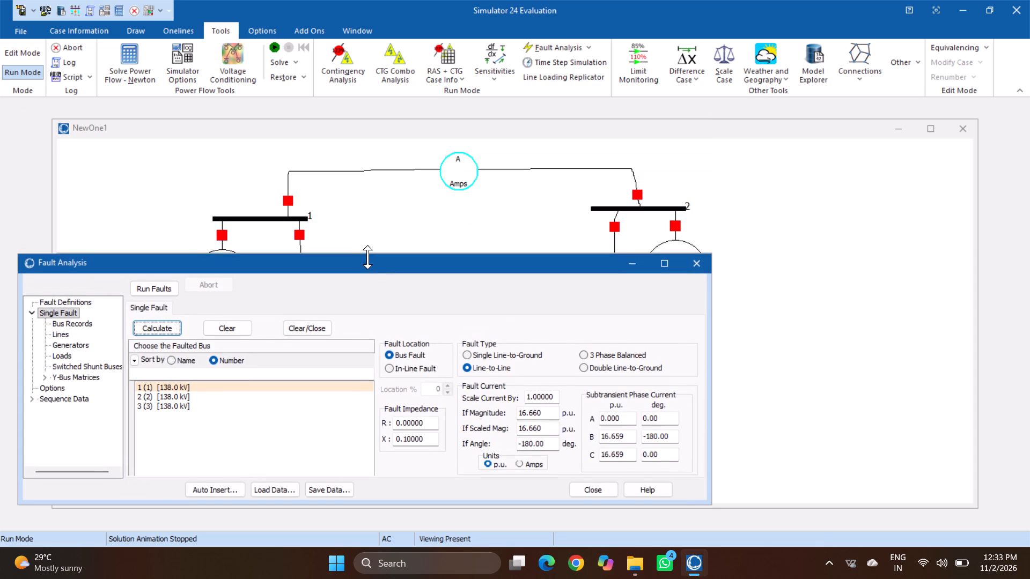
{"action": "left_click_drag", "start_coordinate": [367, 257], "coordinate": [369, 255]}
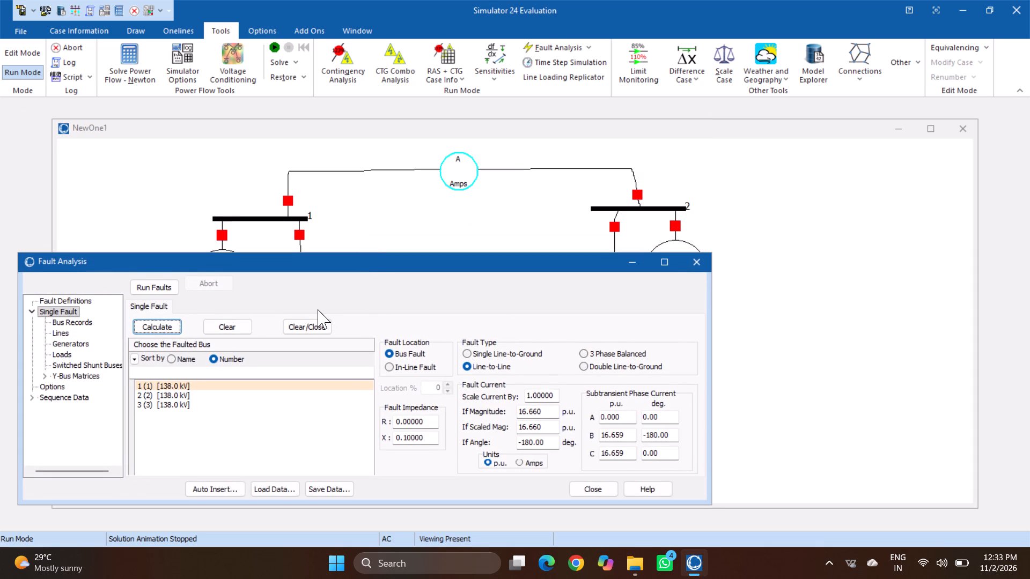
Check the common power flow solution options in Simulator Options again and close them.
{"action": "left_click", "coordinate": [187, 66]}
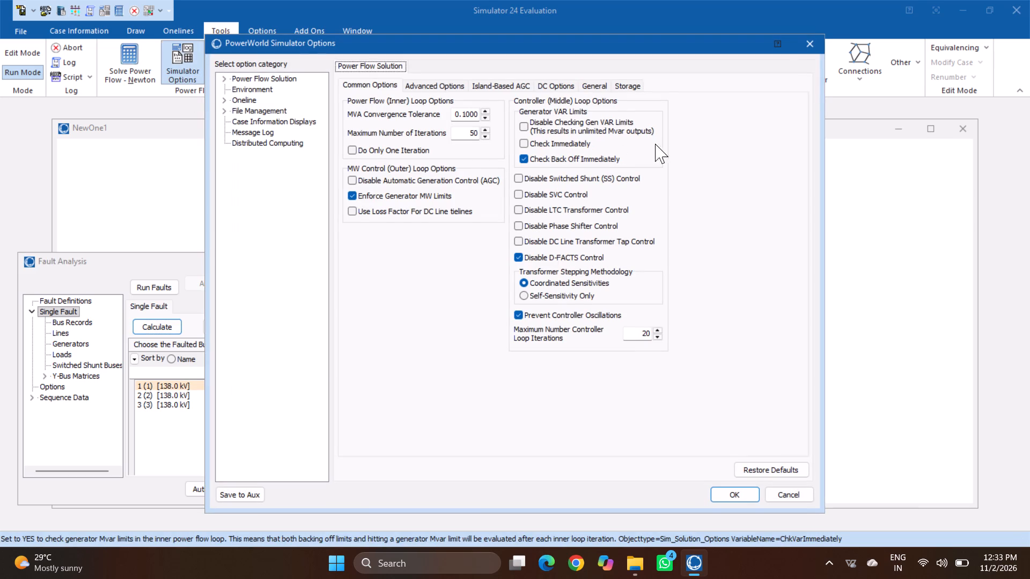
{"action": "left_click", "coordinate": [797, 51]}
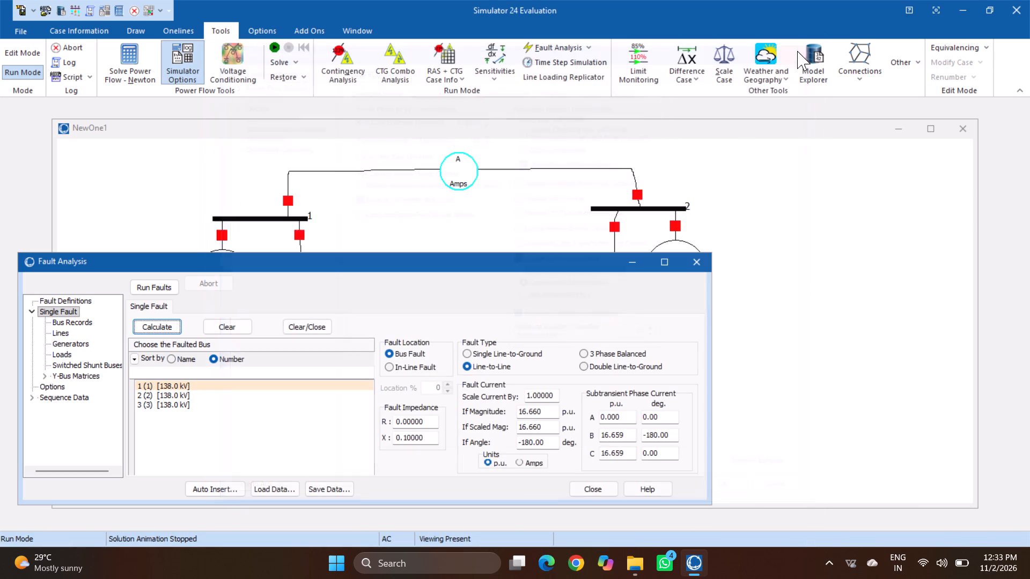
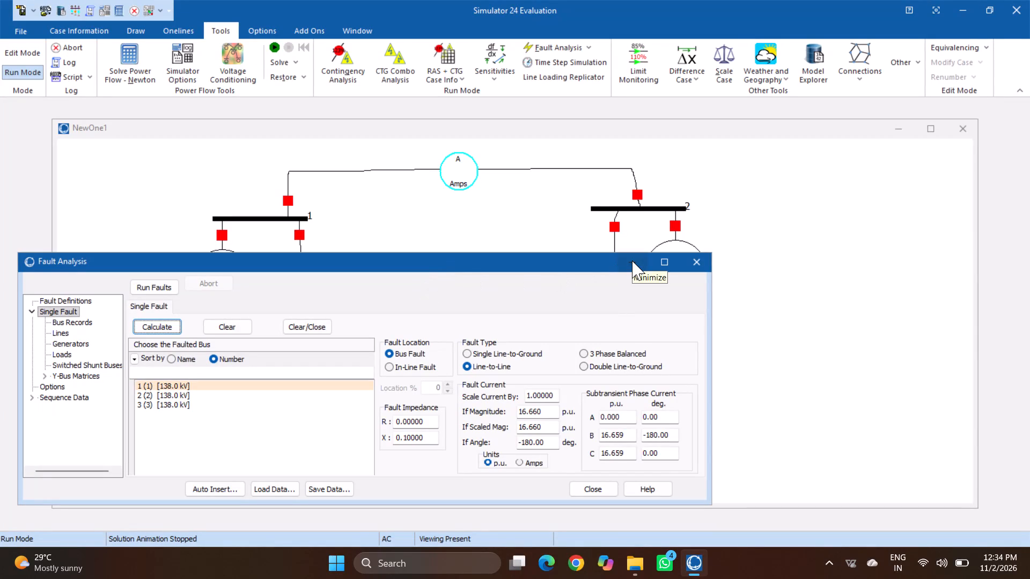
Minimize the Fault Analysis window and start the power flow simulation for the three-bus case.
{"action": "left_click", "coordinate": [624, 265]}
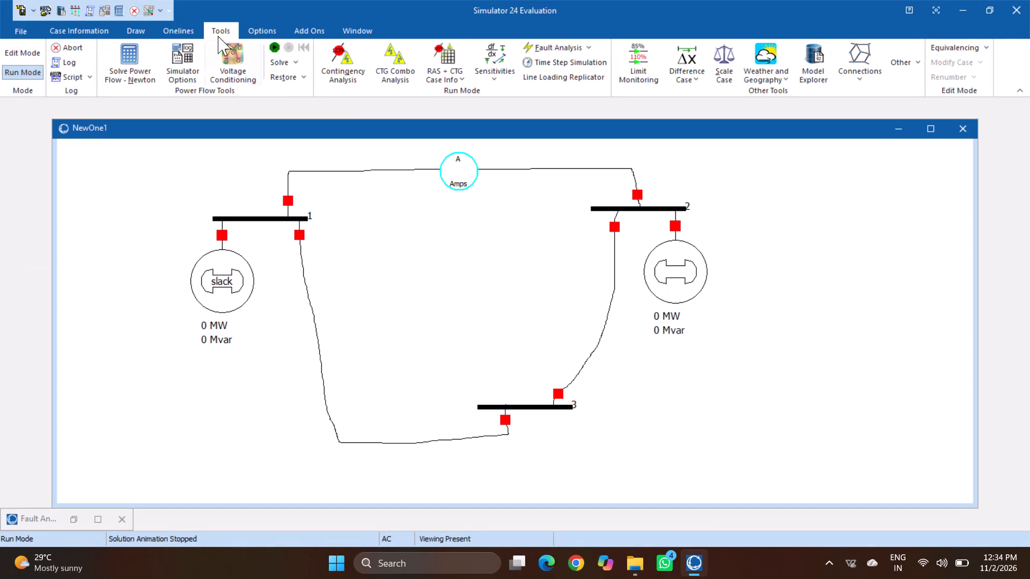
{"action": "left_click", "coordinate": [276, 53]}
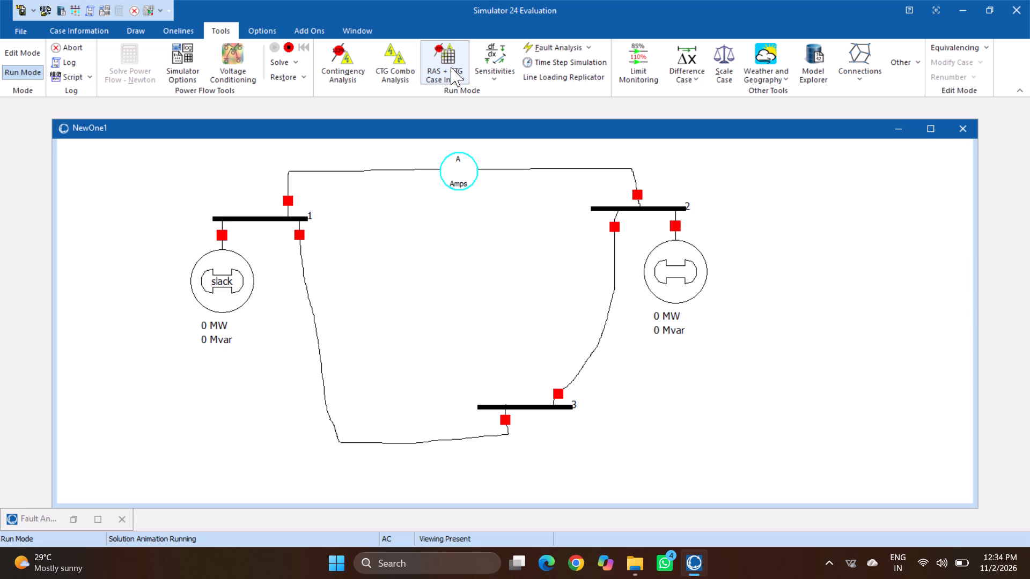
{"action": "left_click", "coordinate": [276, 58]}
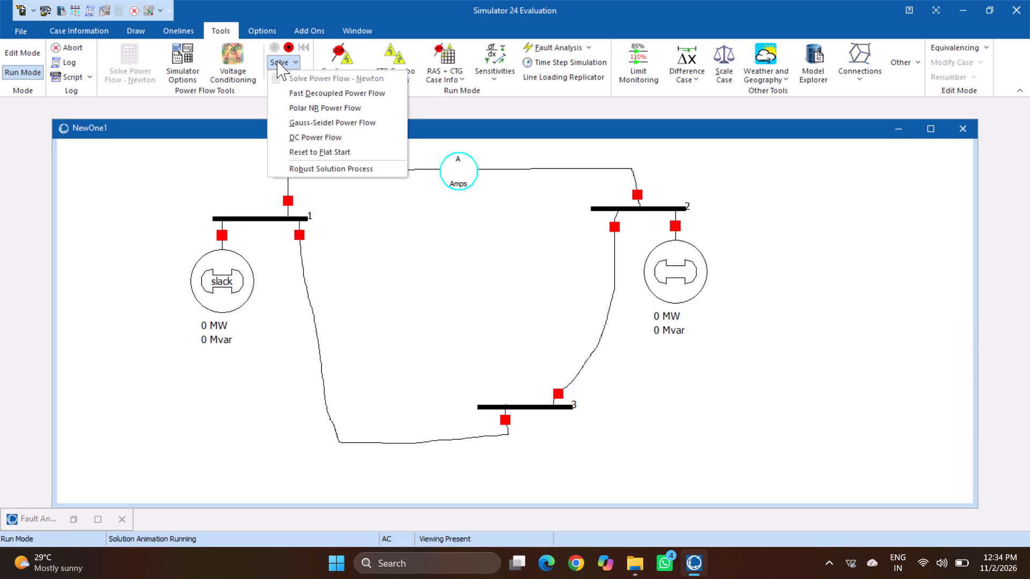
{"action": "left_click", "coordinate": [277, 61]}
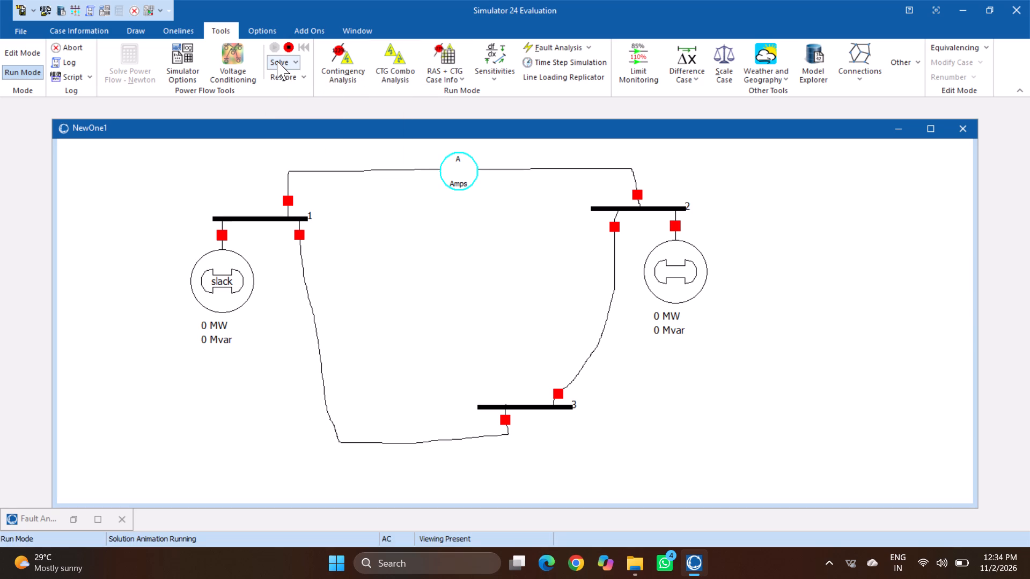
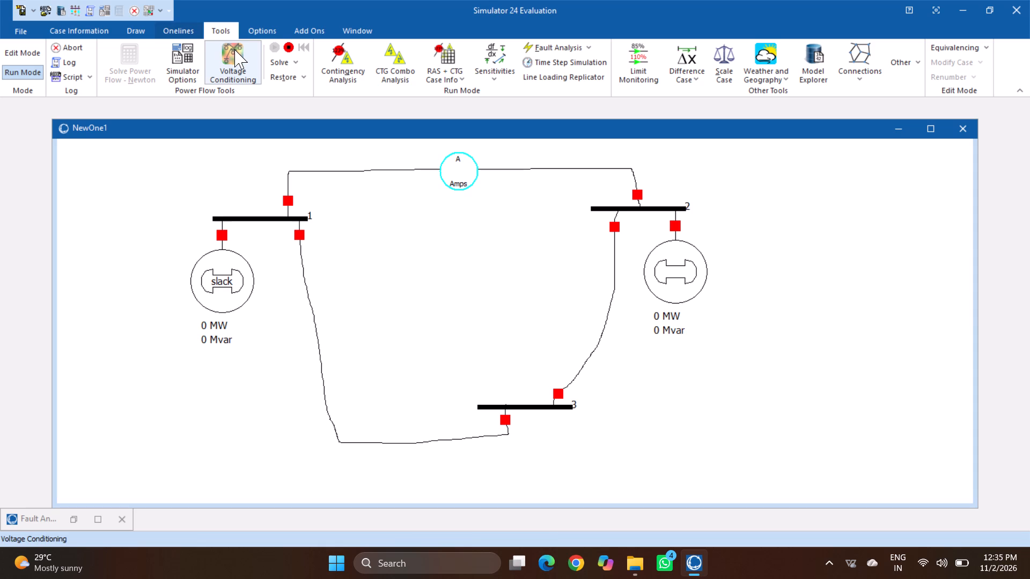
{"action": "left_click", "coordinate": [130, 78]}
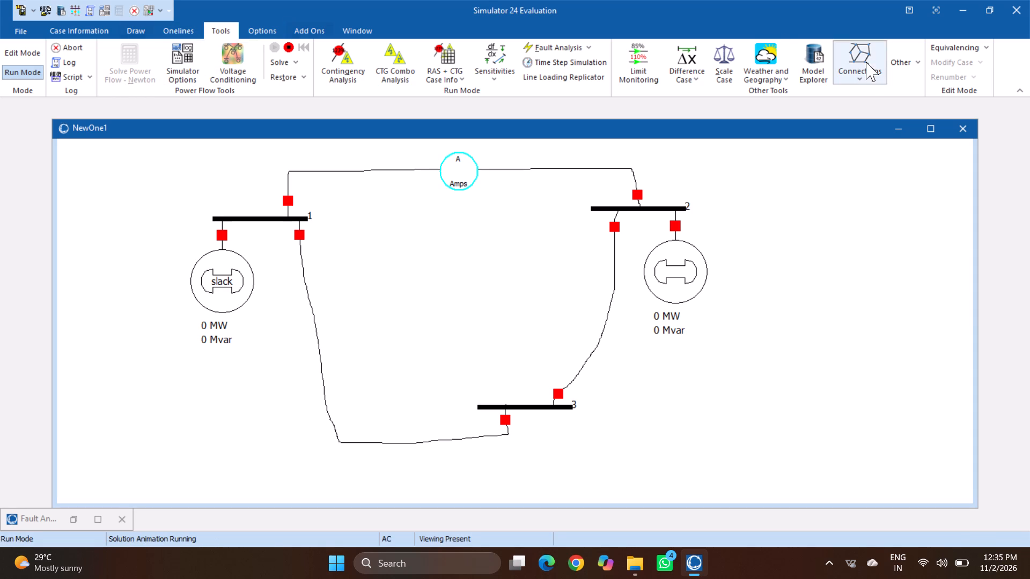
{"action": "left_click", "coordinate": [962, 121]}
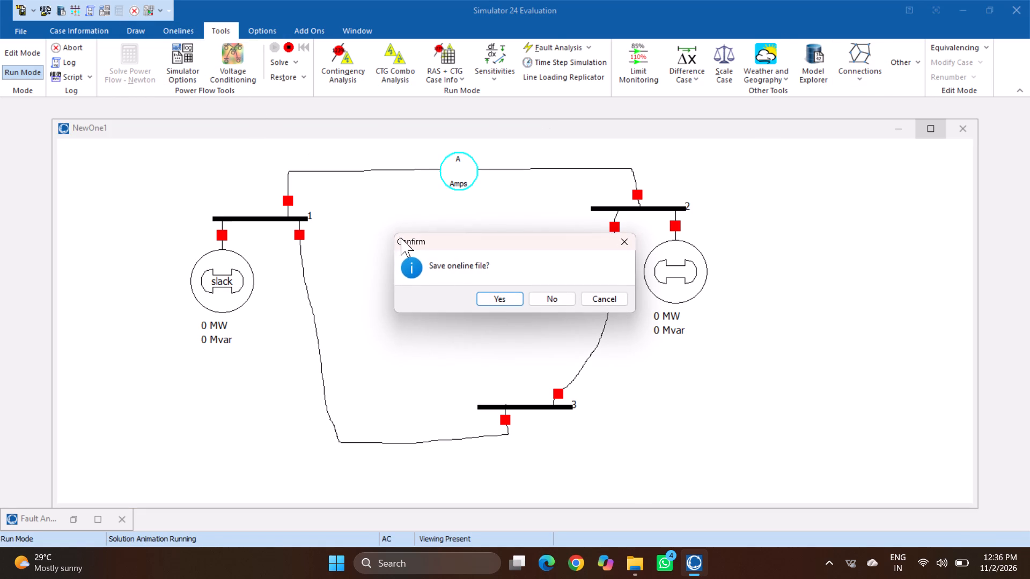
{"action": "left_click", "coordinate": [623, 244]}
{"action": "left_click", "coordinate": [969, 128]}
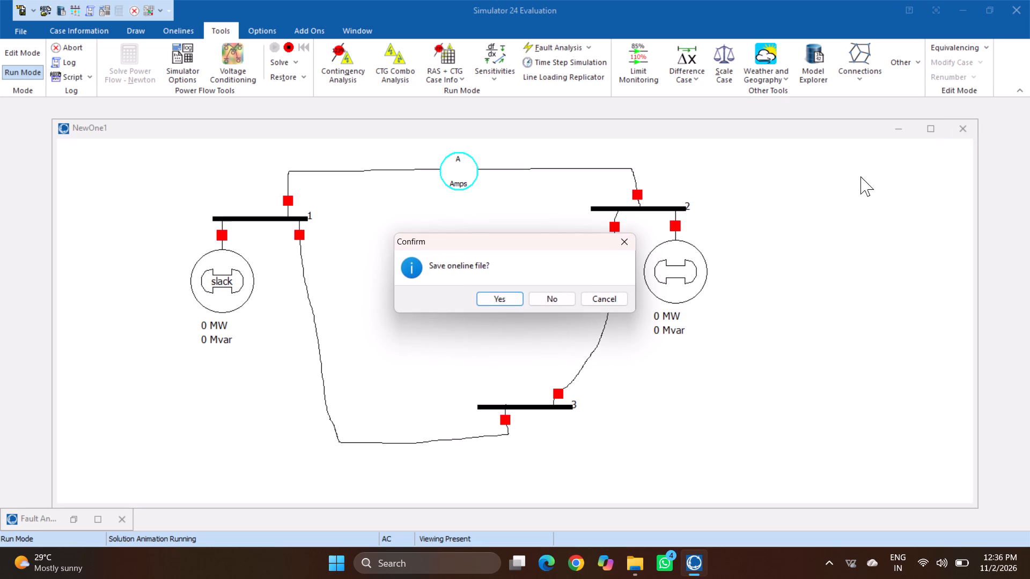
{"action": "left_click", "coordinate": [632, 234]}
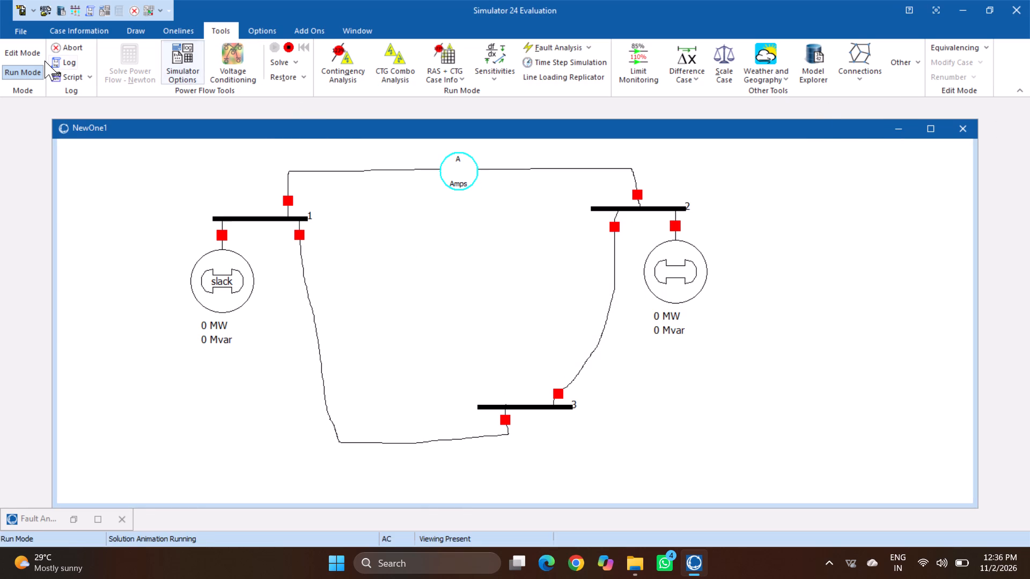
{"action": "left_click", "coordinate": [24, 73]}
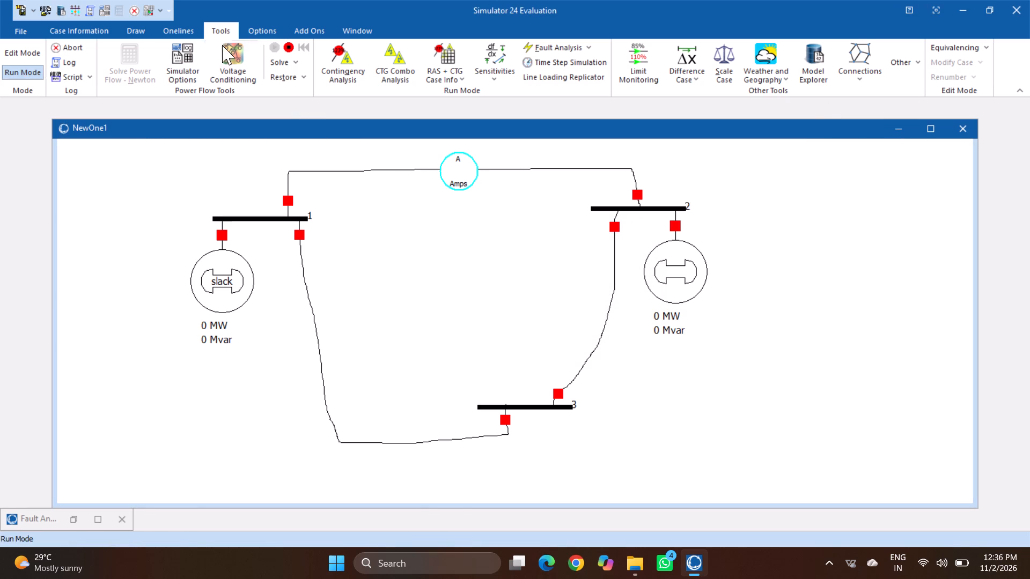
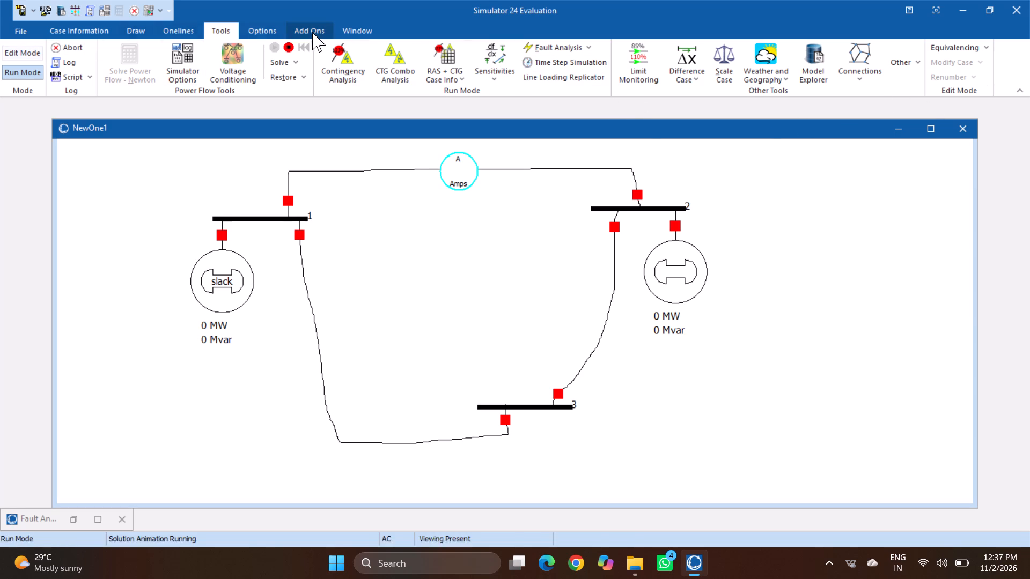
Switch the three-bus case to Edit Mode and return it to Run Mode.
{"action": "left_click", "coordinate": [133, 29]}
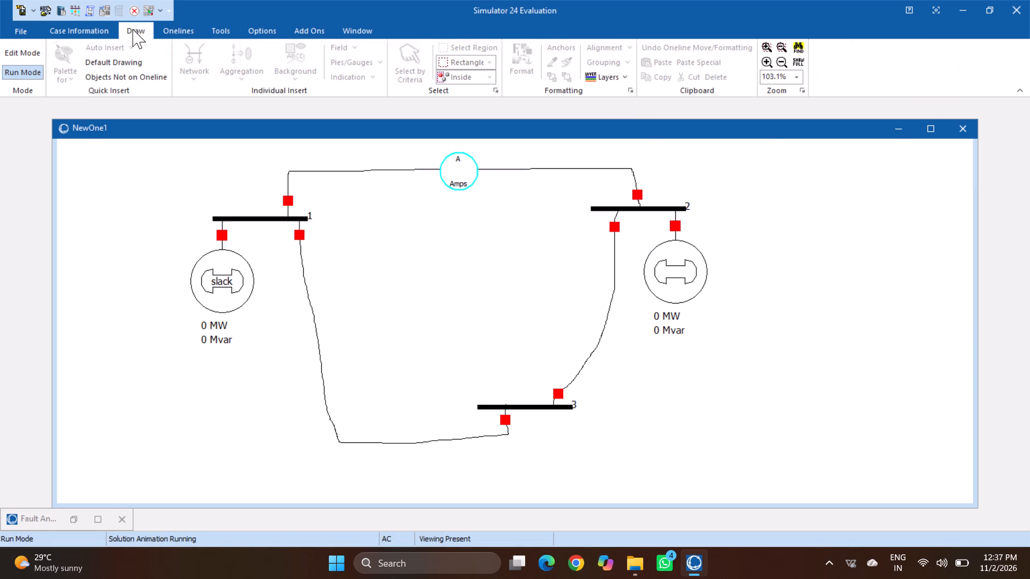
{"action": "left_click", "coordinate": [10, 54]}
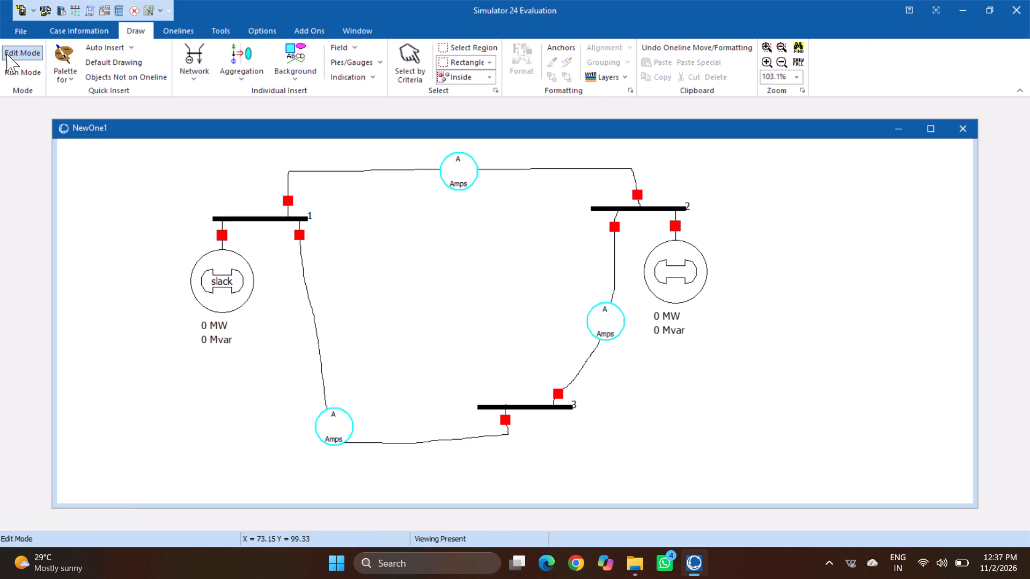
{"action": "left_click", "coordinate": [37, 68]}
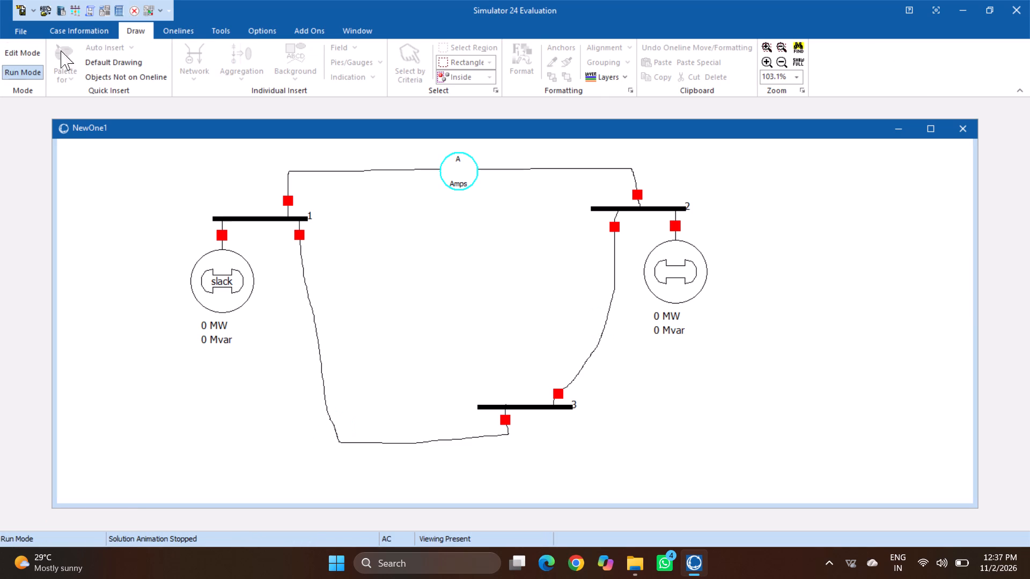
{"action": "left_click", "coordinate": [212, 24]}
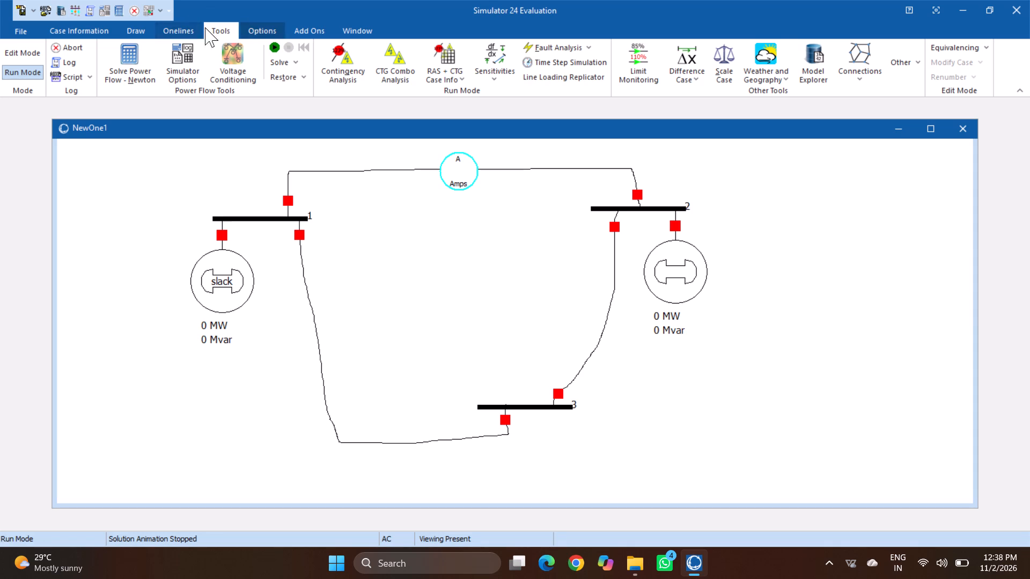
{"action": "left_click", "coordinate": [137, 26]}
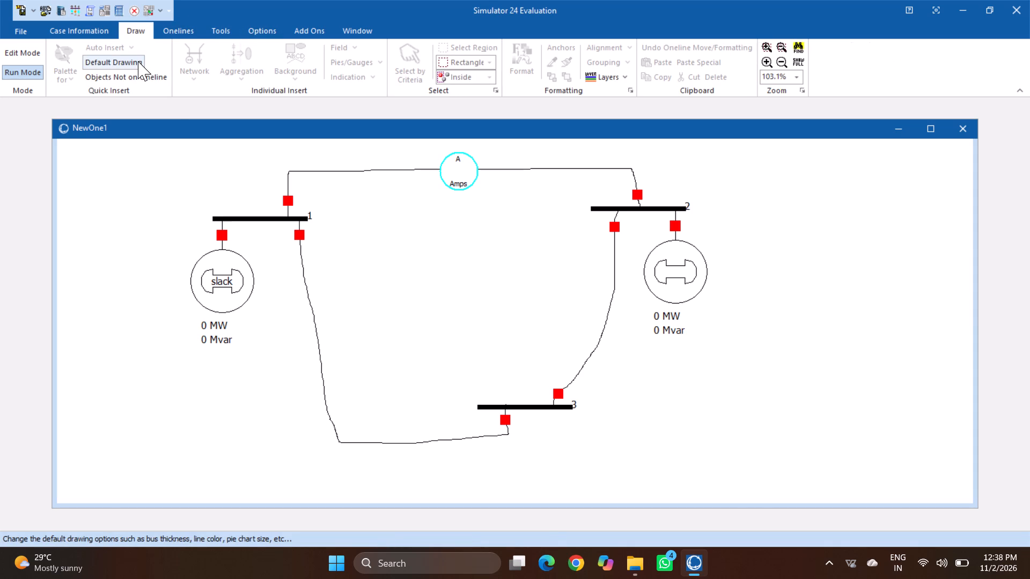
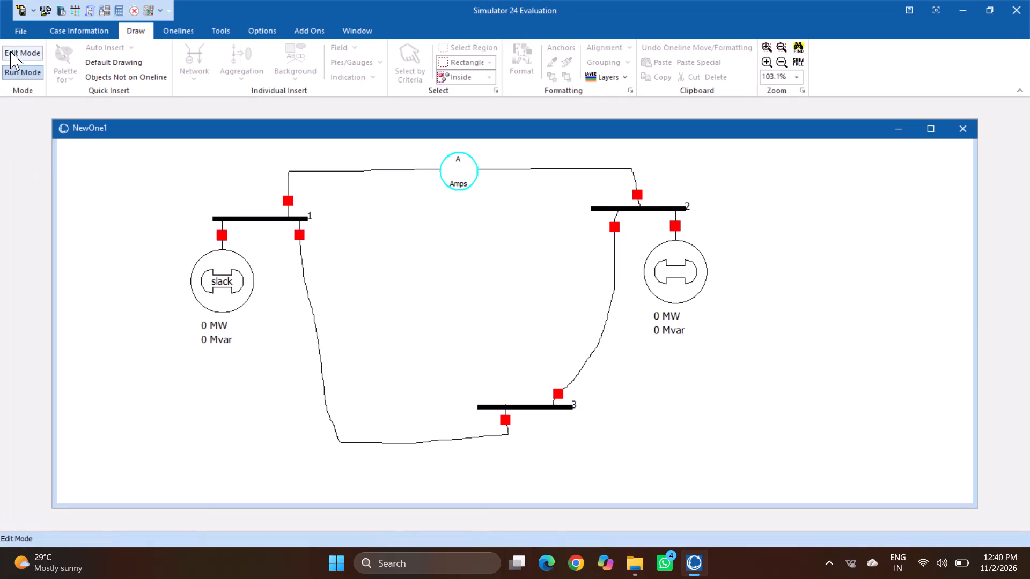
Start the power flow simulation of the three-bus case.
{"action": "left_click", "coordinate": [105, 20]}
{"action": "left_click", "coordinate": [174, 33]}
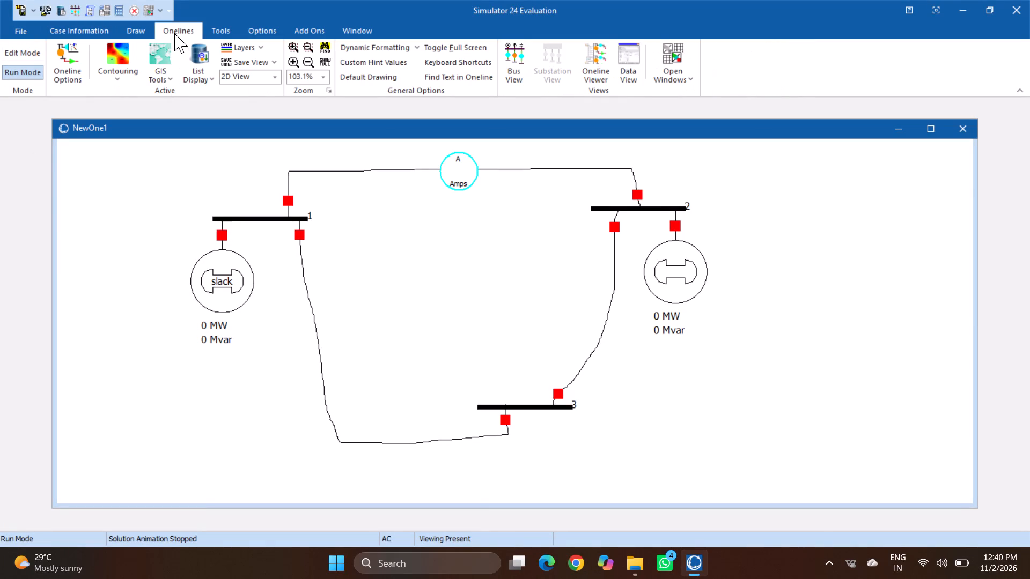
{"action": "left_click", "coordinate": [217, 31]}
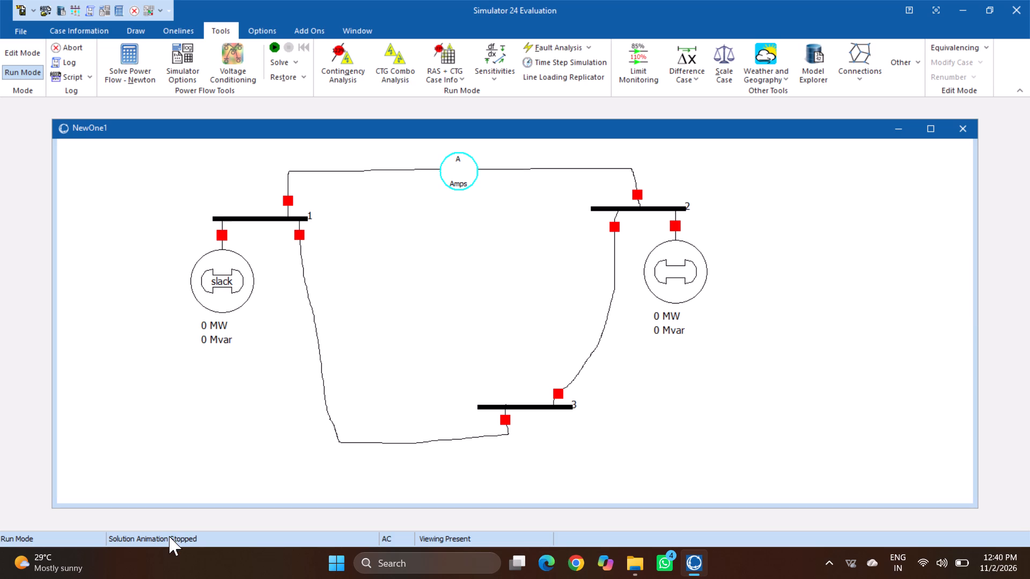
{"action": "left_click", "coordinate": [268, 48]}
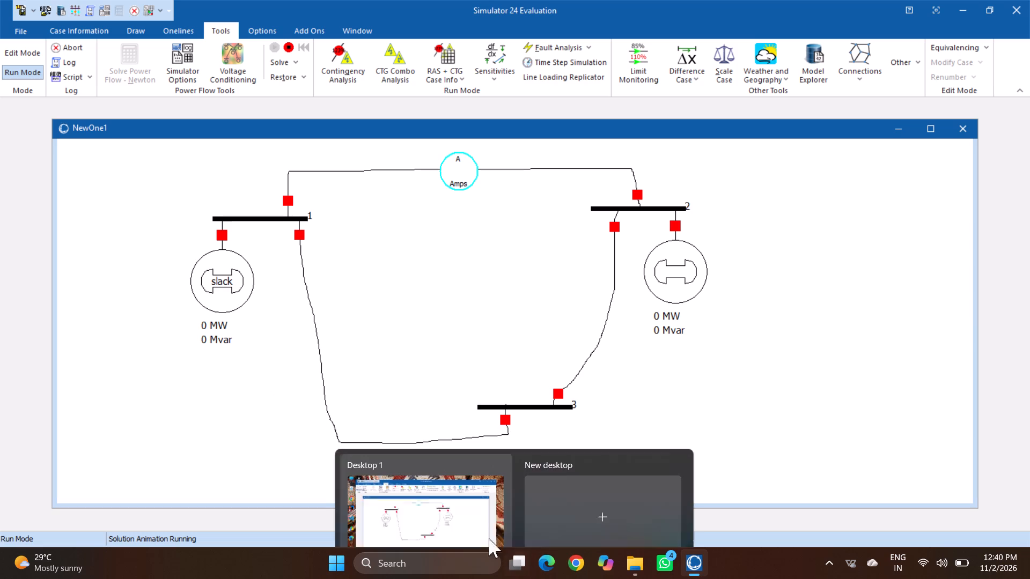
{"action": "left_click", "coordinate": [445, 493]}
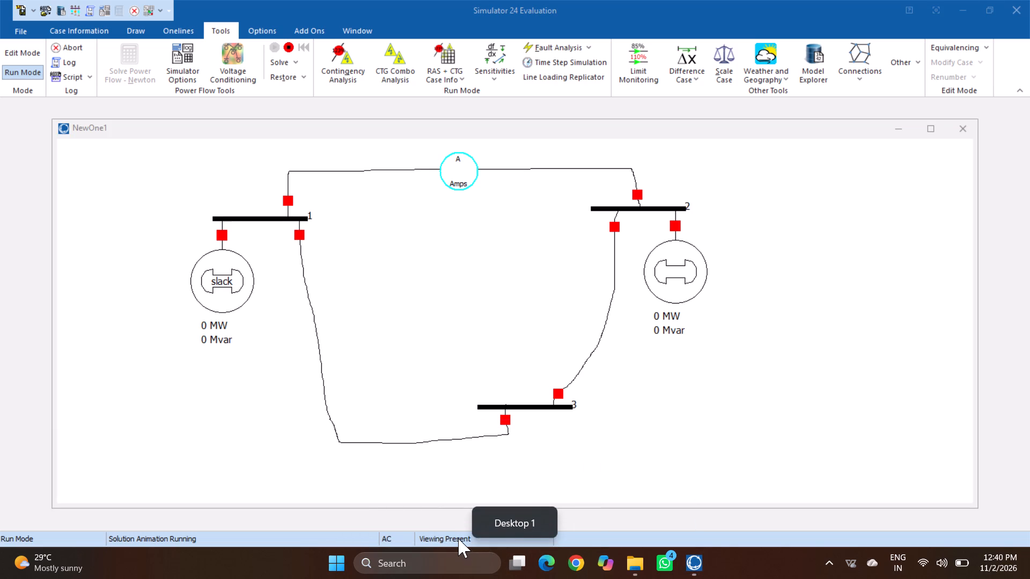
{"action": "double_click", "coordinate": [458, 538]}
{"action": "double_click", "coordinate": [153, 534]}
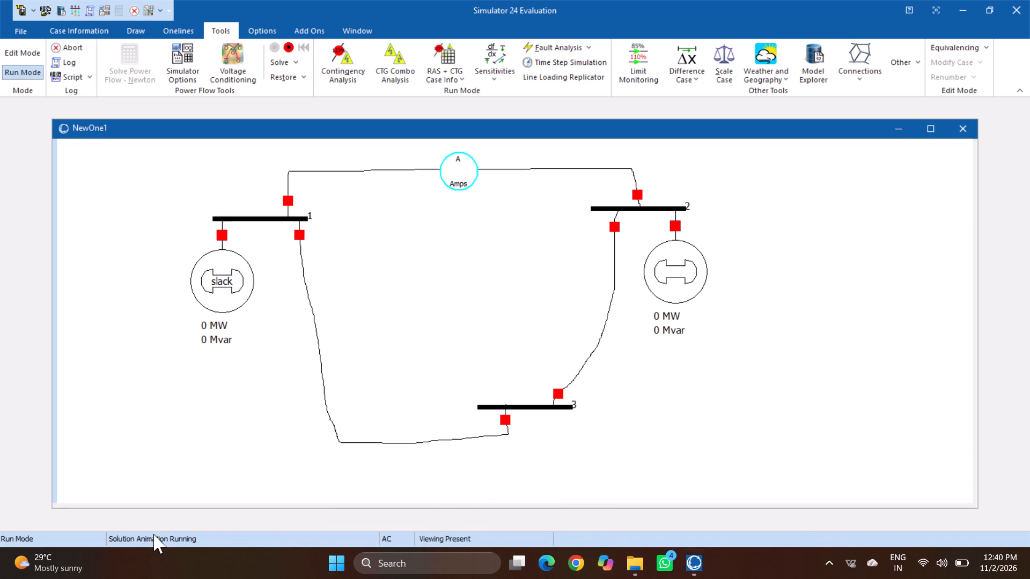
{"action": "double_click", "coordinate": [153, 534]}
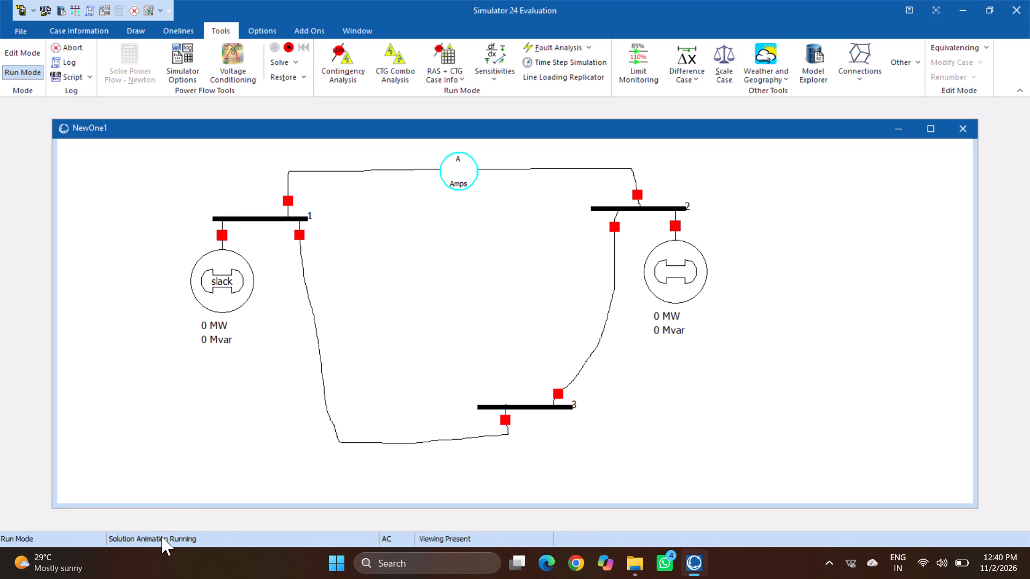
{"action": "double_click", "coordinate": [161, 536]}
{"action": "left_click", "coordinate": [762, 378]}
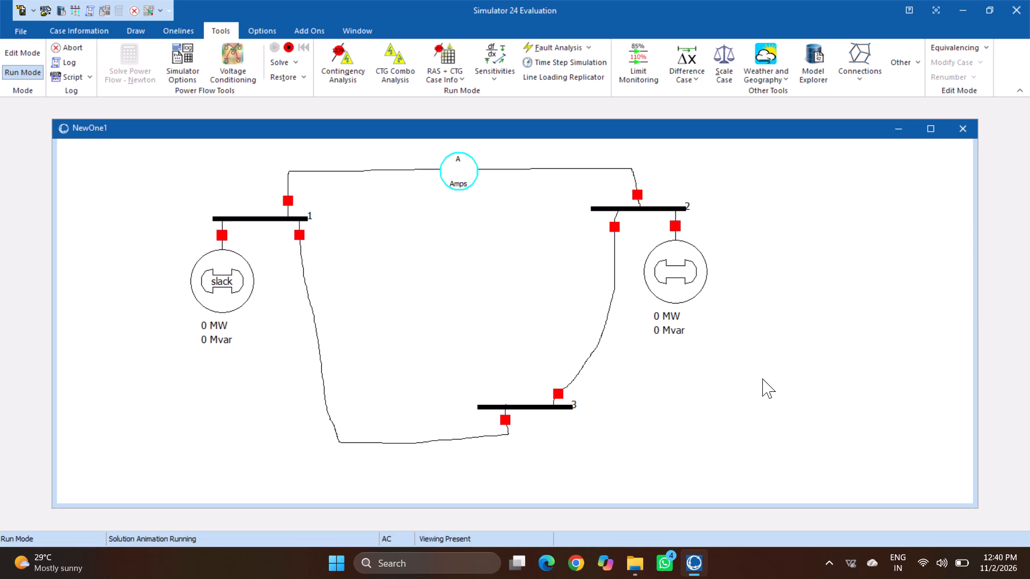
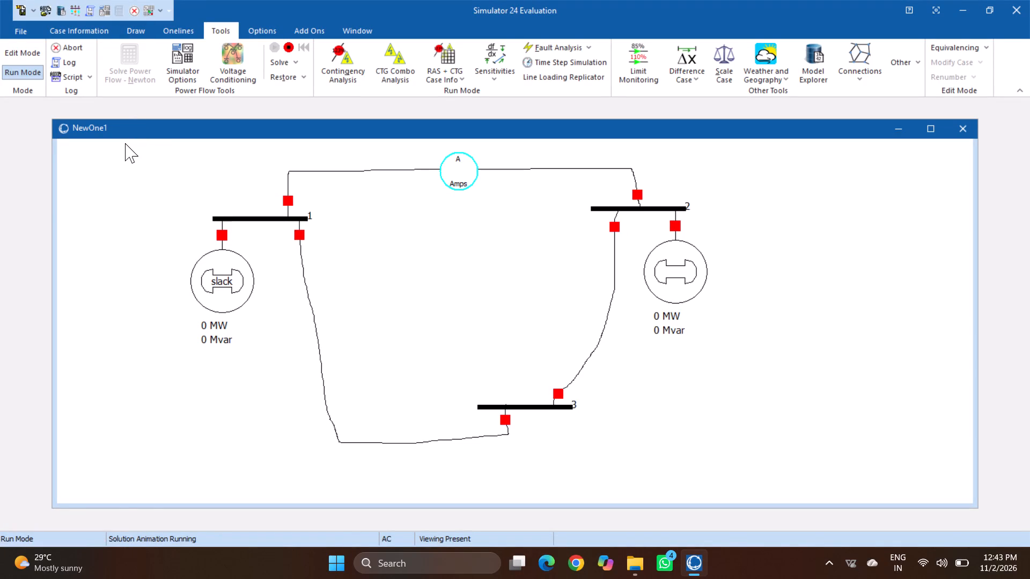
Switch the three-bus case back to Edit Mode.
{"action": "left_click", "coordinate": [22, 51]}
Open the Animated Flows settings in the display options of the three-bus oneline.
{"action": "left_click", "coordinate": [142, 24]}
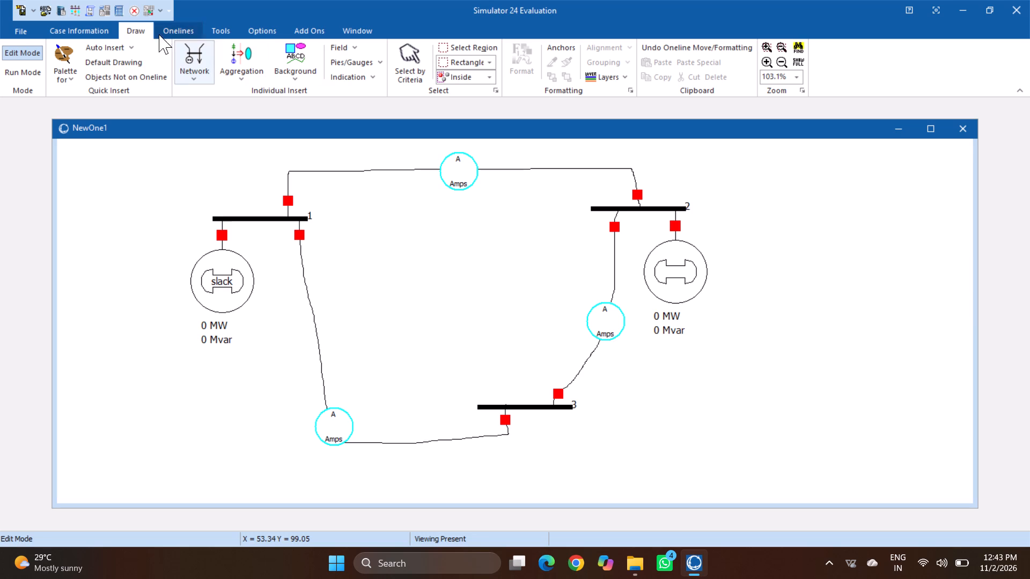
{"action": "left_click", "coordinate": [181, 26]}
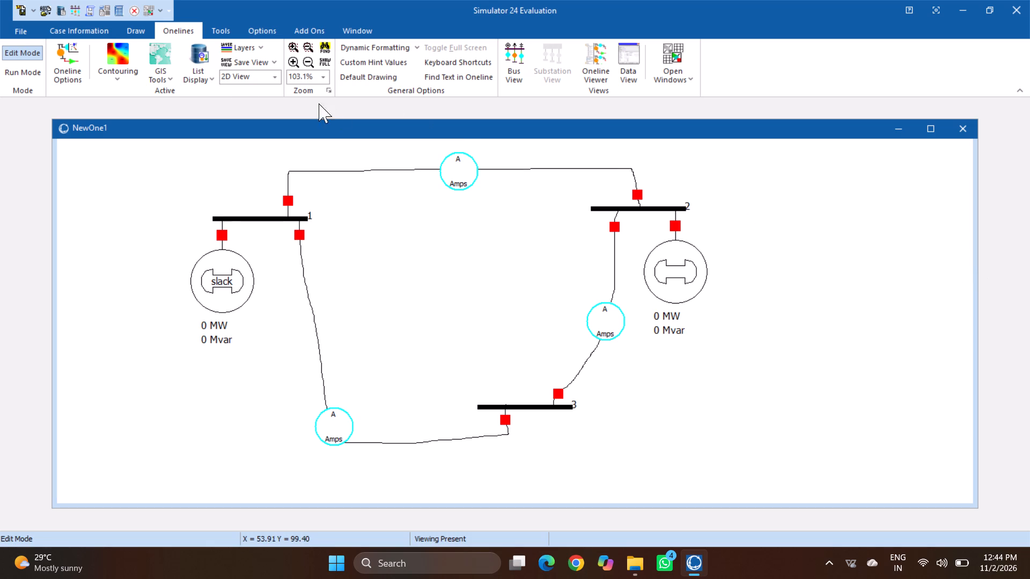
{"action": "left_click", "coordinate": [75, 71]}
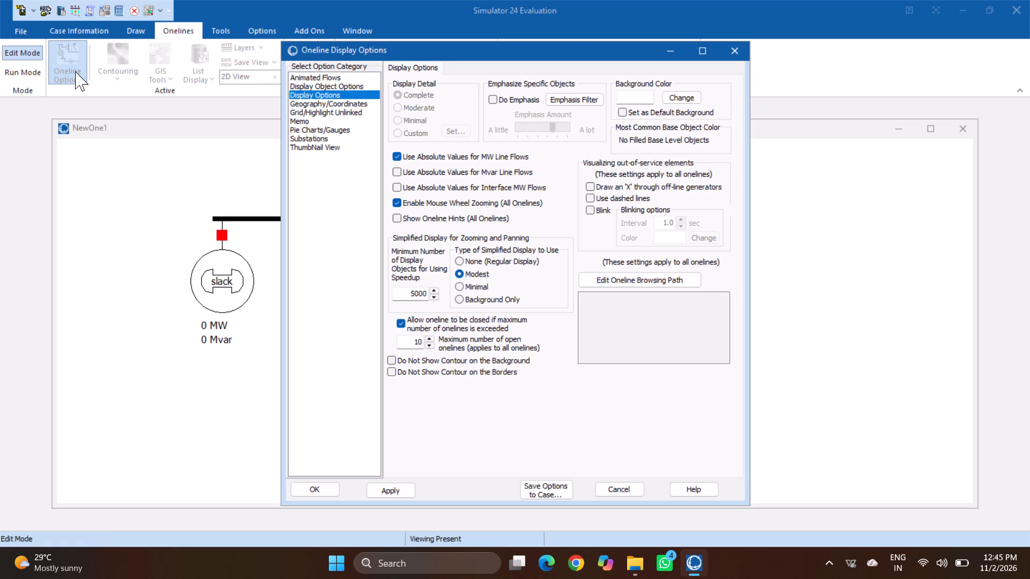
{"action": "double_click", "coordinate": [318, 79]}
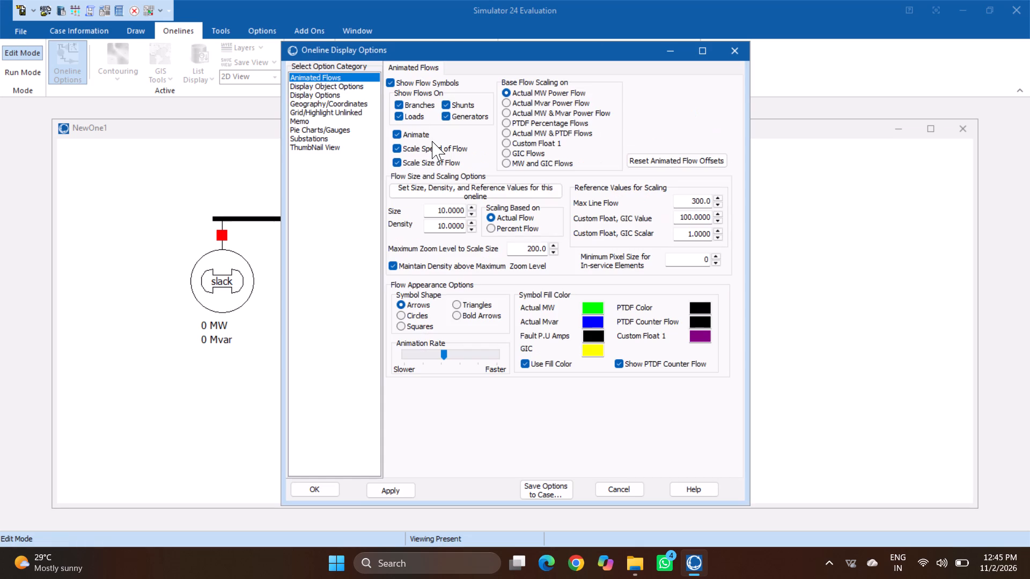
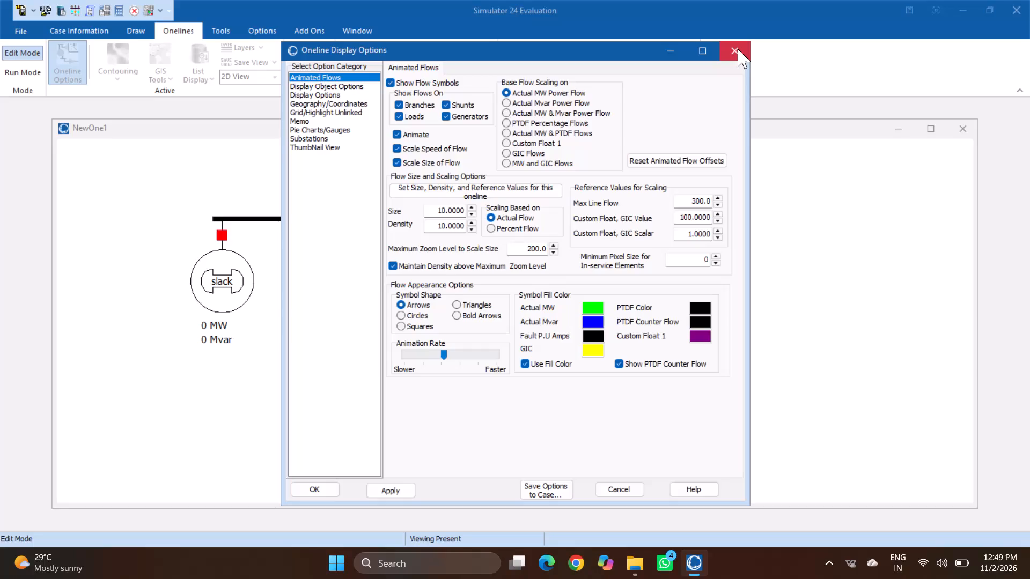
Close the oneline display options without changing any setting.
{"action": "left_click", "coordinate": [738, 49]}
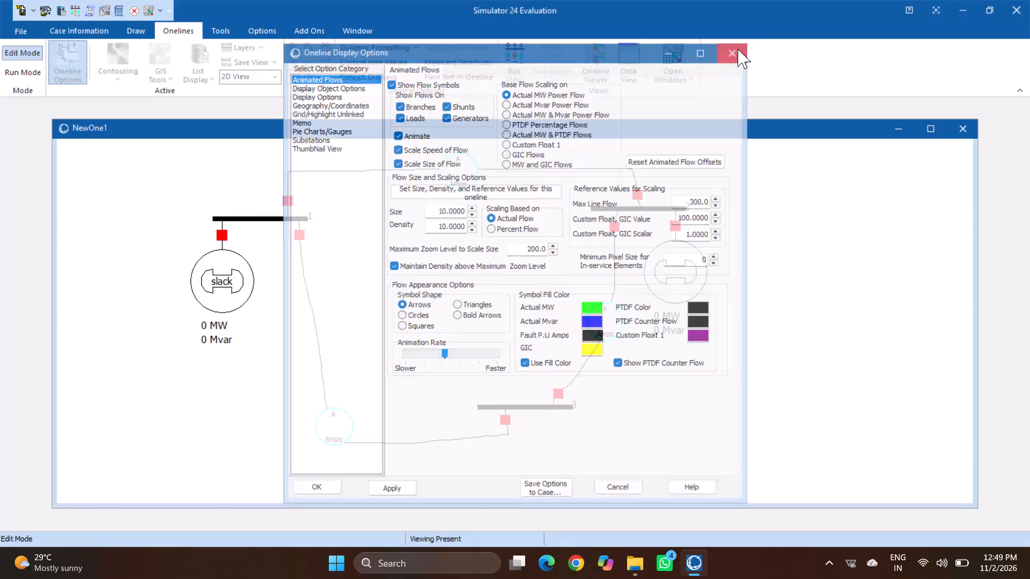
Set the MW setpoint of the slack generator at bus 1 to 100 MW.
{"action": "double_click", "coordinate": [240, 270]}
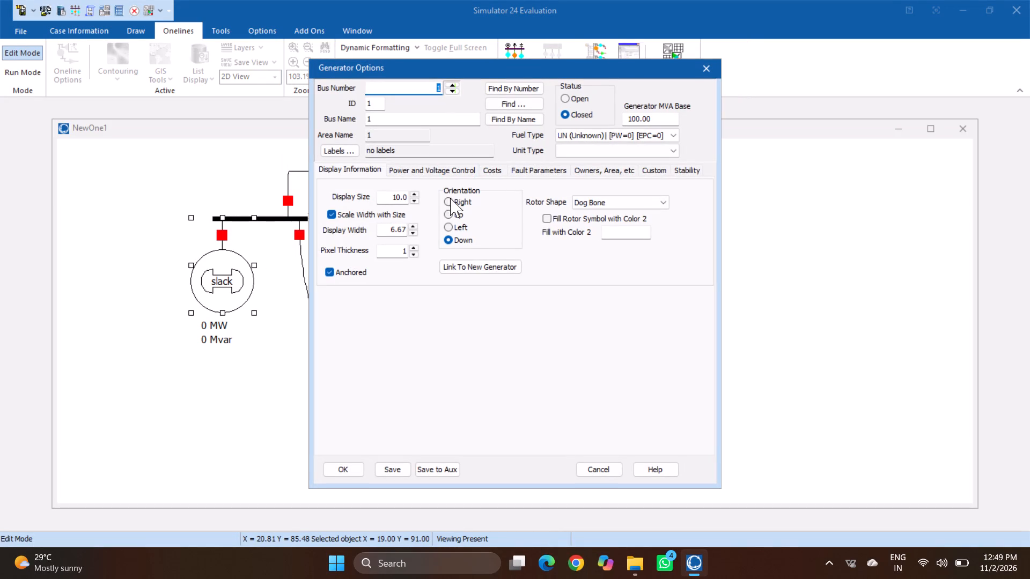
{"action": "left_click", "coordinate": [428, 168]}
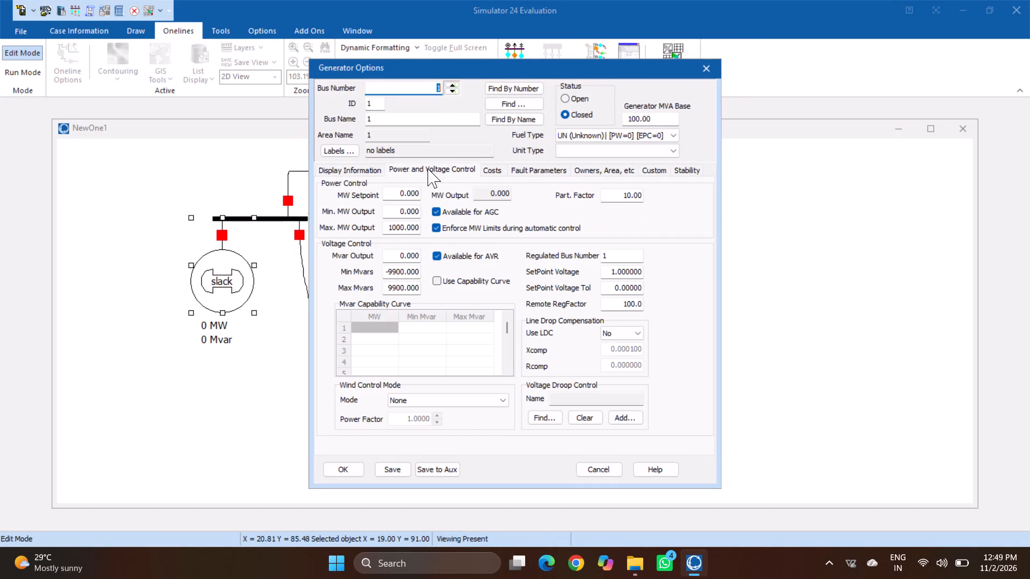
{"action": "left_click", "coordinate": [403, 194]}
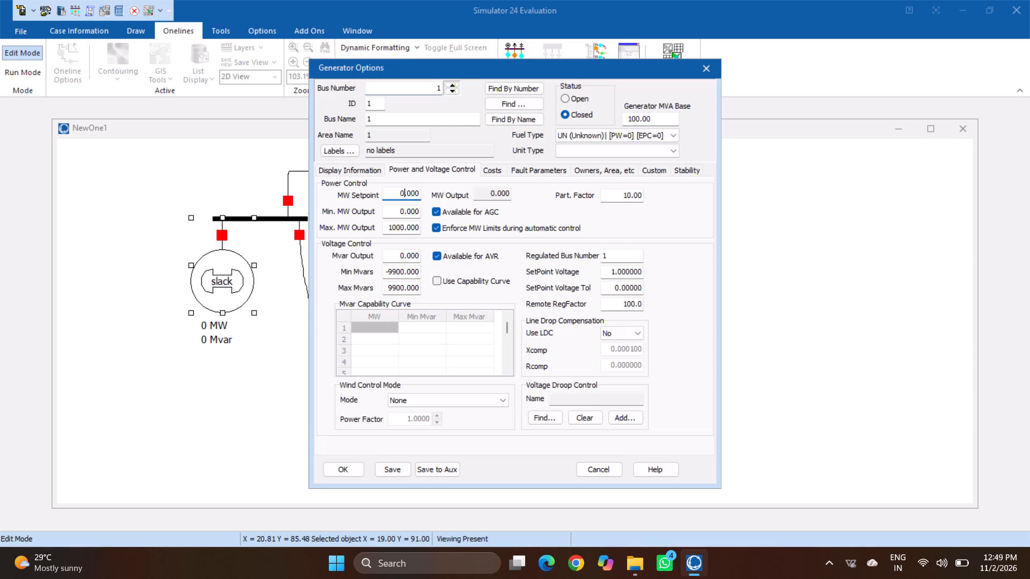
{"action": "key", "text": "BackSpace"}
{"action": "type", "text": "100"}
{"action": "left_click", "coordinate": [347, 474]}
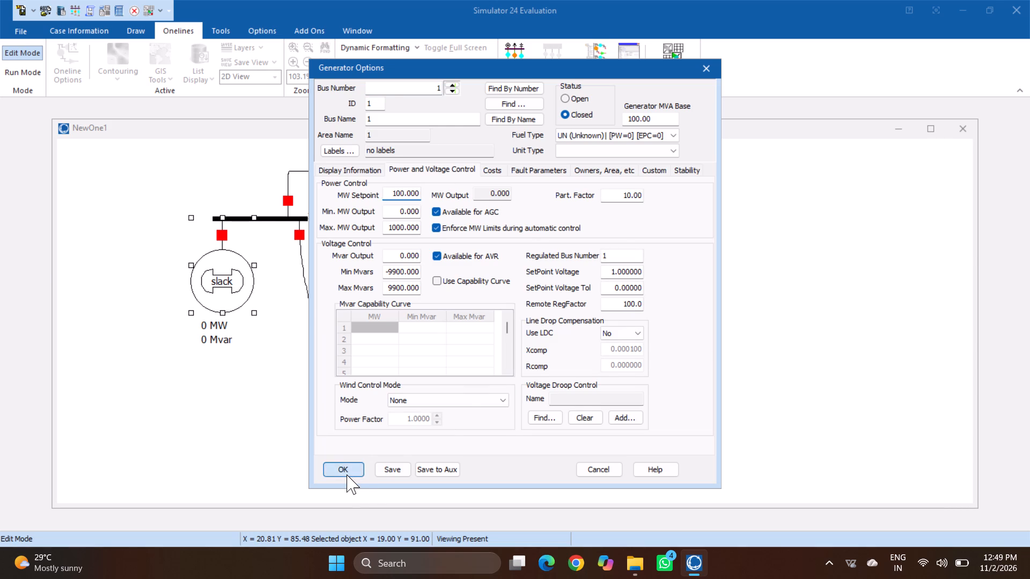
Set the MW setpoint of the generator at bus 2 to 100 MW.
{"action": "double_click", "coordinate": [658, 272]}
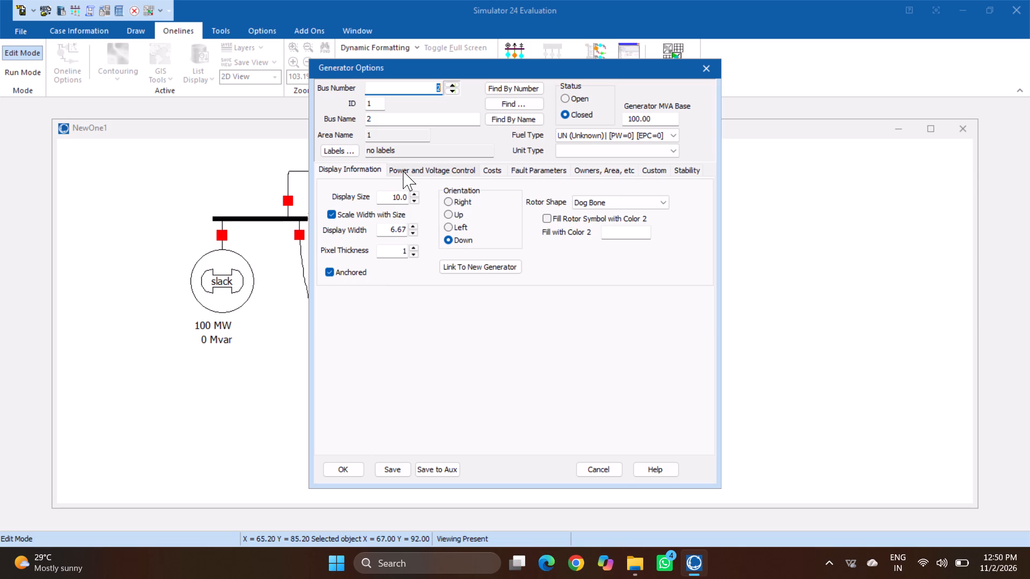
{"action": "left_click", "coordinate": [403, 171]}
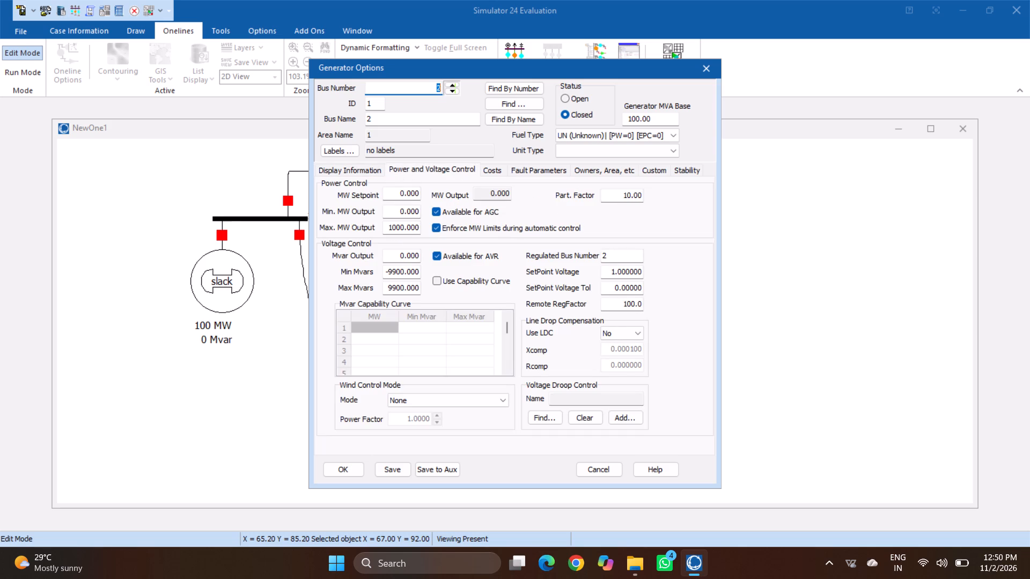
{"action": "left_click", "coordinate": [401, 189]}
{"action": "type", "text": "10"}
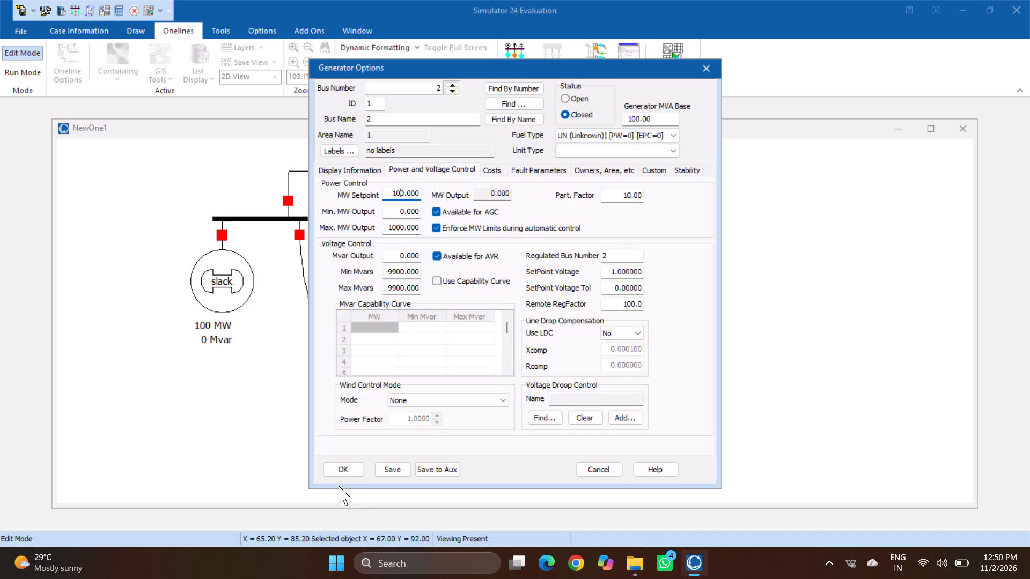
{"action": "left_click", "coordinate": [337, 477]}
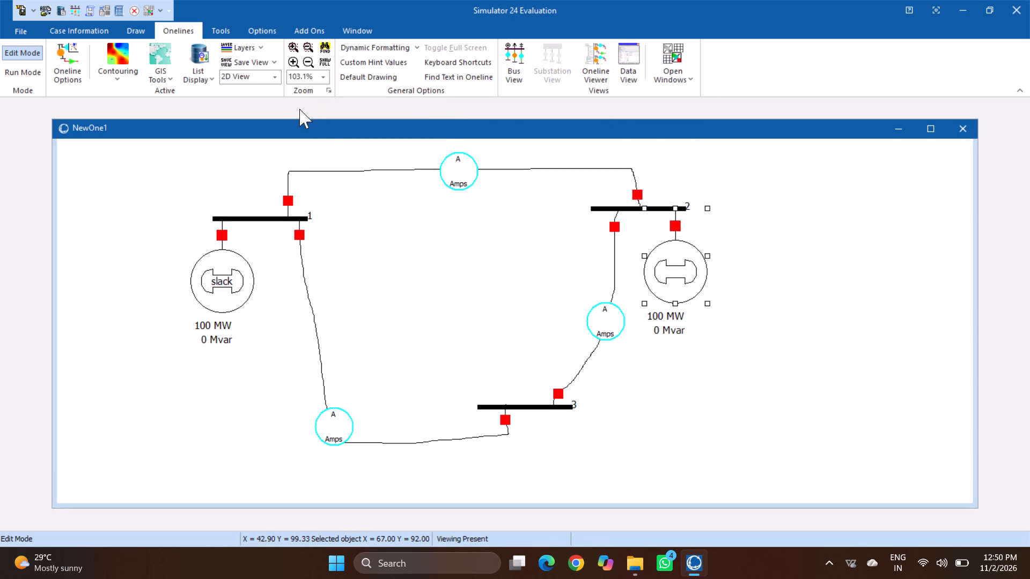
Switch the three-bus case to Run Mode and start the power flow solution animation.
{"action": "left_click", "coordinate": [24, 65]}
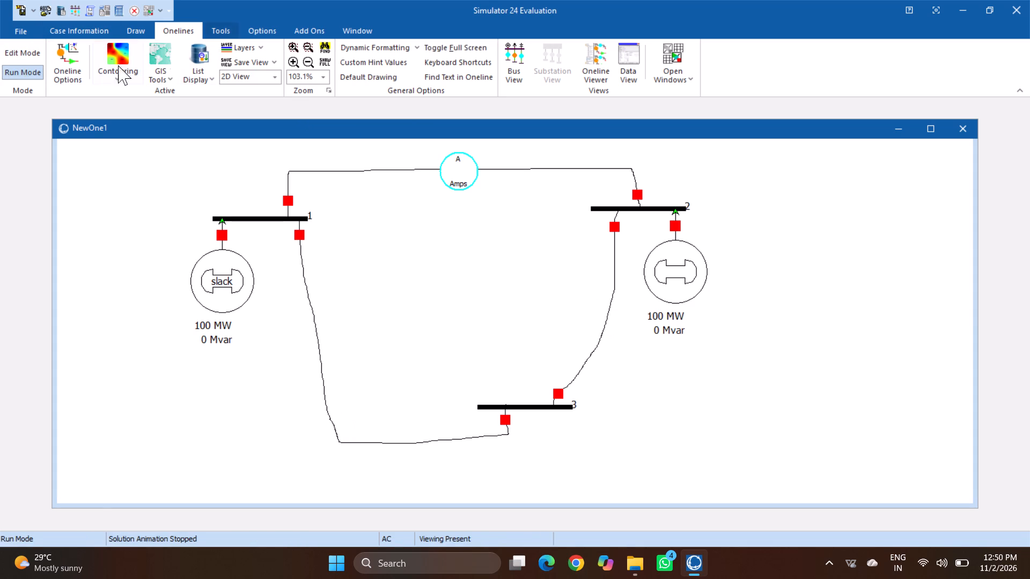
{"action": "left_click", "coordinate": [220, 29]}
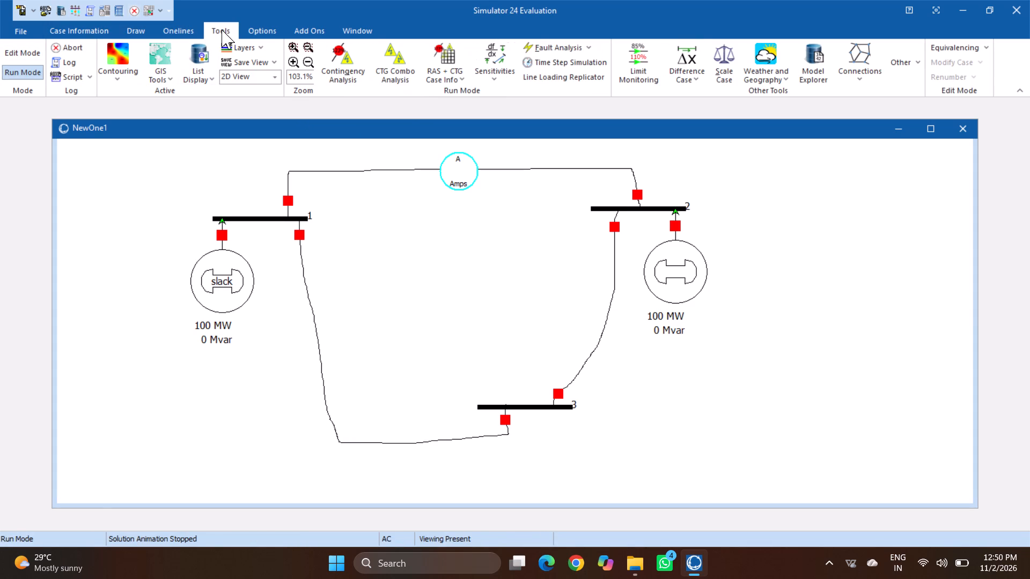
{"action": "left_click", "coordinate": [267, 44]}
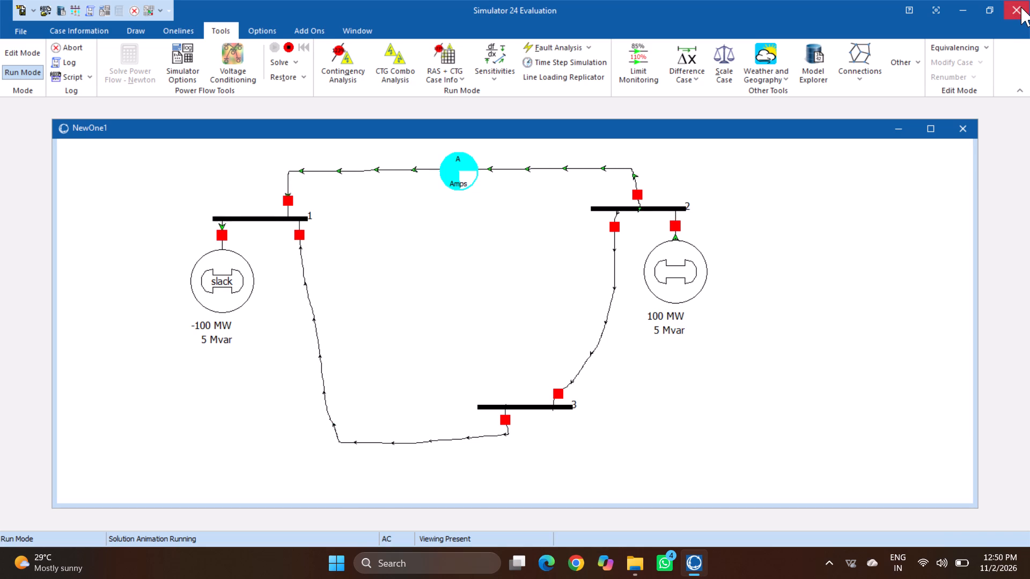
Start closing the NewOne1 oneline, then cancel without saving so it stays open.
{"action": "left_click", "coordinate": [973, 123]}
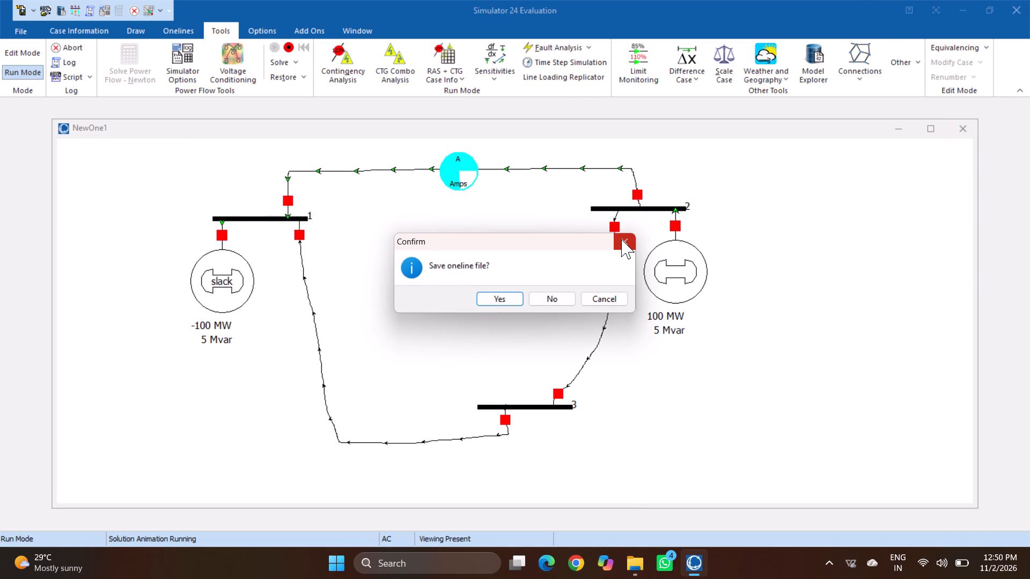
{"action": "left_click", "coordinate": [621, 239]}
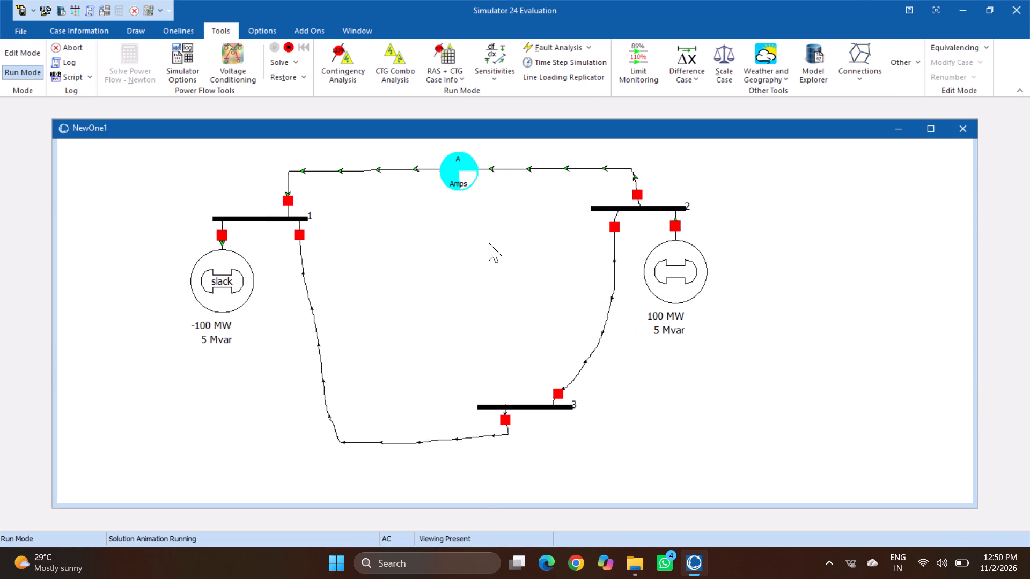
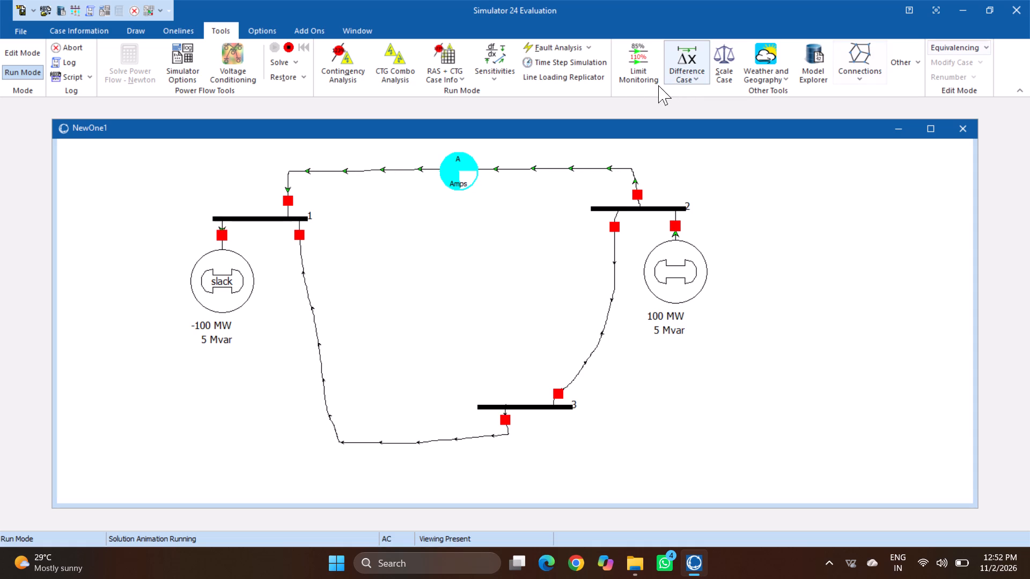
Open the single-fault setup in Fault Analysis and calculate a line-to-line bus fault at bus 3.
{"action": "left_click", "coordinate": [571, 43]}
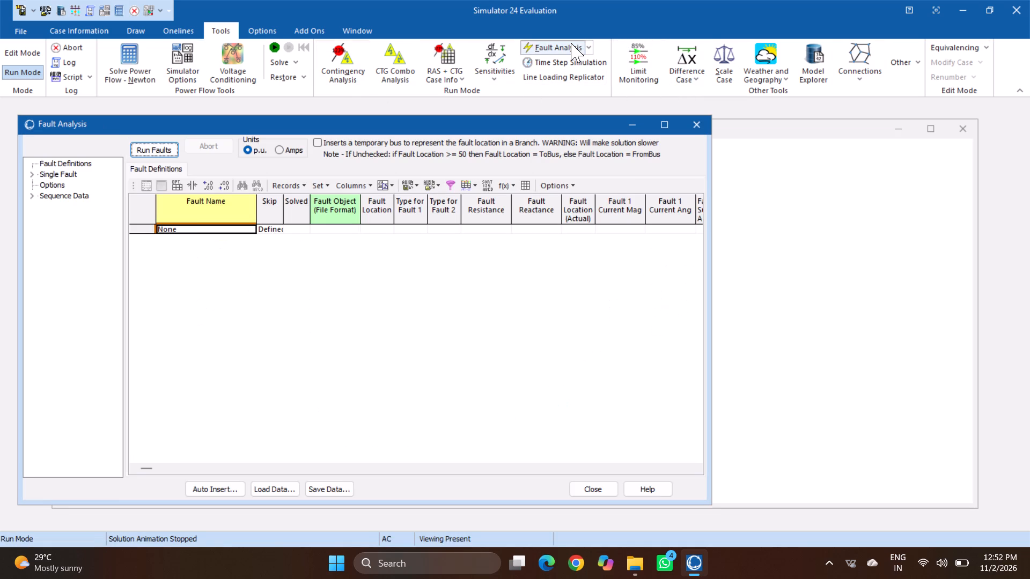
{"action": "left_click", "coordinate": [83, 176]}
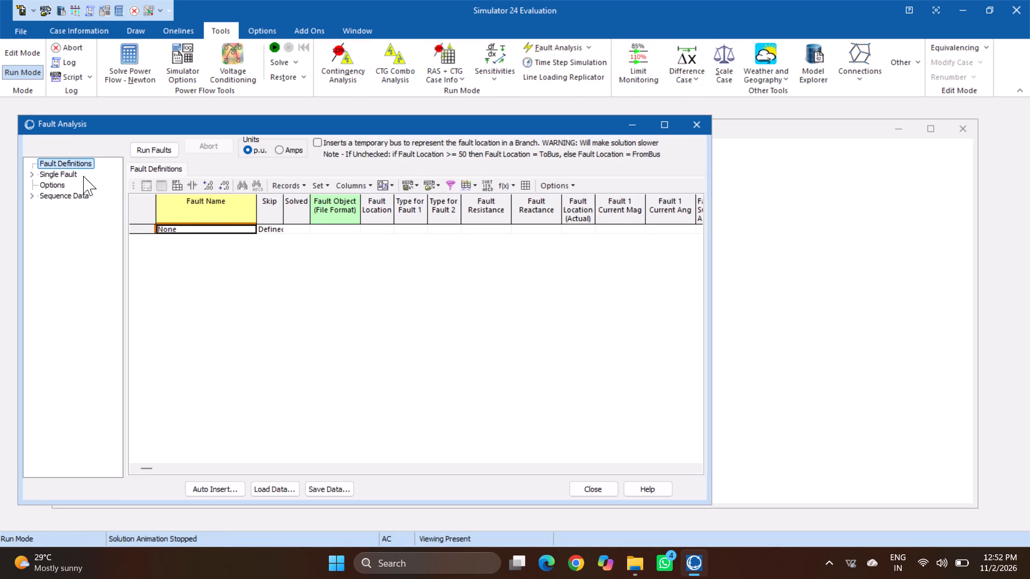
{"action": "double_click", "coordinate": [64, 175]}
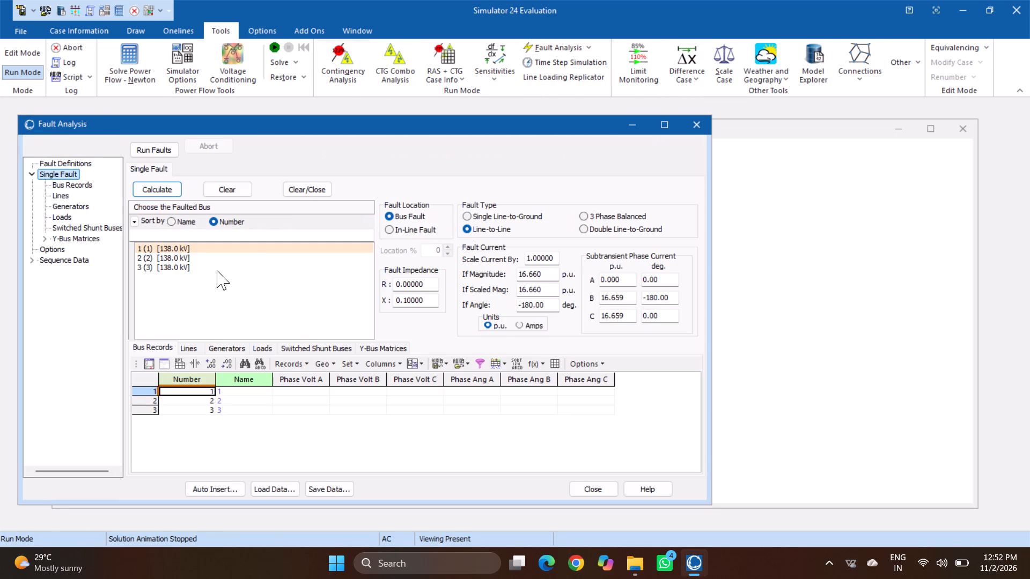
{"action": "double_click", "coordinate": [199, 270]}
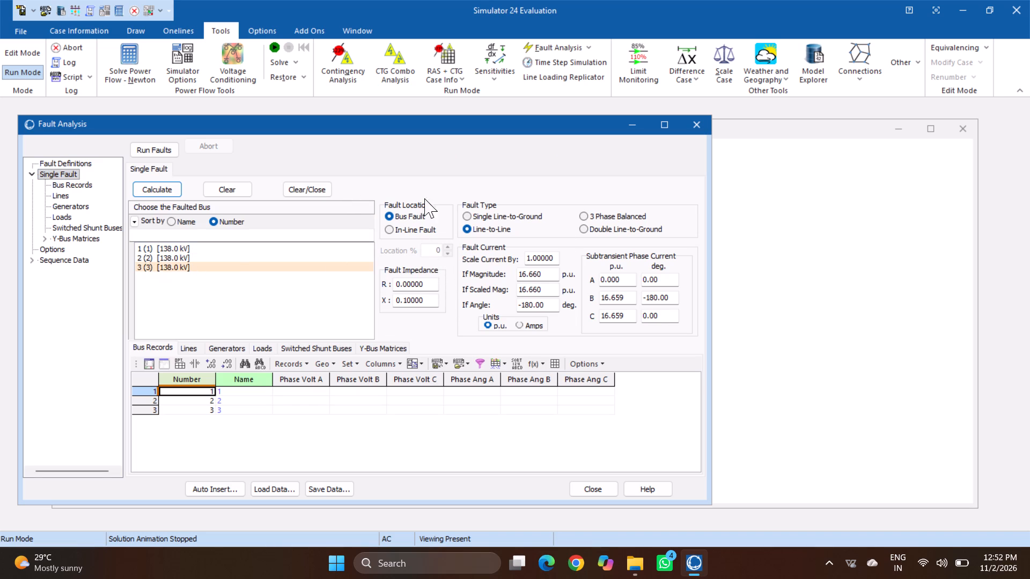
{"action": "left_click", "coordinate": [166, 188]}
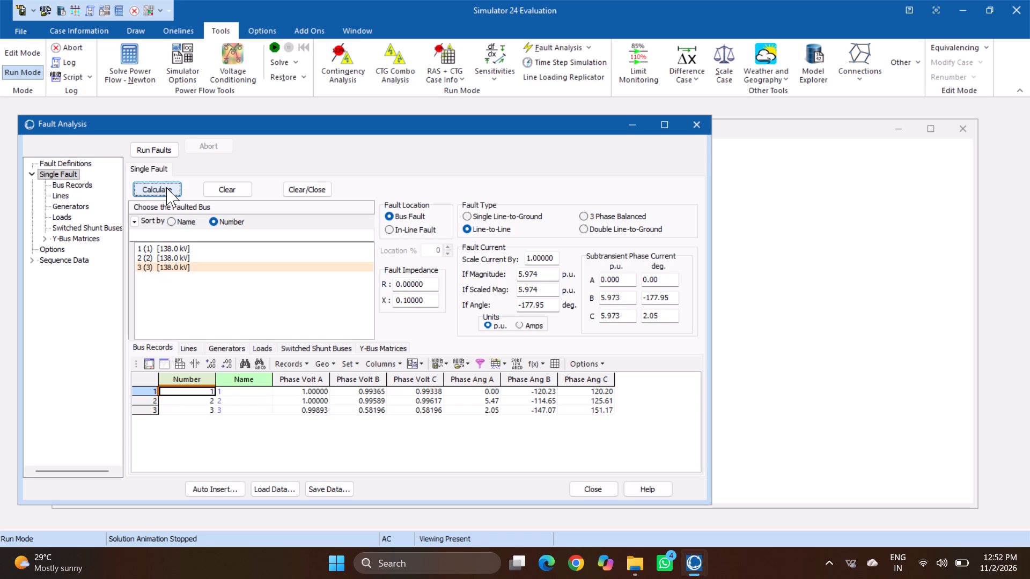
Change the fault type to Single Line-to-Ground and calculate the fault at bus 3.
{"action": "left_click", "coordinate": [520, 219]}
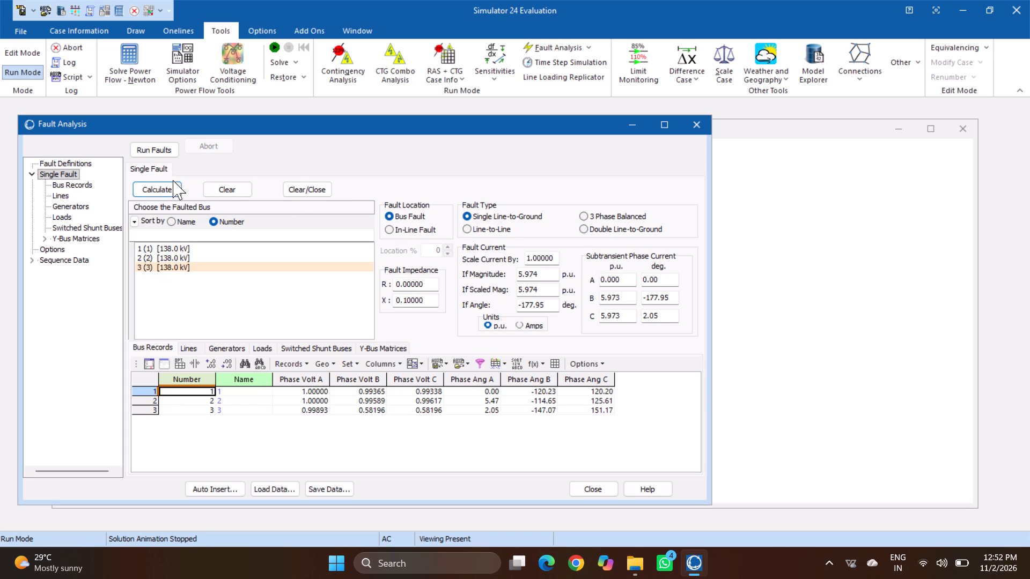
{"action": "left_click", "coordinate": [166, 184]}
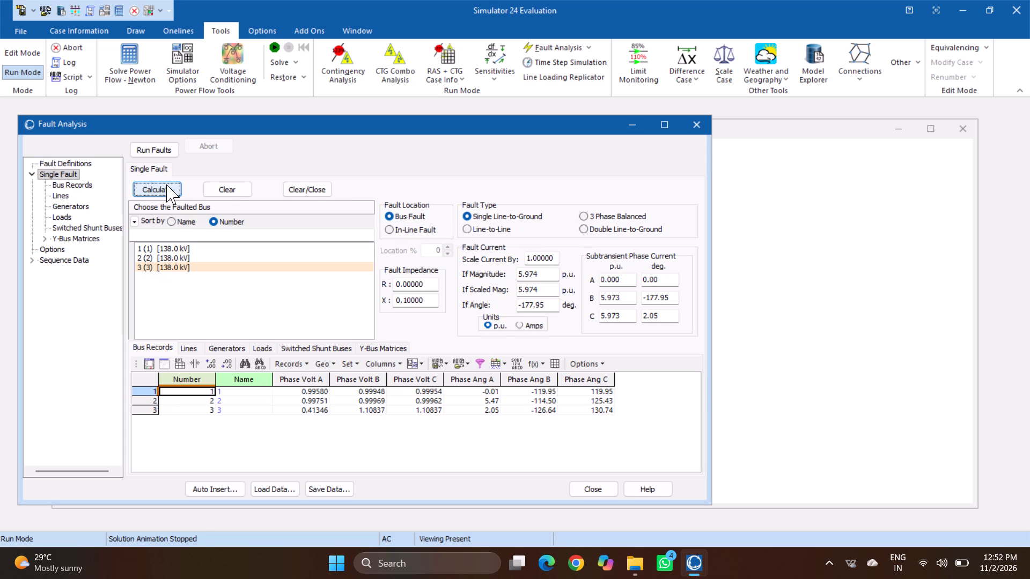